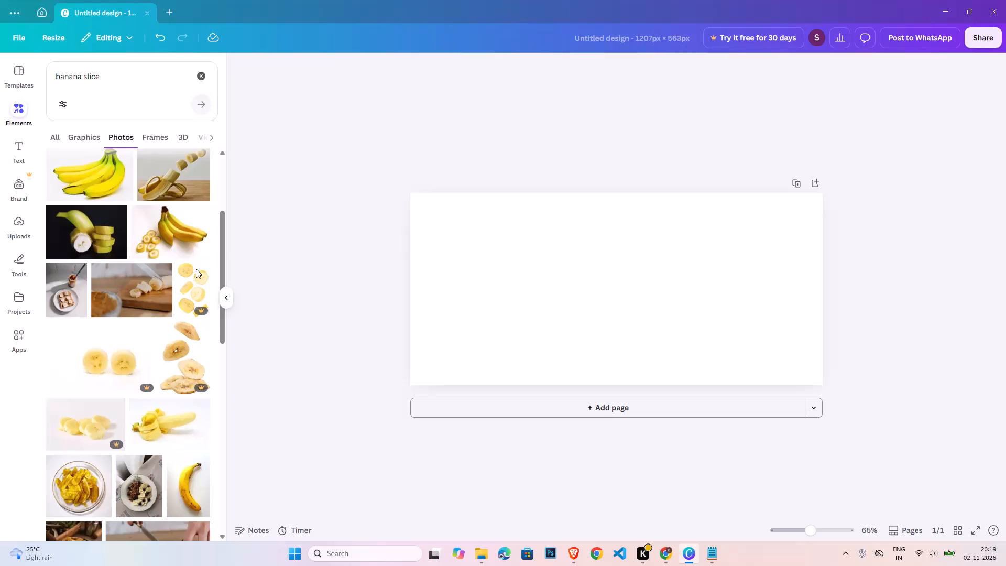
Clear the banana slice search and add the recently used square shape over the page's lower-left corner.
click(202, 76)
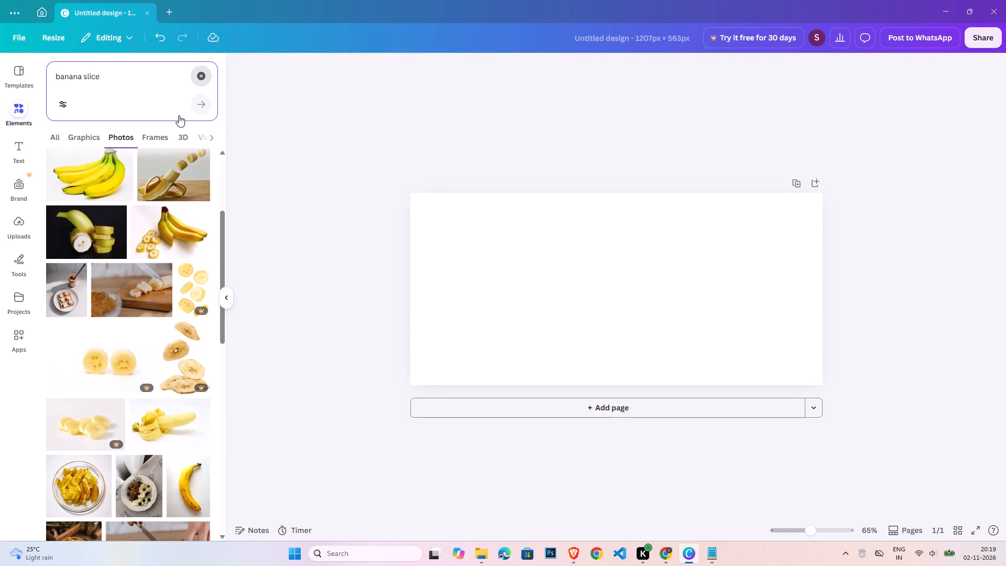
click(321, 224)
click(105, 152)
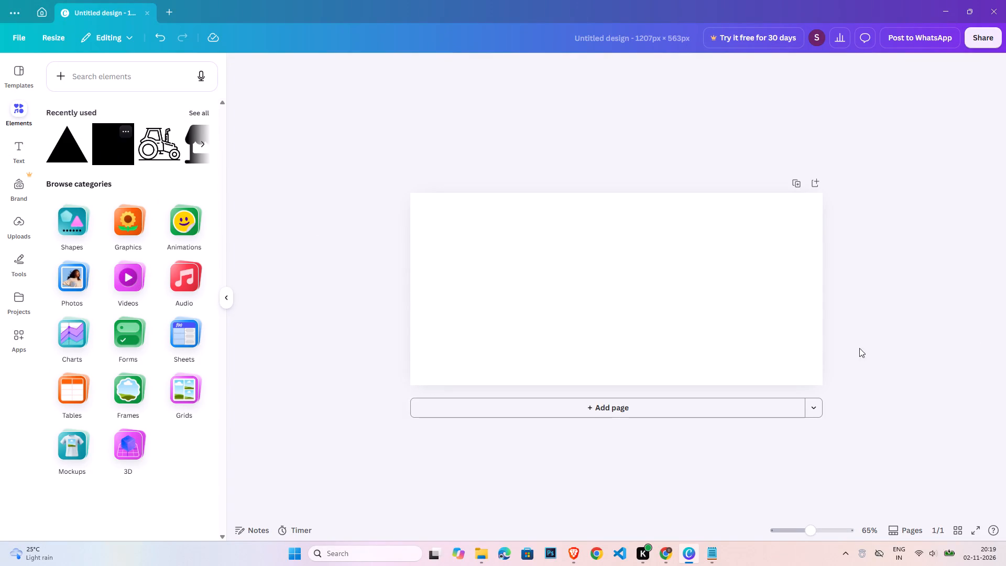
click(1002, 301)
drag(618, 296, 427, 386)
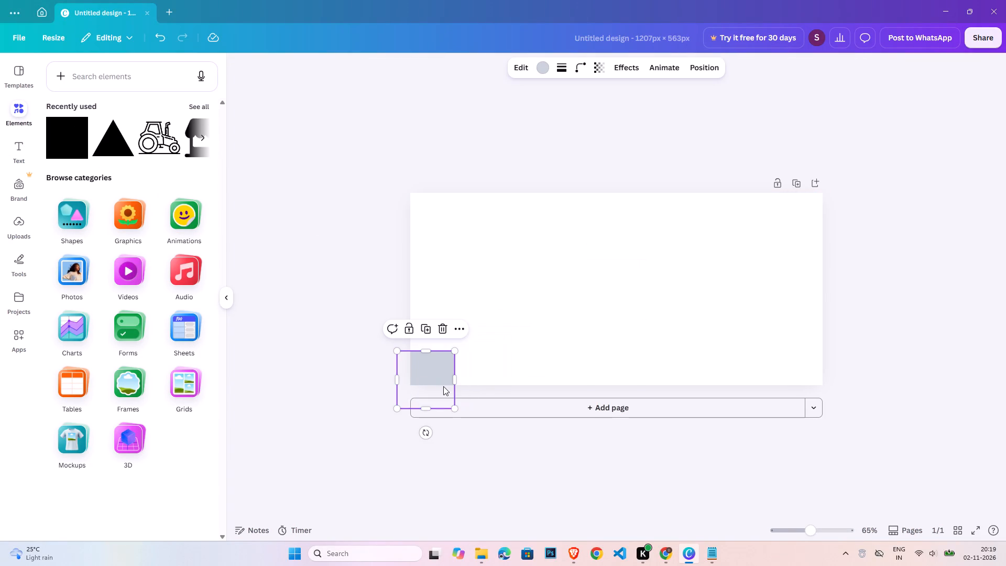
Rotate the square to about -45° and enlarge it into a rectangle about 1,400 by 700 px rising from the page's lower-left corner.
drag(429, 431, 467, 422)
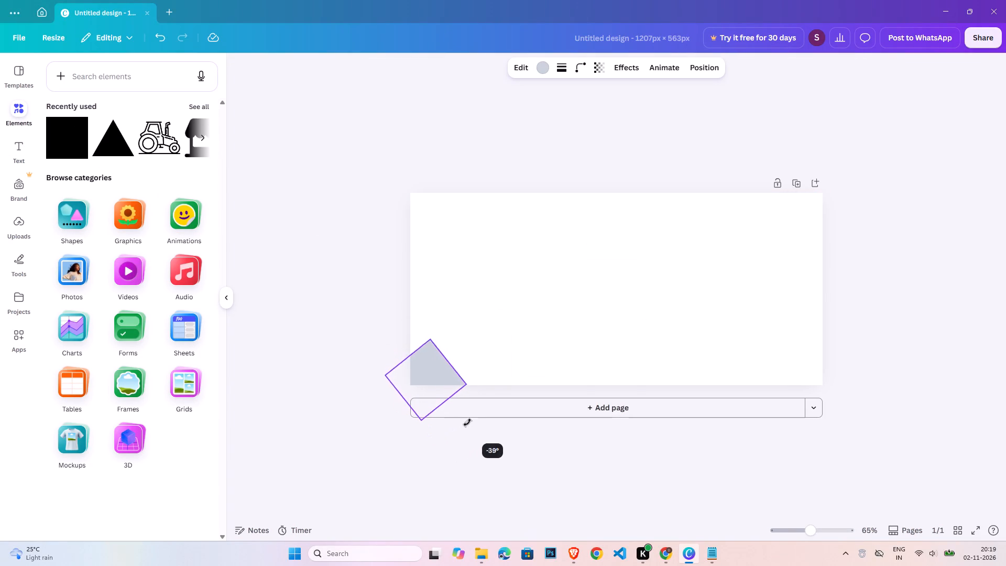
drag(467, 422, 469, 420)
drag(438, 367, 438, 393)
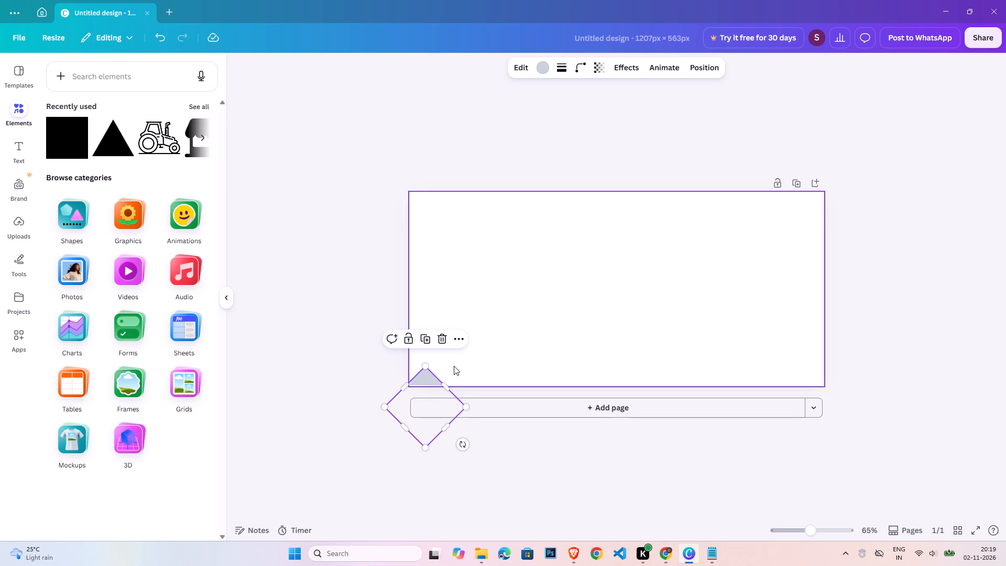
drag(447, 384, 751, 350)
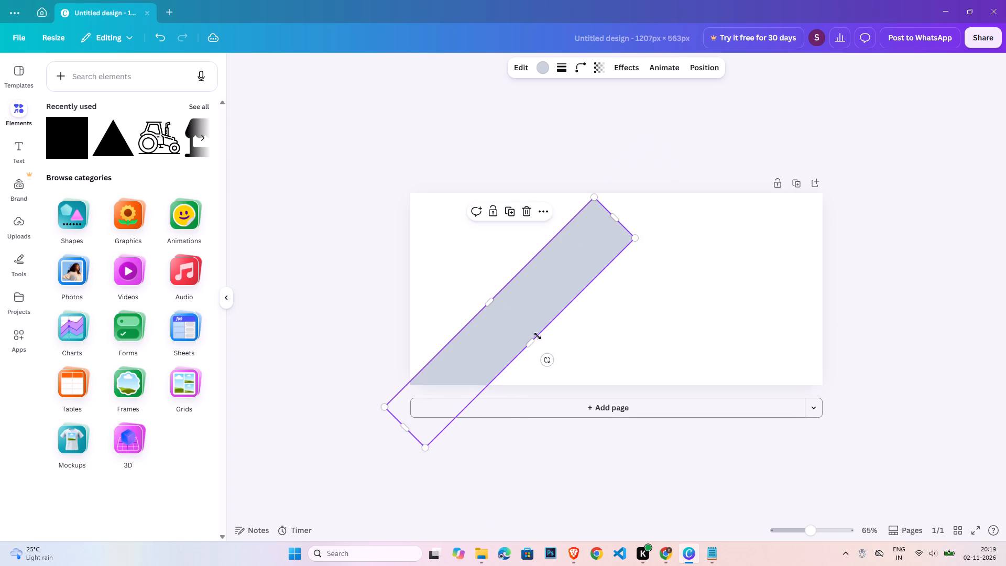
drag(538, 336, 675, 459)
drag(682, 279, 856, 185)
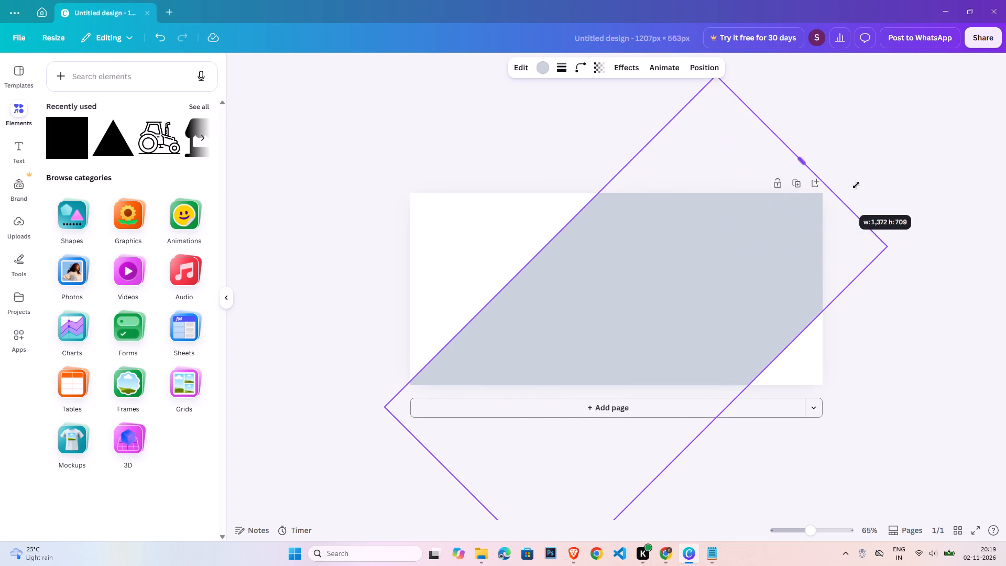
drag(856, 185, 859, 183)
click(770, 275)
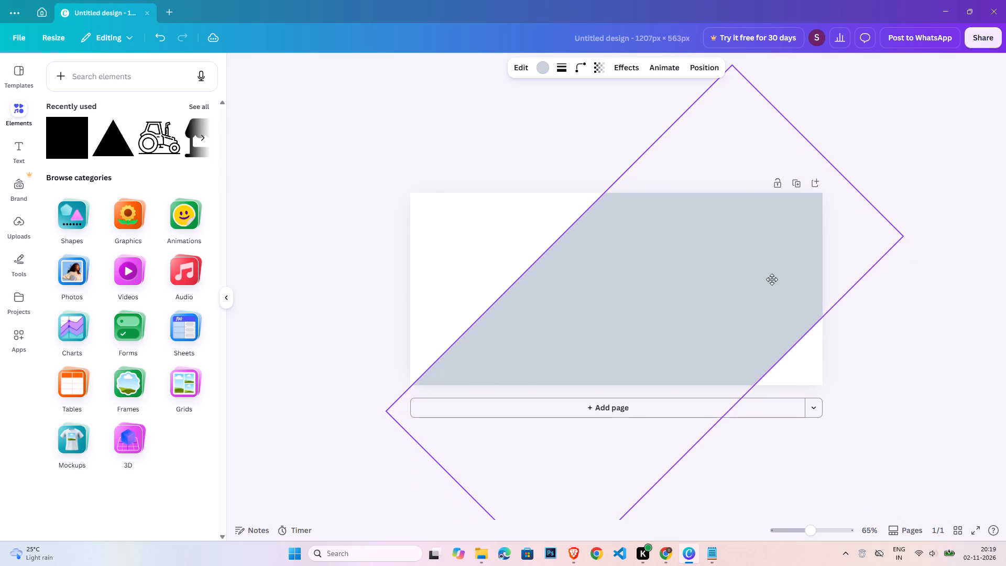
Reduce the grey rectangle's tilt and lower it so its slanted top edge rises from the page's lower-left area.
drag(751, 426, 709, 440)
drag(728, 337, 734, 368)
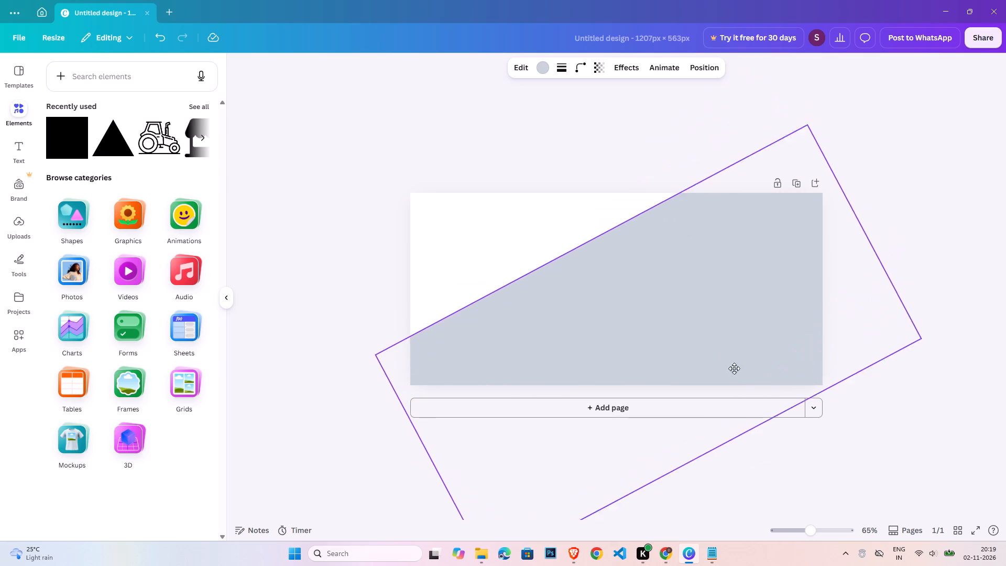
drag(734, 368, 739, 405)
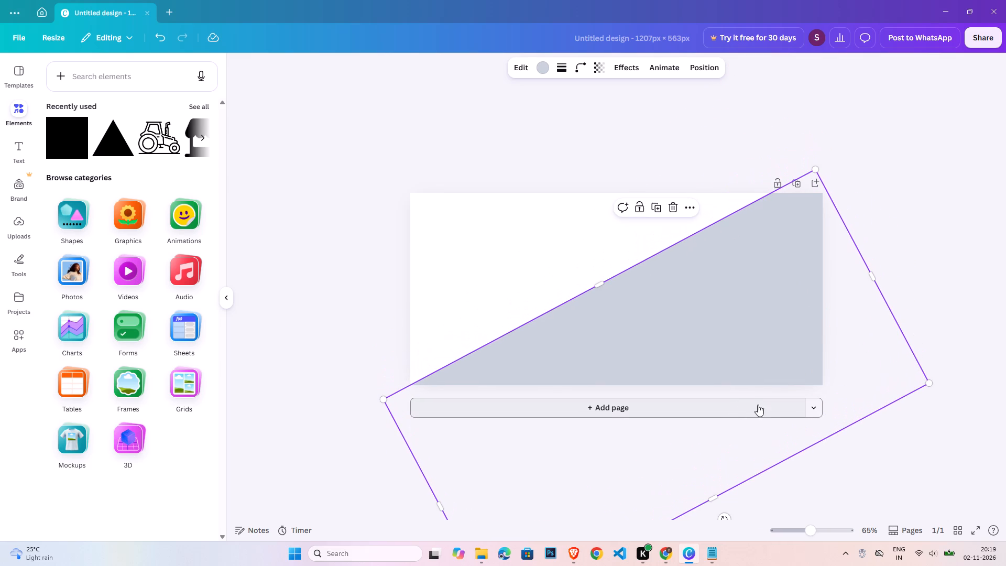
scroll(796, 427, down, 2)
drag(728, 414, 723, 415)
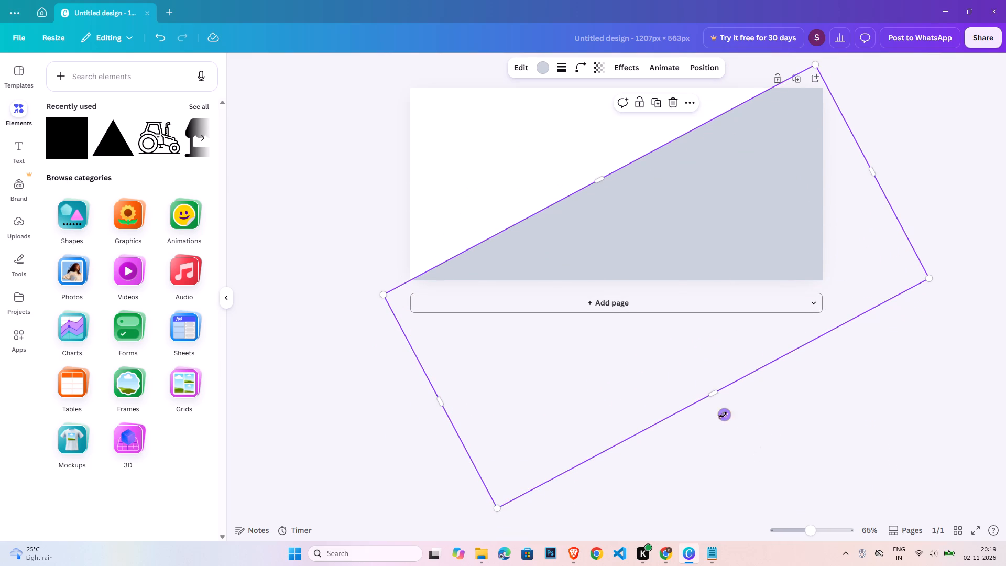
drag(723, 415, 685, 418)
drag(762, 213, 749, 271)
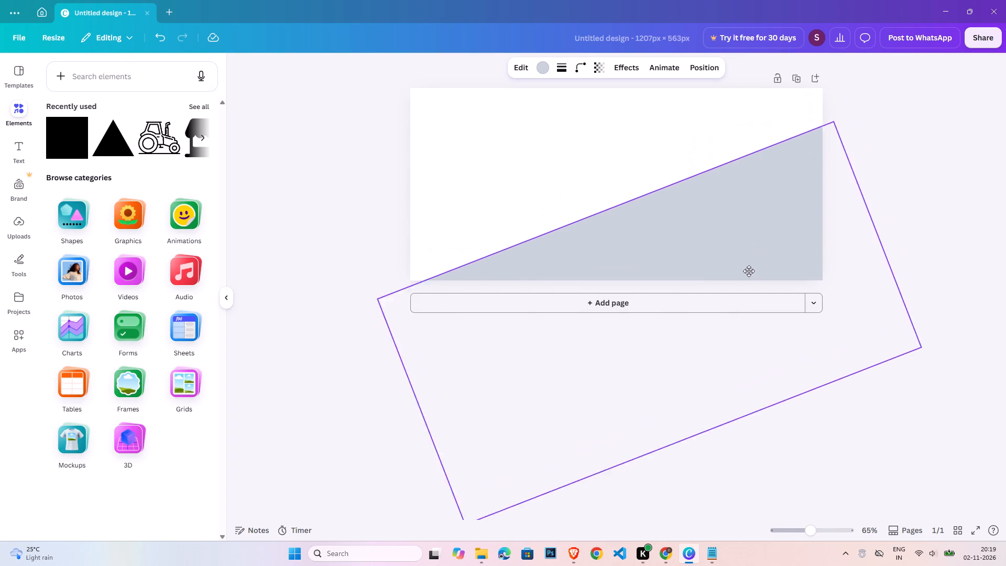
drag(749, 271, 697, 269)
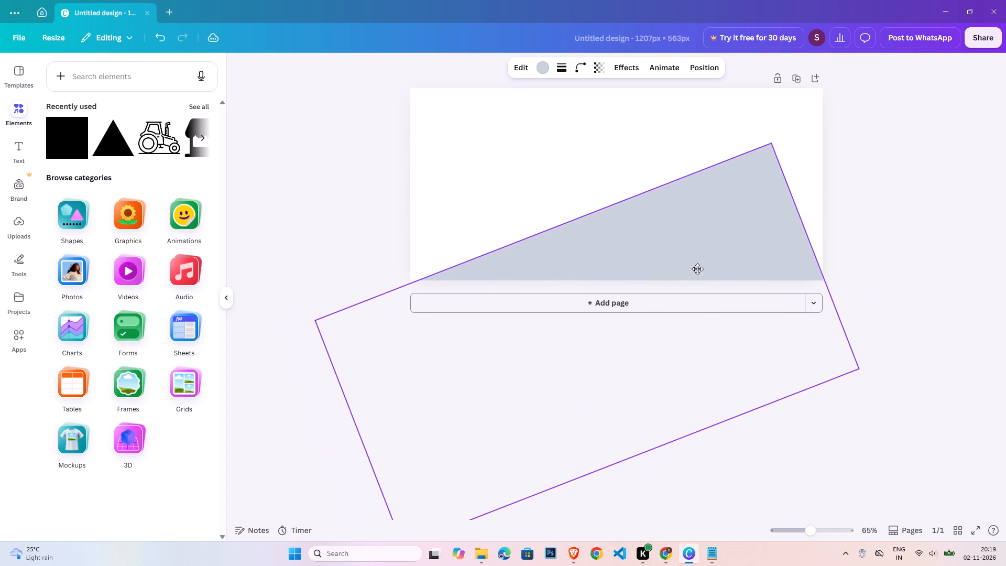
drag(697, 269, 698, 268)
Shorten the rectangle's height, widen it slightly, and shift it over the page's lower-right corner.
drag(641, 452, 589, 388)
drag(799, 307, 838, 328)
drag(784, 309, 811, 359)
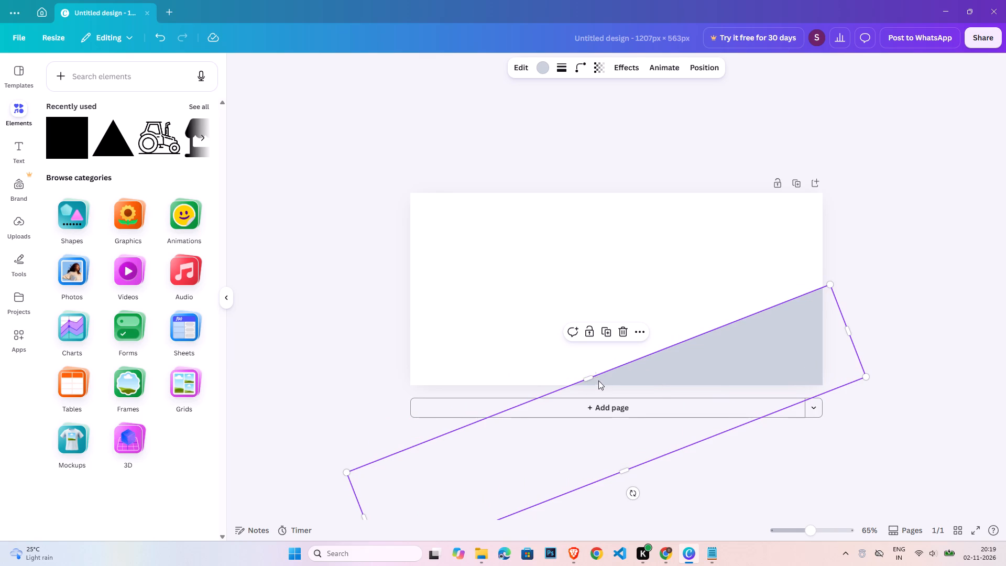
Increase the rectangle's height from its top edge and rotate it to a shallow upward slope.
drag(596, 378, 539, 340)
drag(634, 488, 602, 492)
drag(596, 497, 606, 498)
Position the tilted rectangle across the full page width so it covers the bottom with its edge rising to the right.
drag(680, 388, 696, 425)
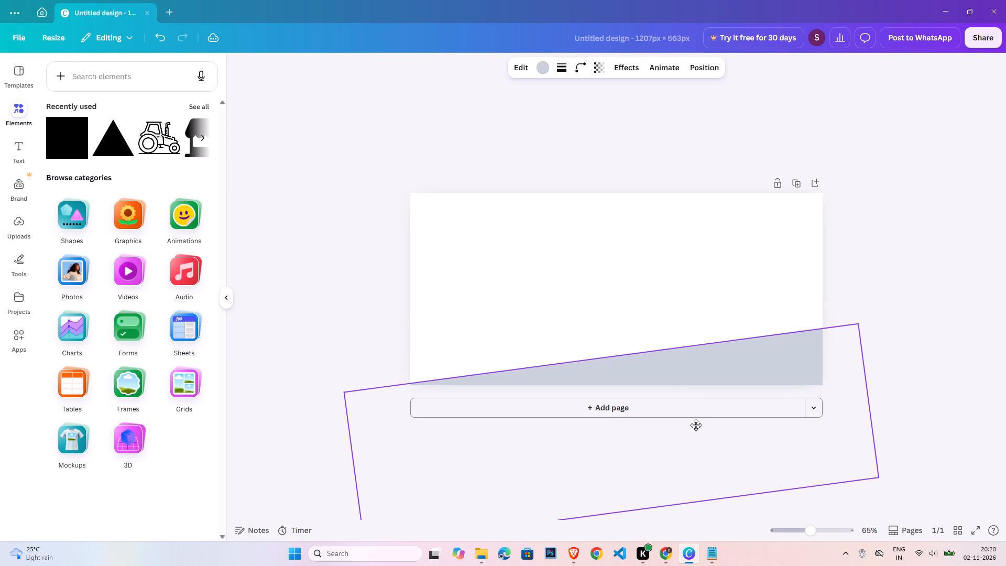
drag(696, 425, 690, 383)
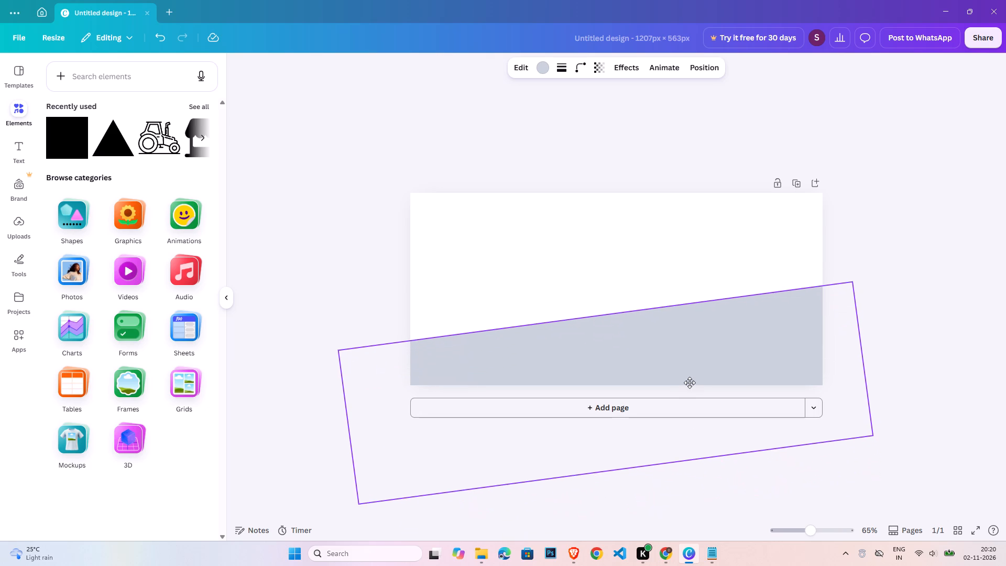
drag(690, 383, 694, 364)
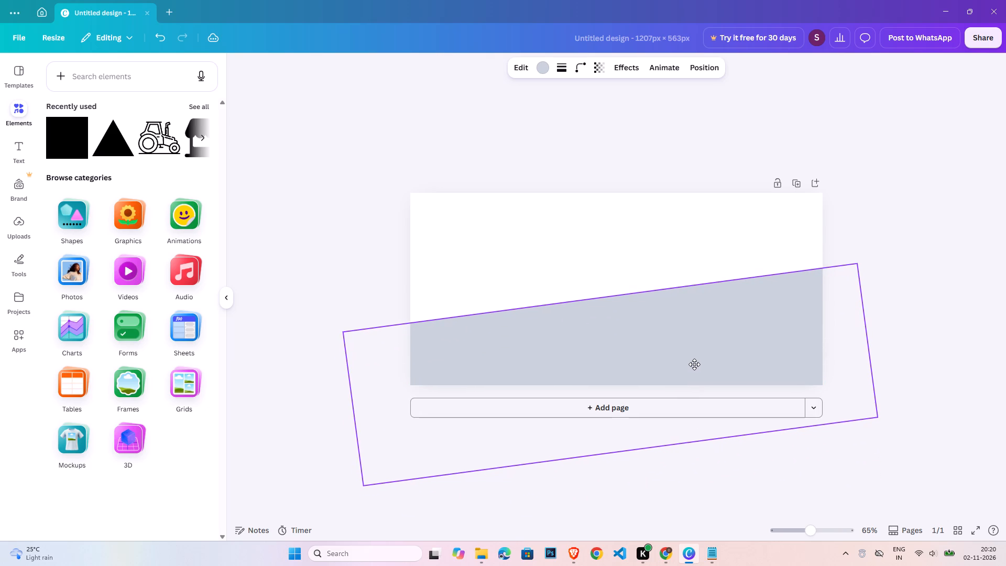
drag(694, 364, 697, 376)
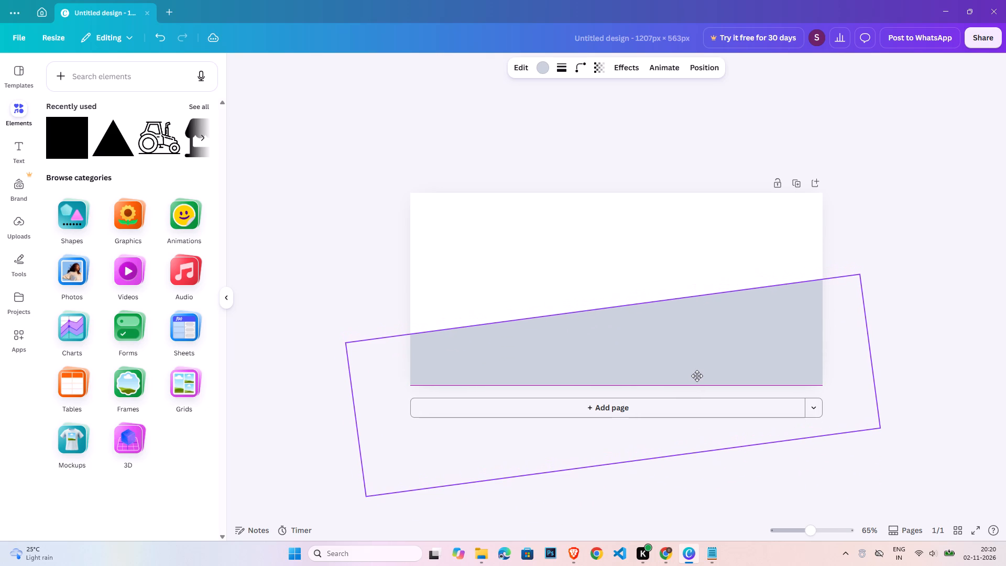
drag(697, 376, 697, 382)
click(945, 329)
Fill the slanted rectangle with a custom solid bright orange, about #FF9212.
click(775, 338)
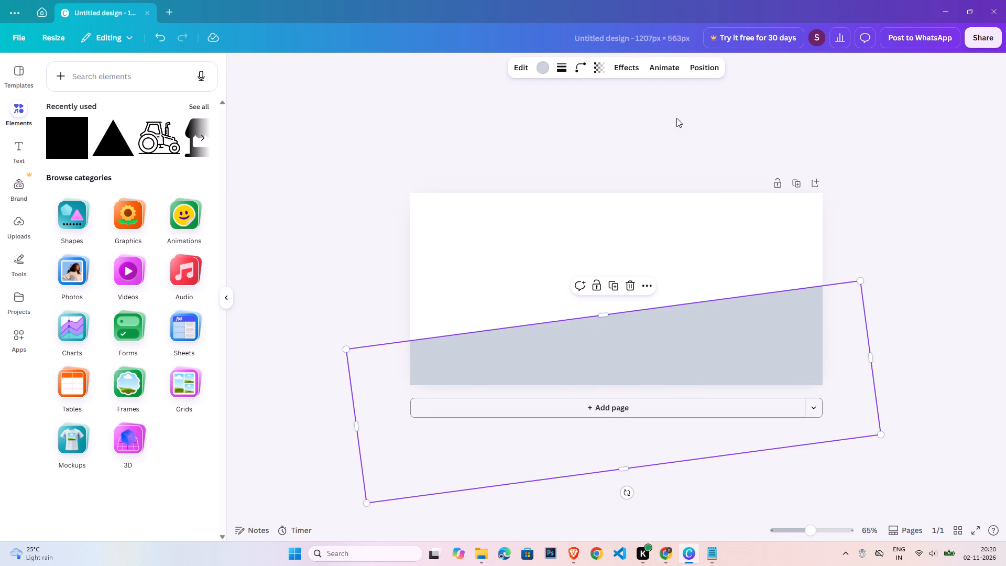
click(549, 67)
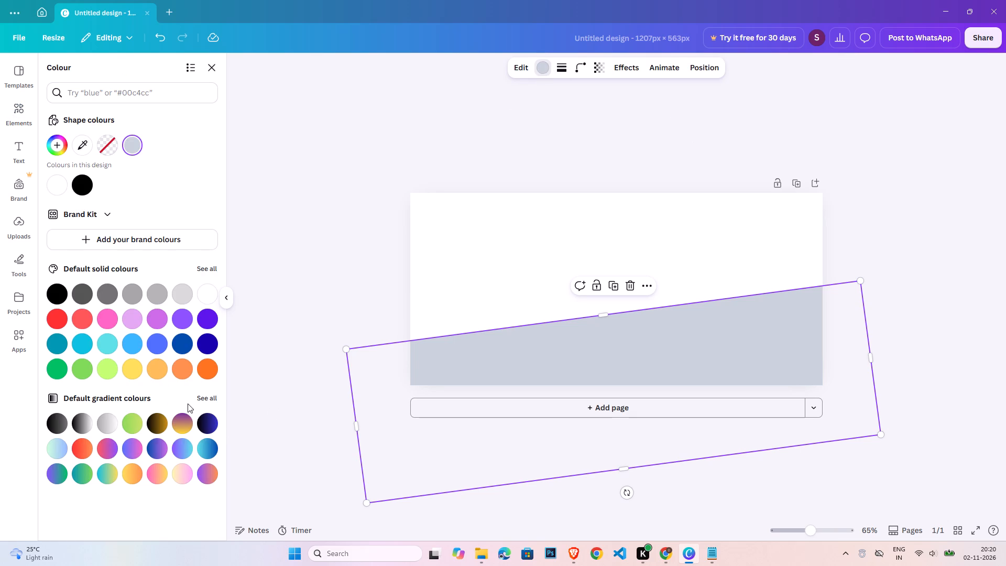
click(54, 147)
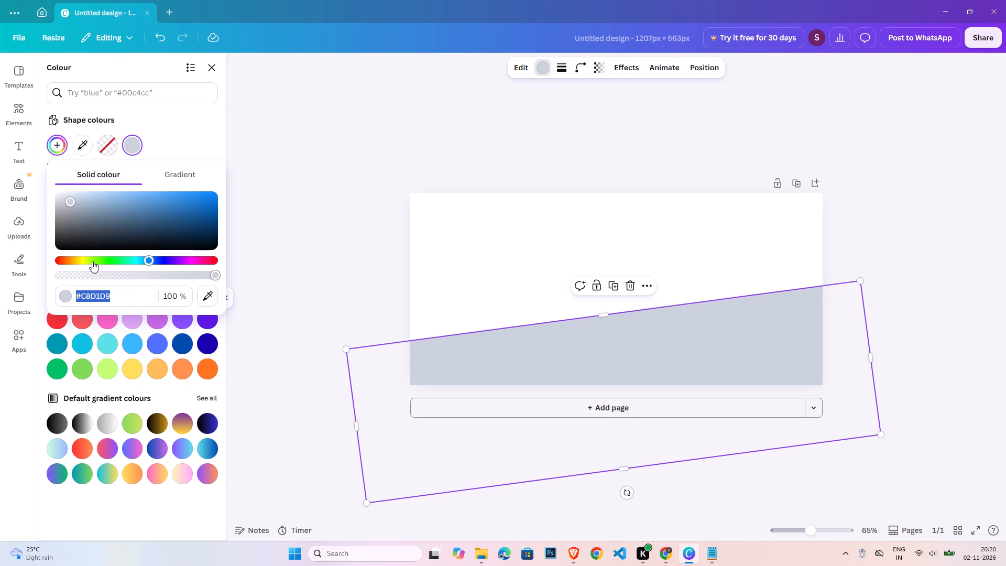
drag(83, 261, 71, 262)
drag(145, 205, 143, 198)
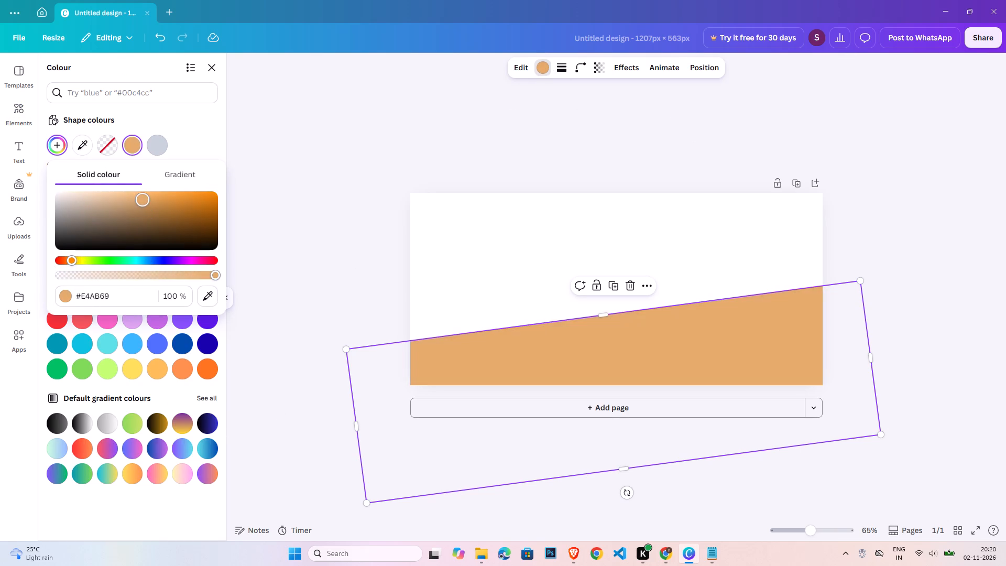
drag(143, 198, 150, 197)
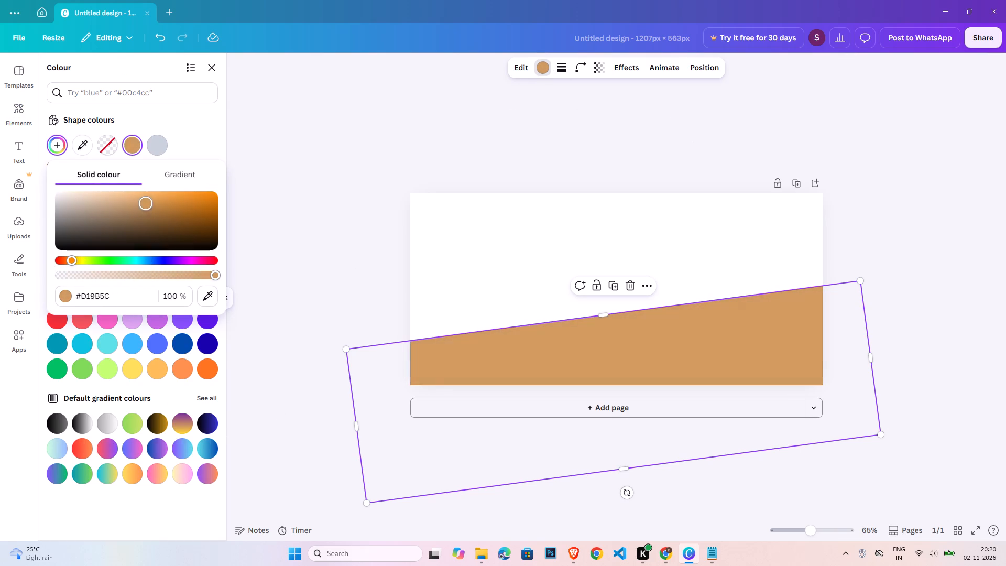
drag(150, 197, 161, 192)
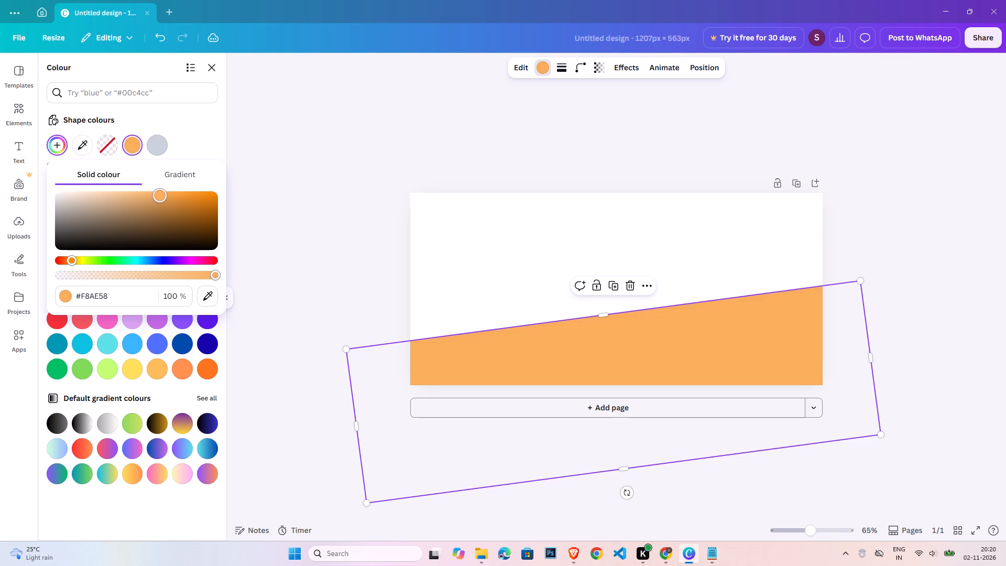
drag(161, 192, 179, 193)
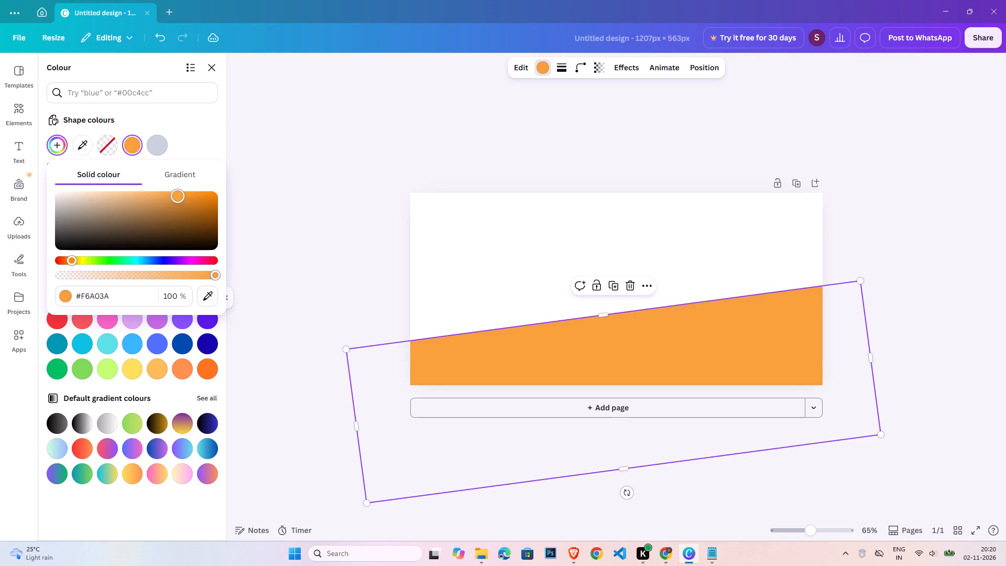
drag(179, 193, 185, 193)
drag(185, 193, 199, 189)
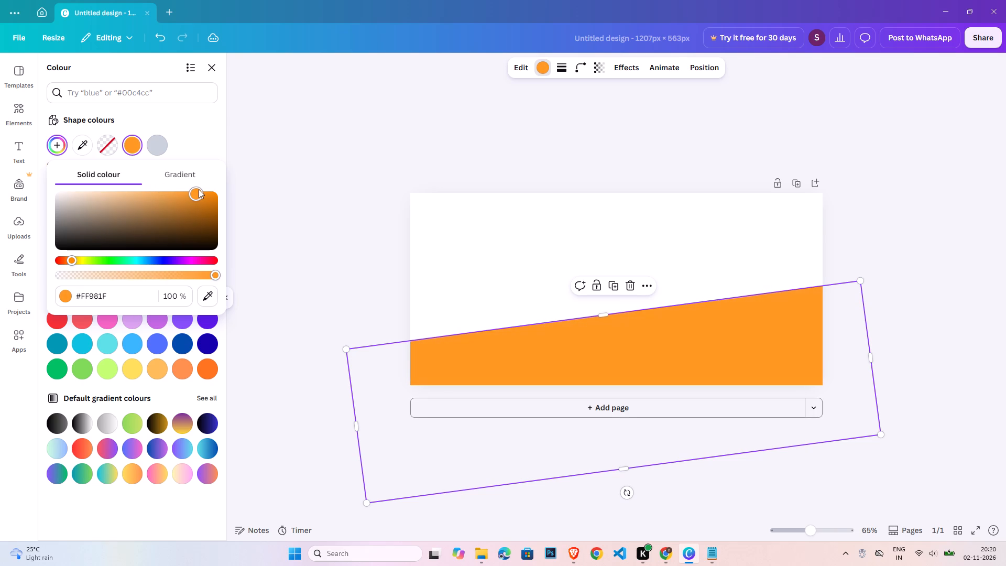
drag(199, 189, 206, 191)
drag(206, 191, 209, 192)
click(890, 282)
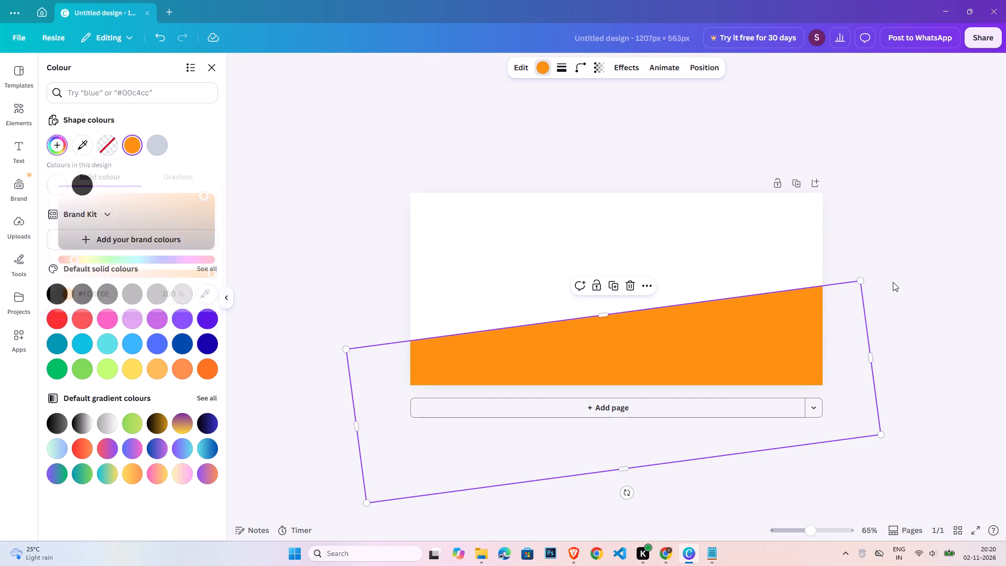
Lock the orange slanted rectangle in place and deselect it.
click(893, 282)
click(830, 320)
click(805, 326)
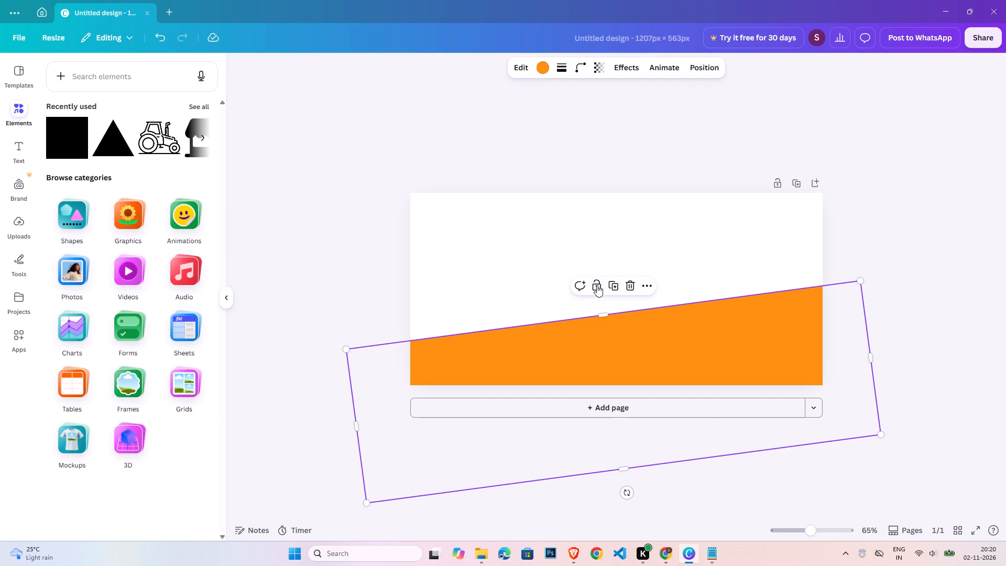
click(597, 285)
click(913, 267)
click(748, 328)
drag(908, 300, 913, 300)
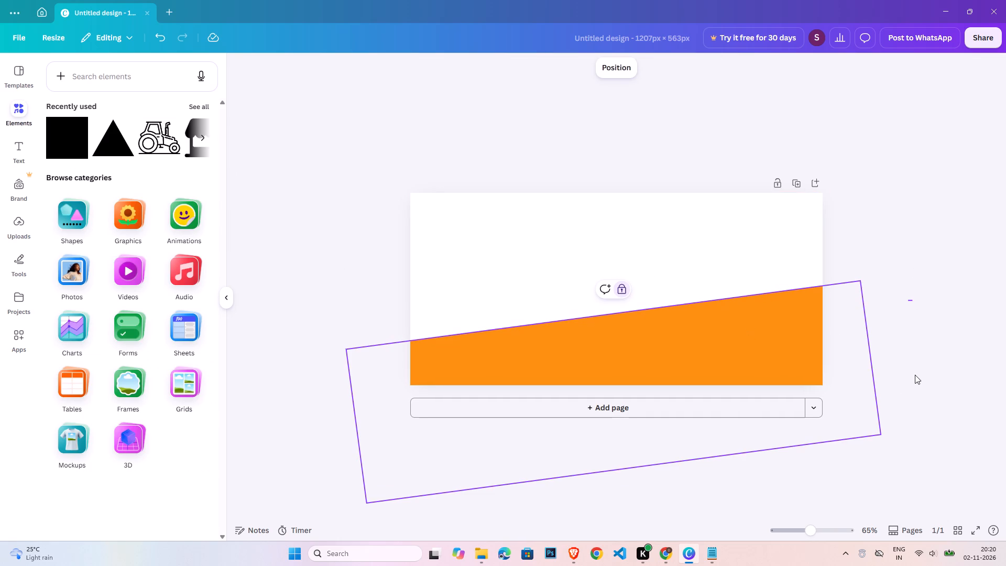
click(880, 419)
Switch to Notepad to check the pouch brief's product illustration and decorative motif requirements, and return to Canva.
click(713, 552)
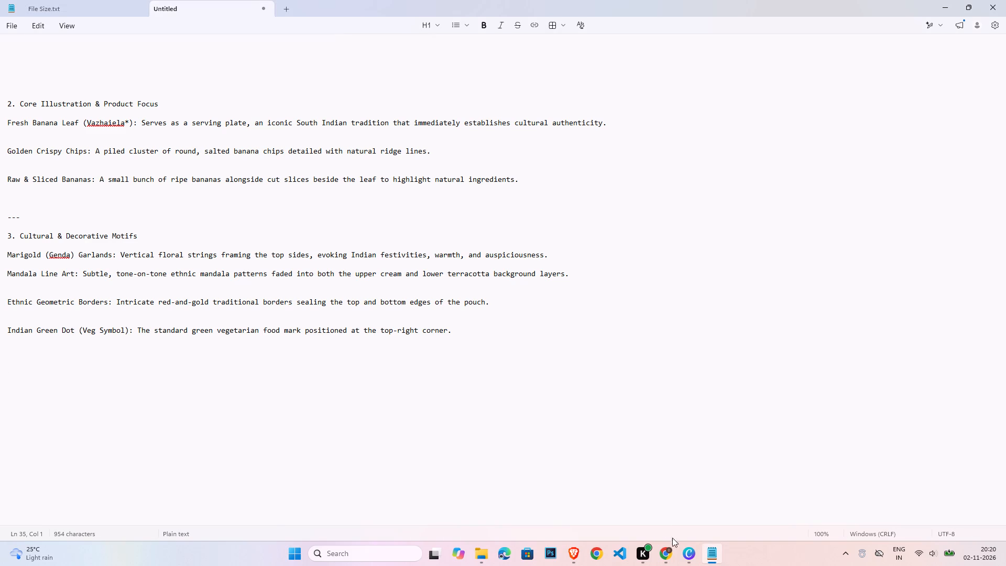
click(663, 558)
click(685, 554)
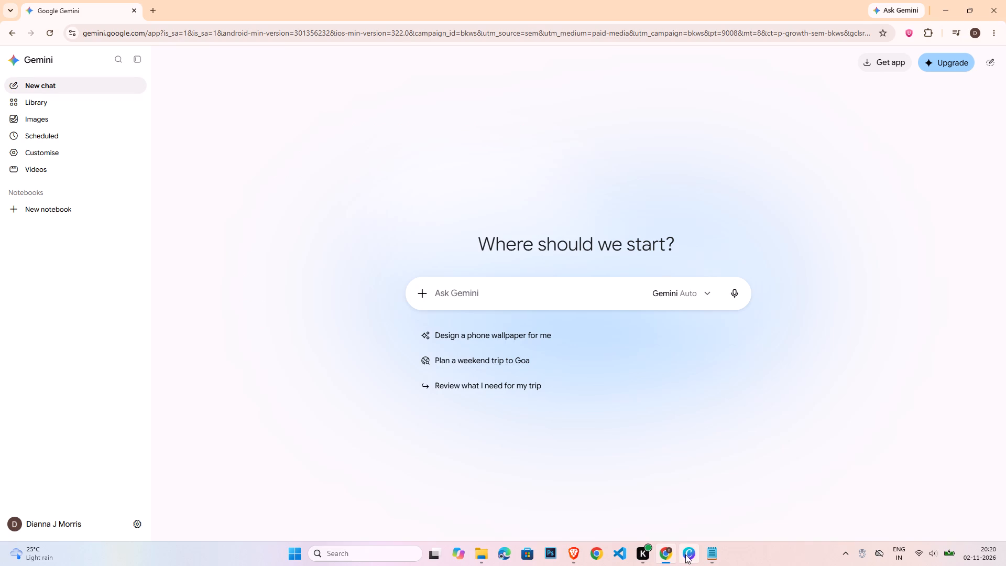
Search the elements for "banana leaf" graphics and add the single elongated green leaf with a pale midrib to the page.
click(81, 83)
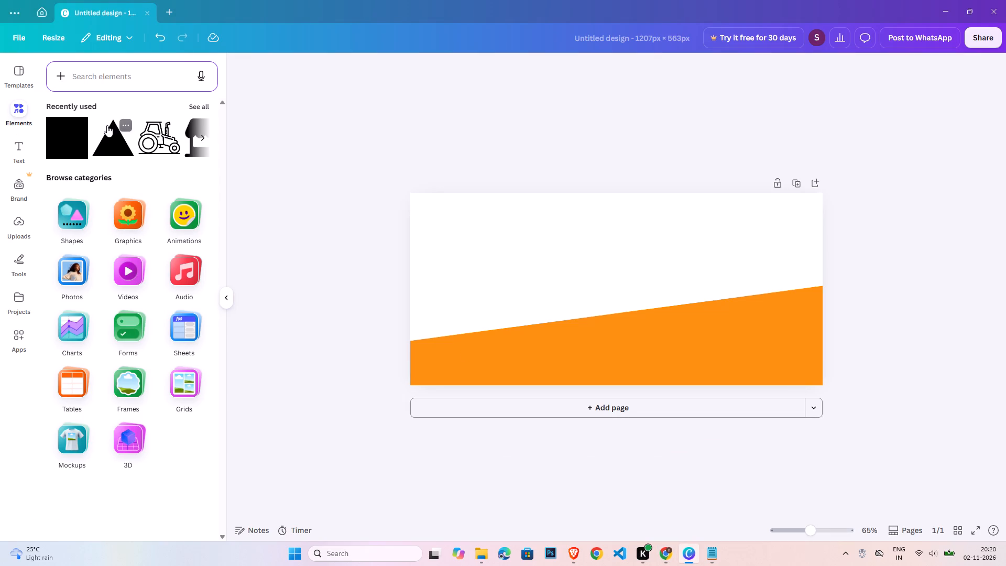
click(116, 62)
click(115, 74)
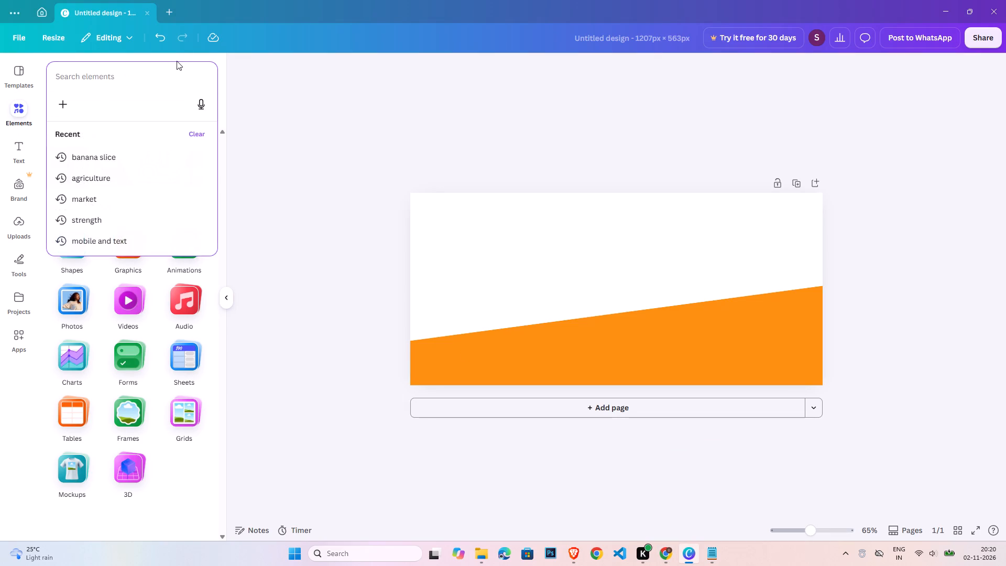
text(banana)
key(space)
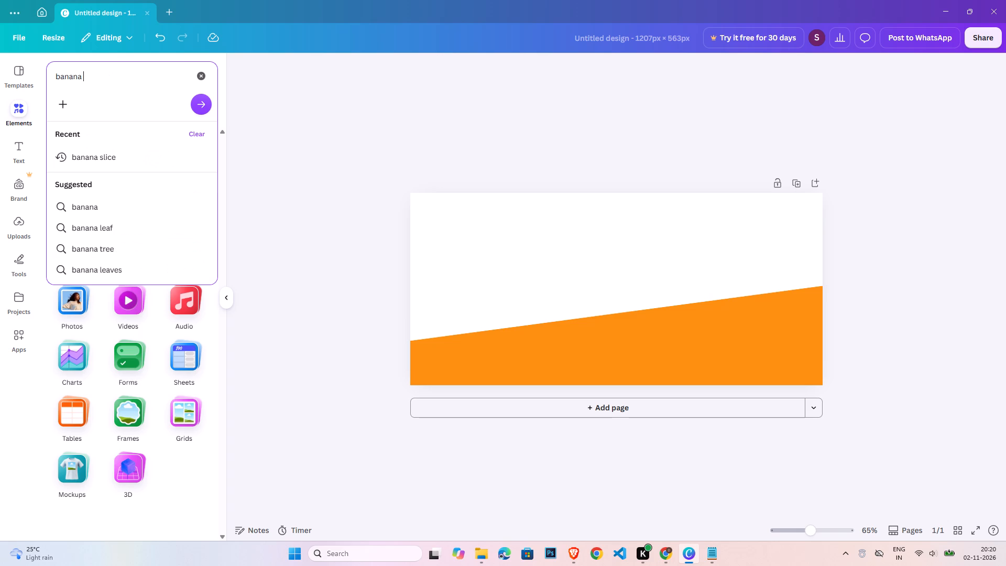
text(leaf)
key(Return)
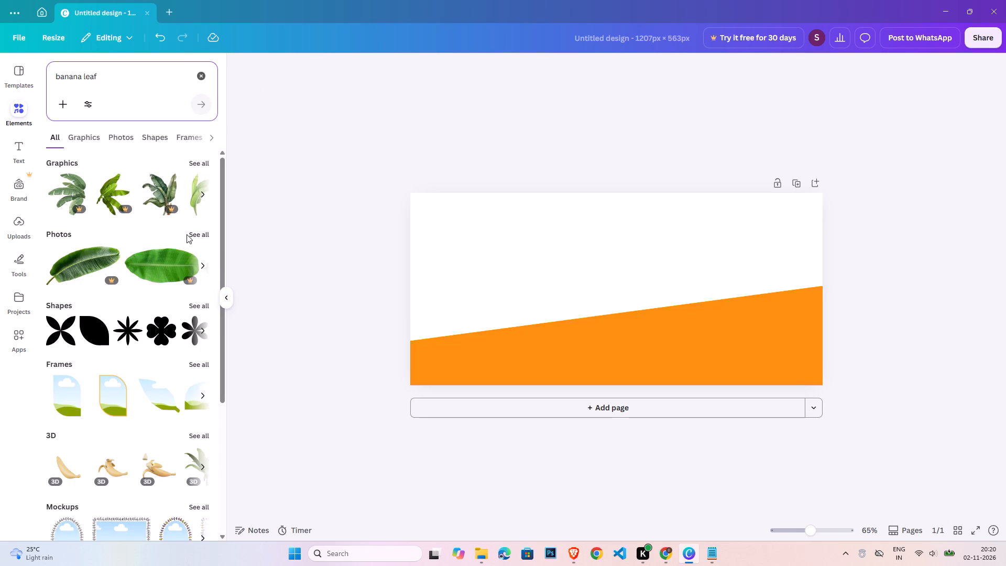
click(202, 162)
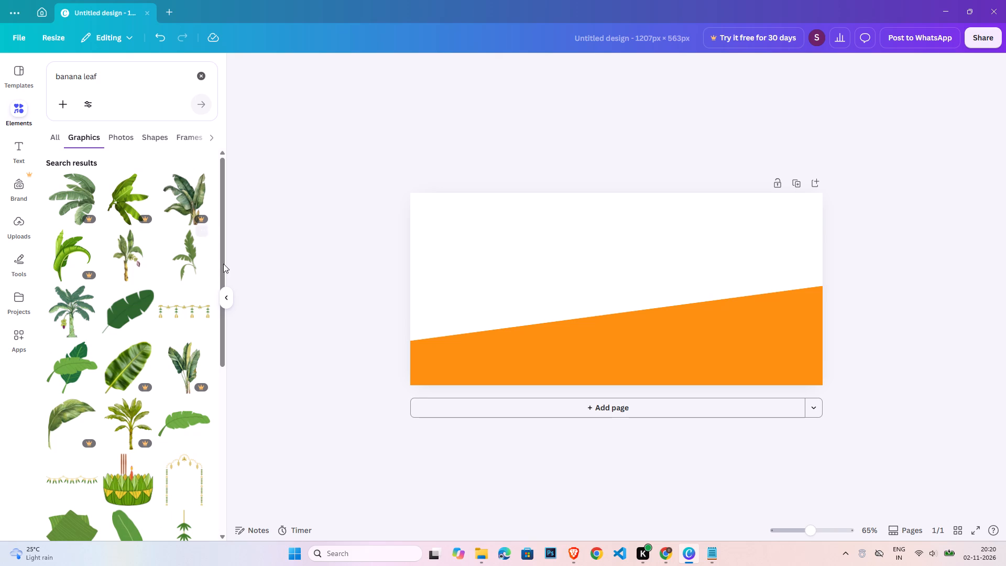
scroll(128, 374, down, 3)
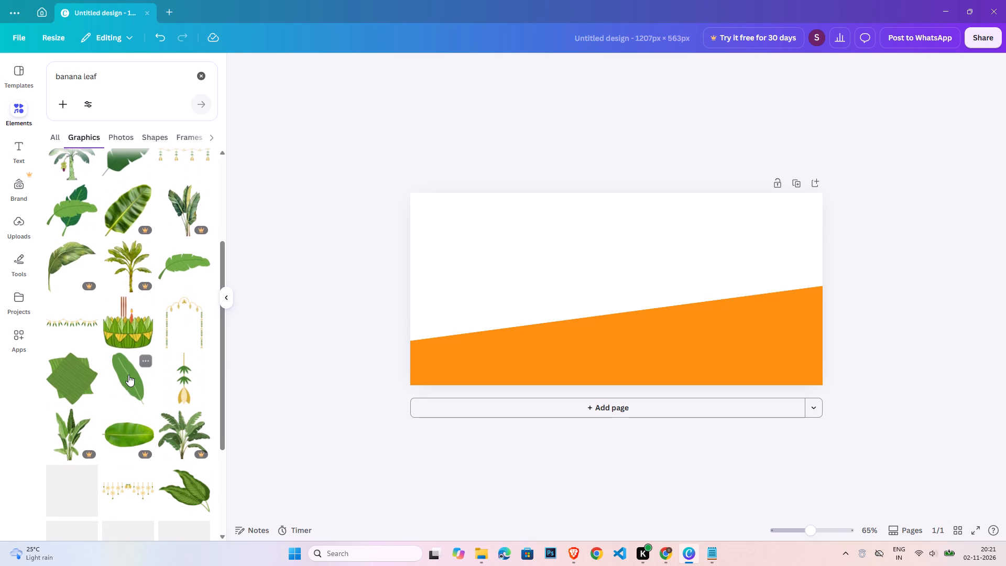
scroll(130, 434, down, 3)
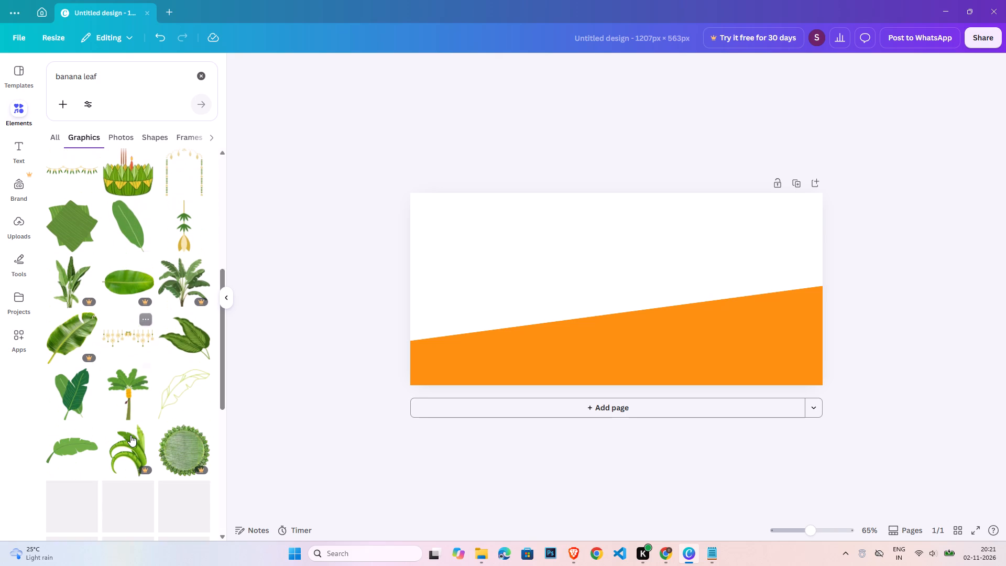
scroll(130, 436, down, 3)
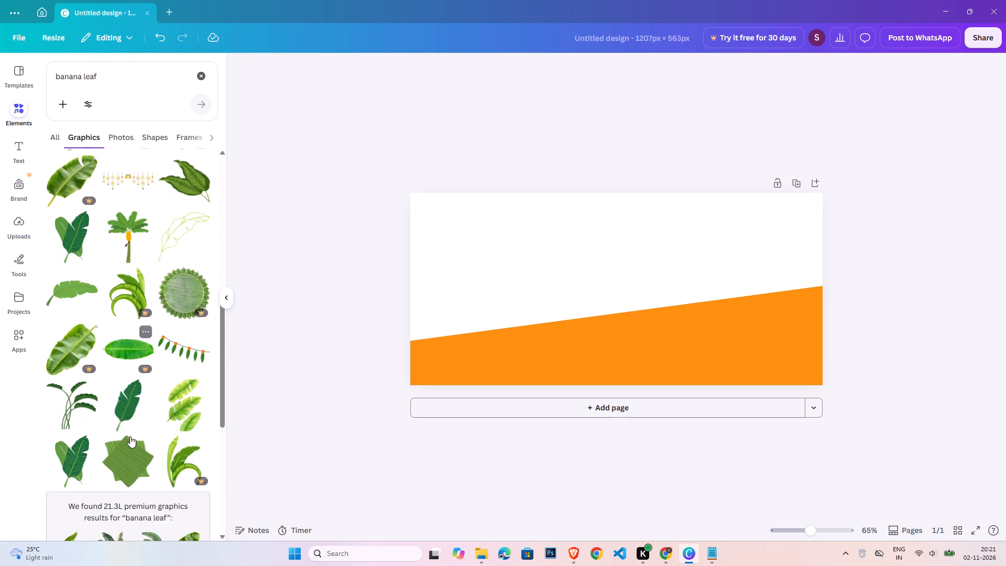
scroll(130, 436, up, 4)
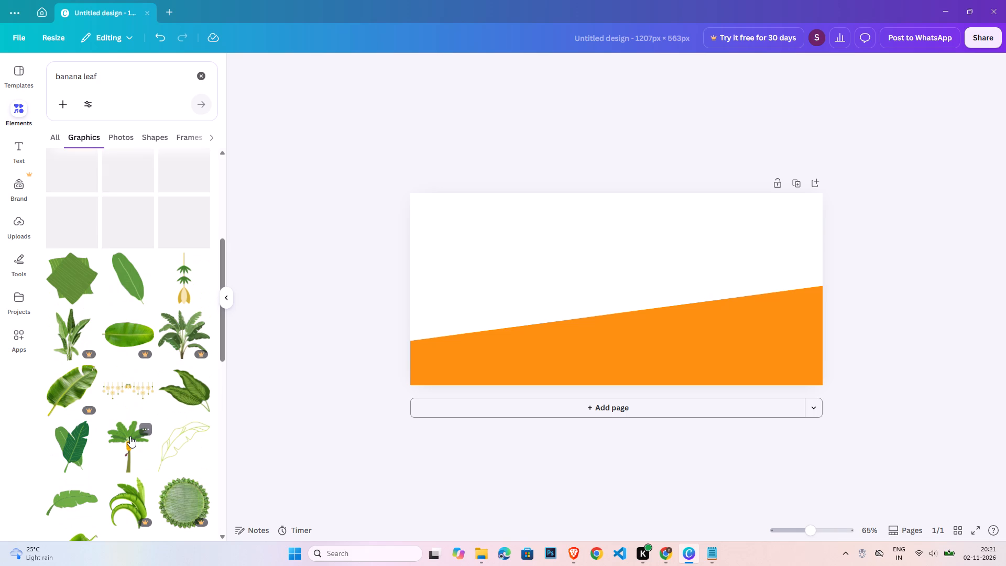
click(135, 284)
Rotate the banana leaf to about 98° so it lies lengthwise with its tip rising to the right.
drag(617, 389, 483, 324)
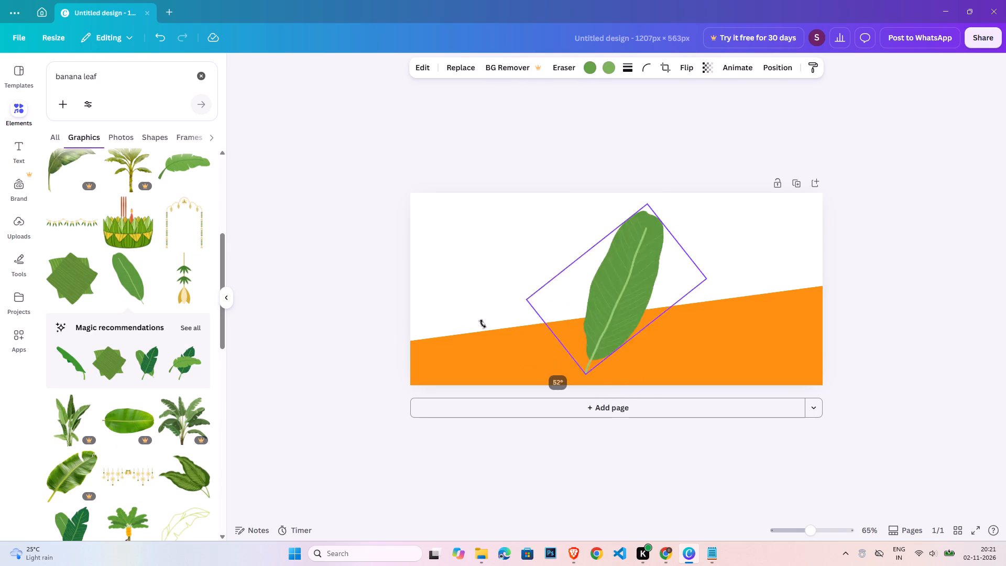
drag(483, 324, 410, 231)
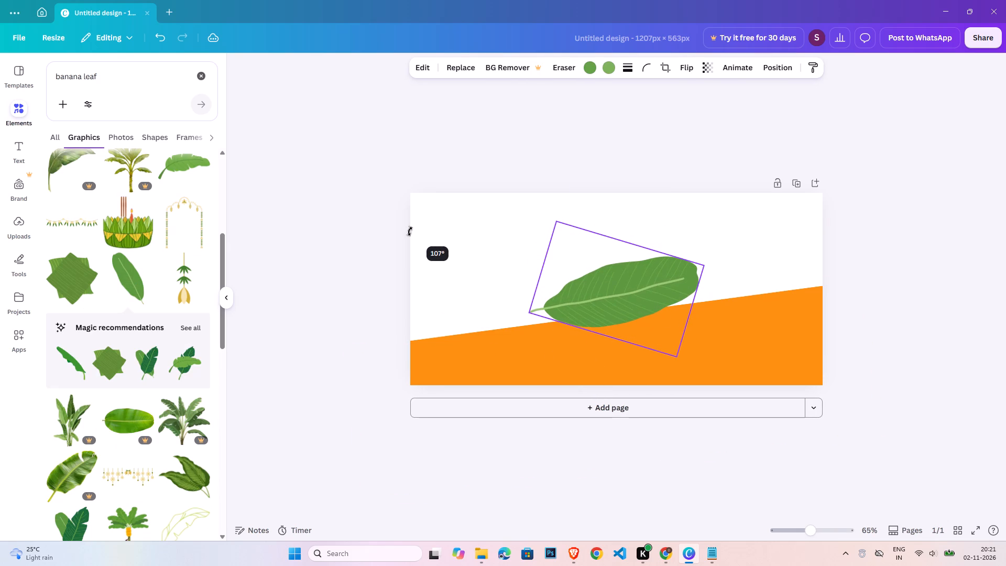
drag(410, 231, 410, 227)
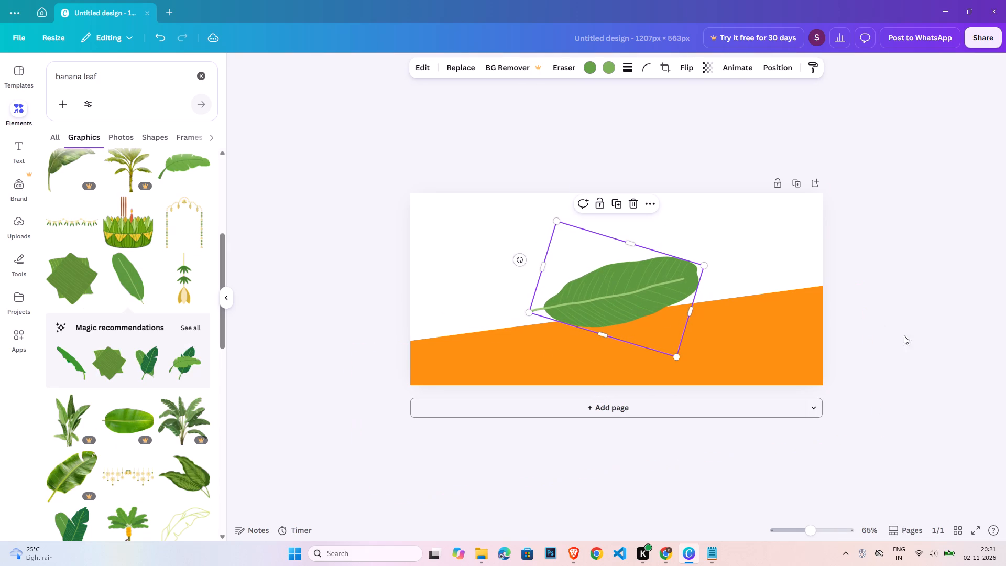
drag(521, 263, 531, 279)
Enlarge the leaf to about 344 × 555 px and place it mid-page across the orange shape's slanted edge.
drag(662, 294, 685, 309)
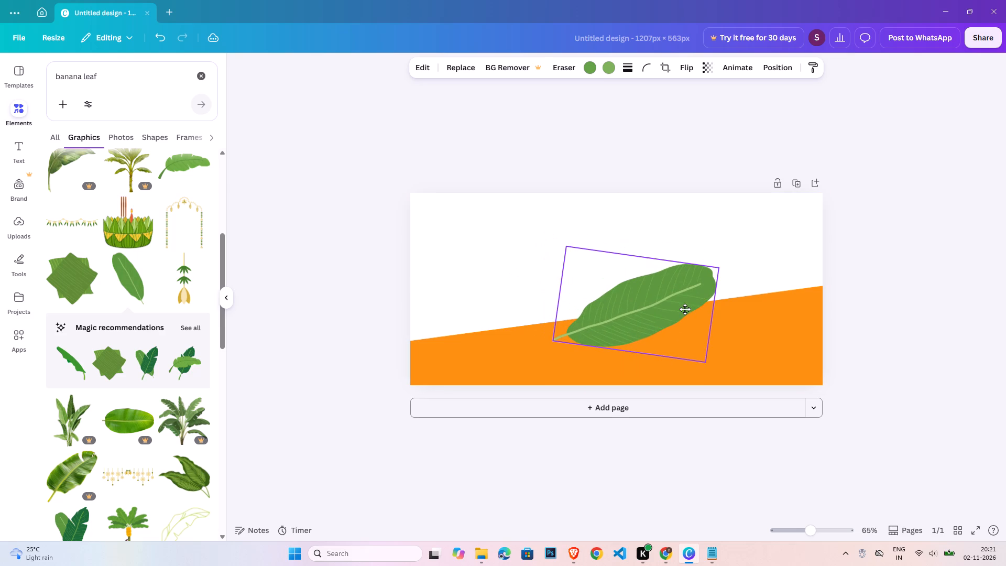
drag(685, 309, 666, 311)
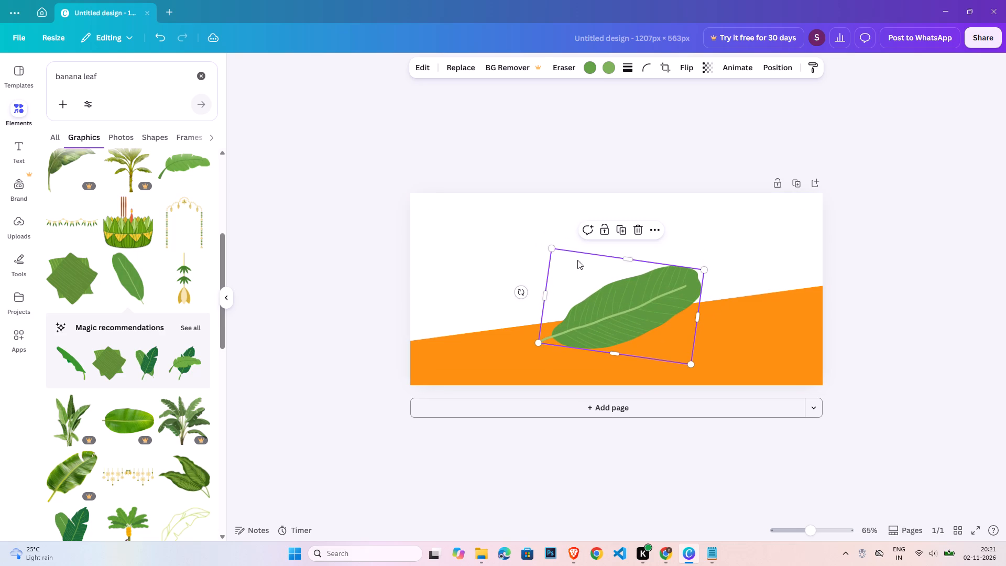
drag(554, 248, 494, 233)
drag(647, 285, 662, 302)
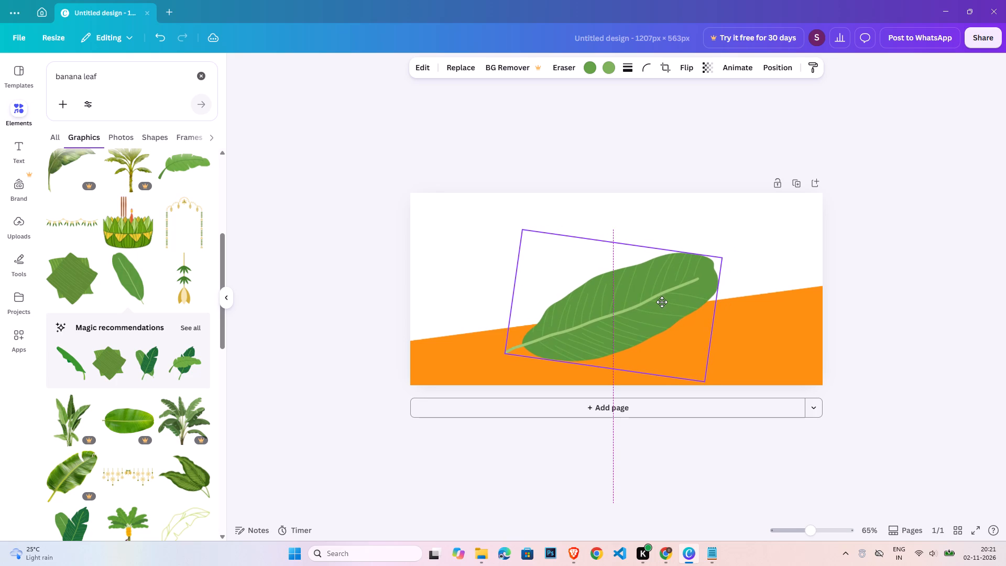
drag(662, 302, 662, 299)
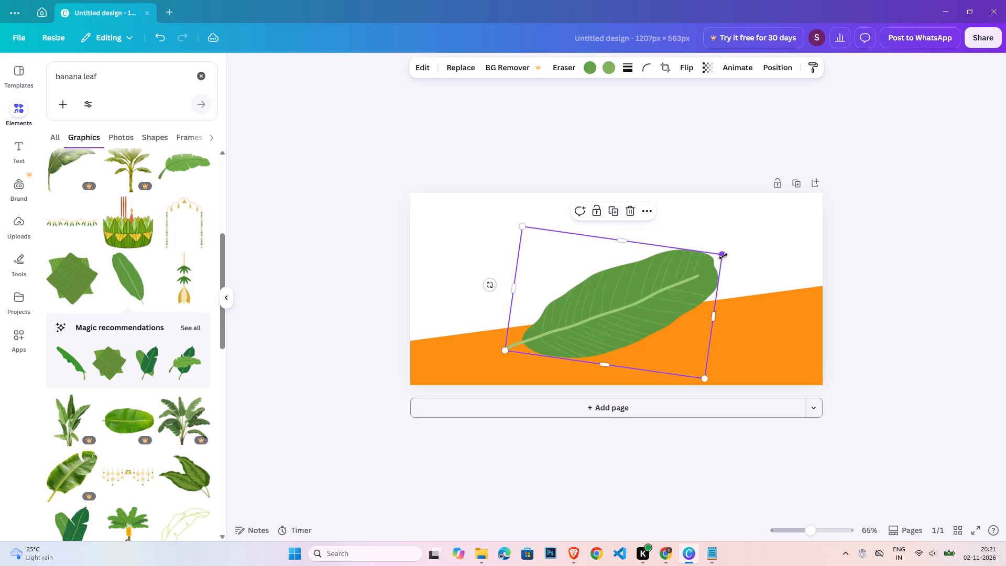
drag(723, 256, 711, 264)
drag(637, 310, 643, 308)
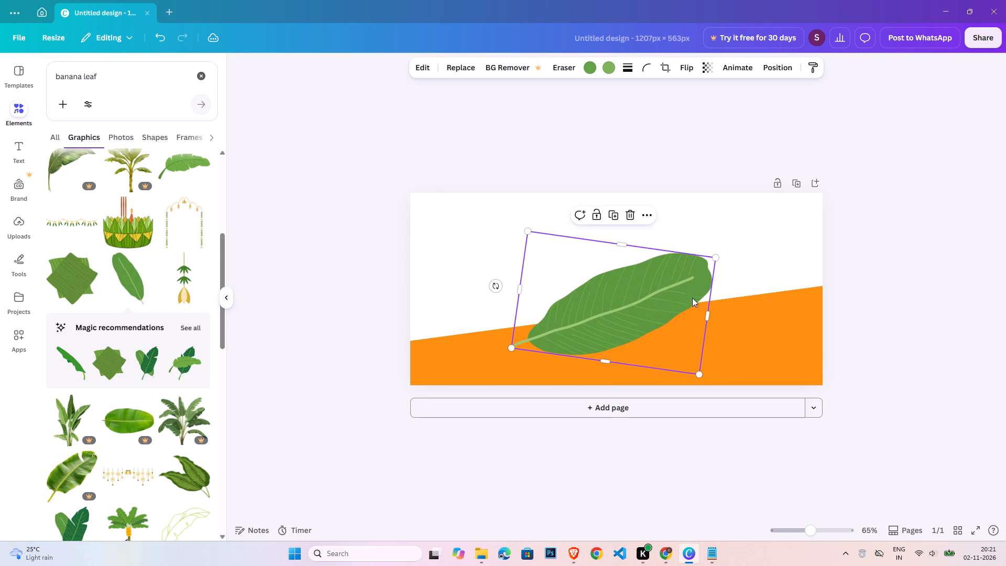
Align the banana leaf to the horizontal centre of the page and deselect it.
click(783, 51)
click(786, 69)
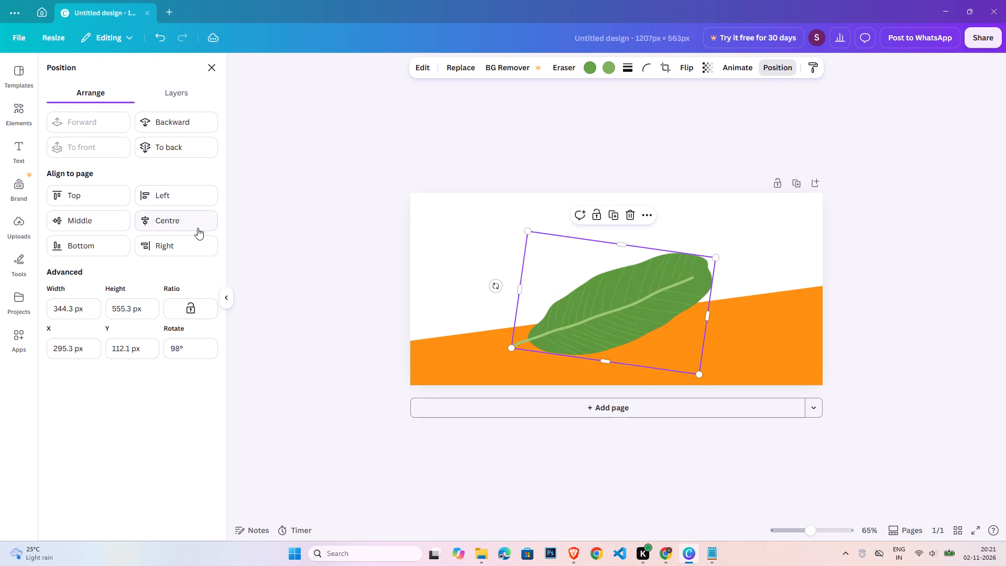
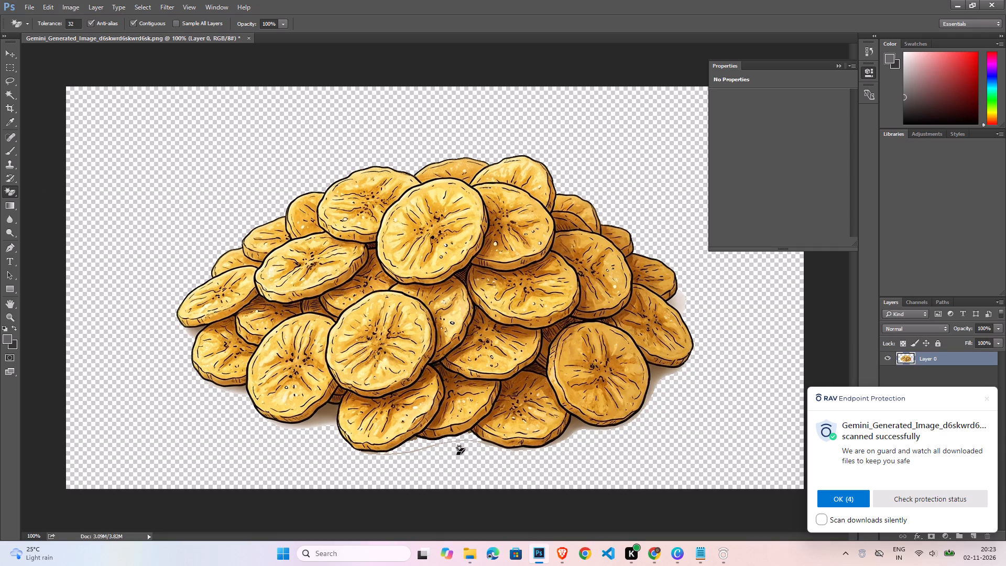
click(569, 428)
click(578, 433)
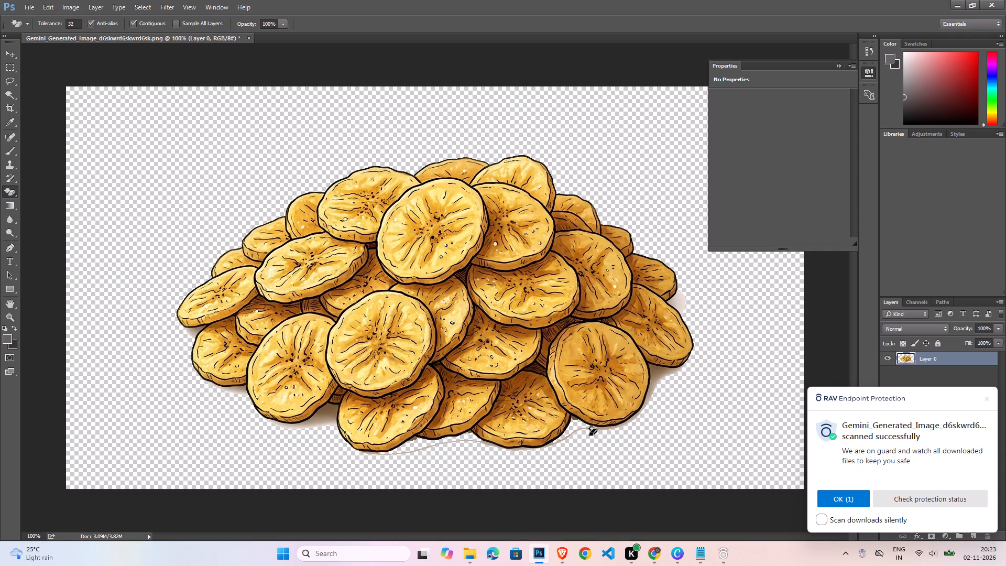
click(651, 375)
click(649, 388)
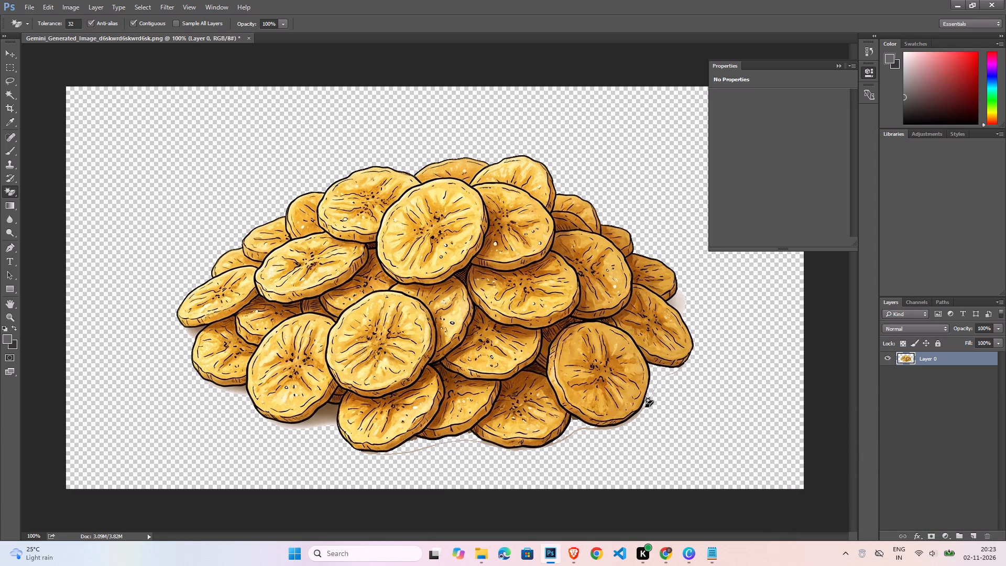
click(645, 407)
click(672, 303)
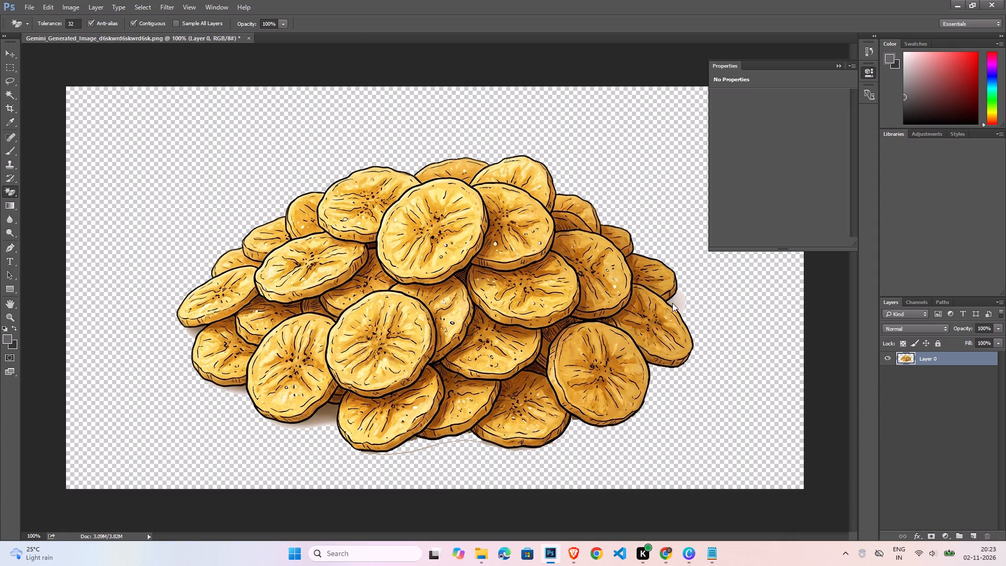
click(680, 308)
click(479, 448)
click(521, 453)
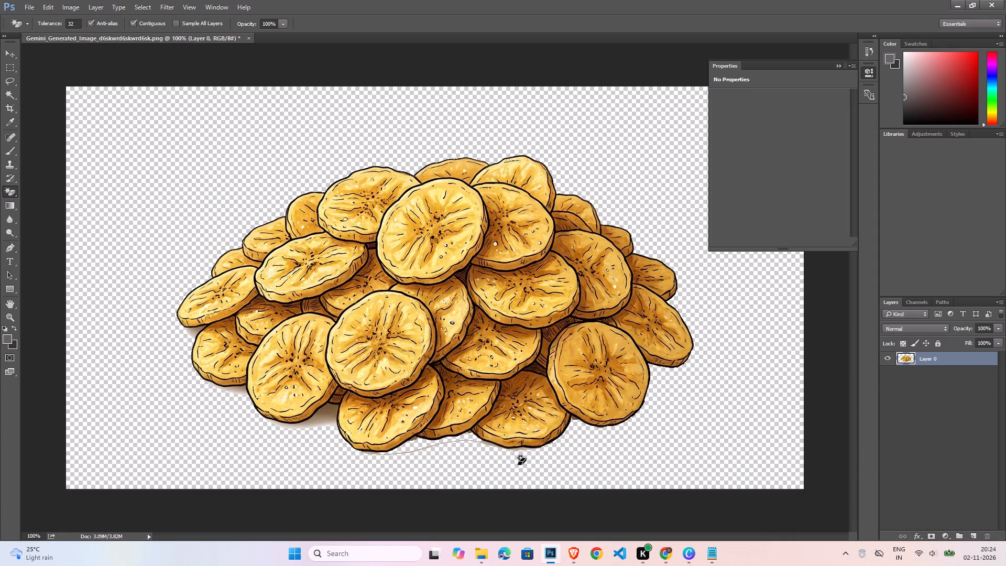
click(513, 453)
click(519, 452)
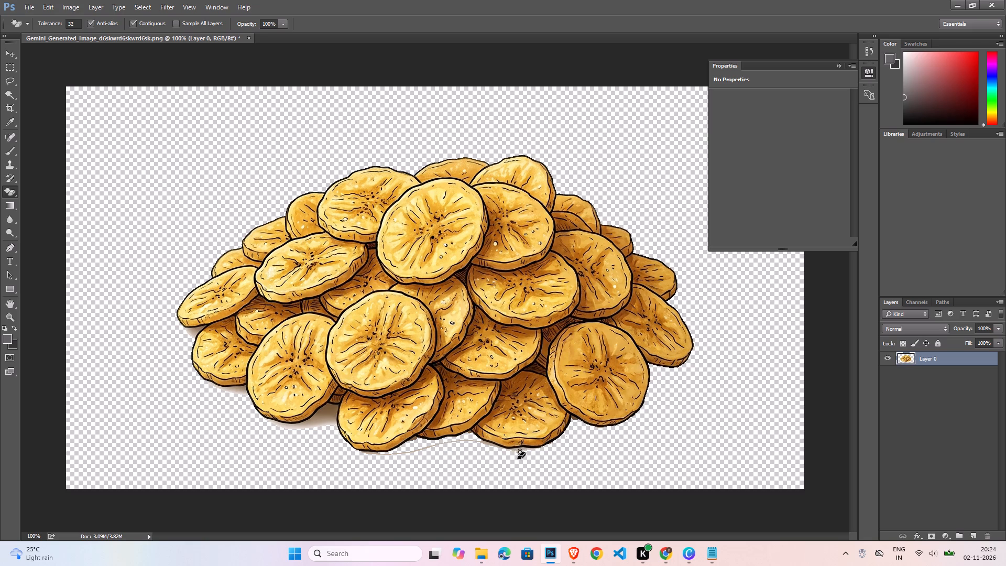
click(516, 451)
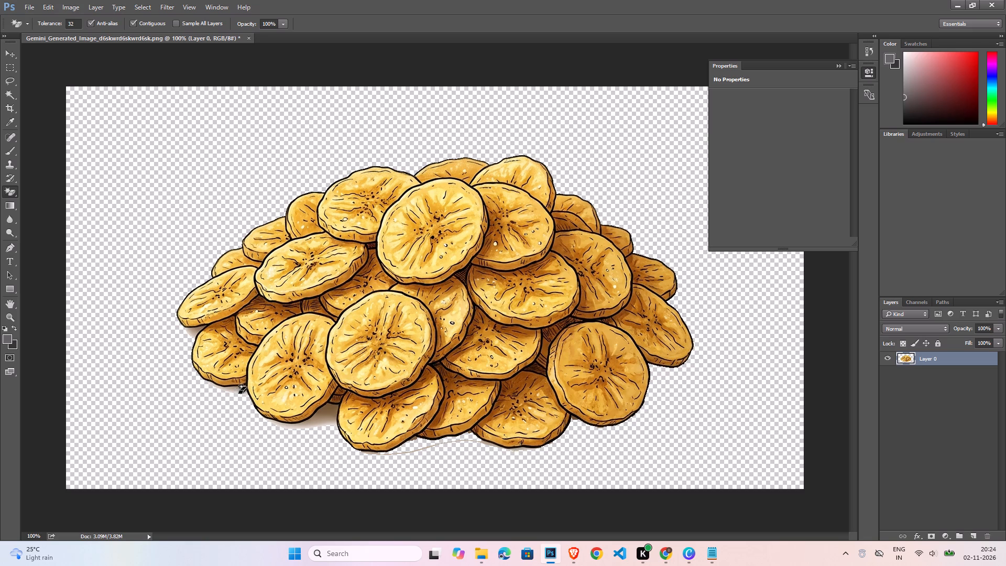
Clear the remaining shadow patches beneath and beside the chips on the pile's left side with the Magic Eraser.
click(238, 393)
click(328, 418)
click(320, 415)
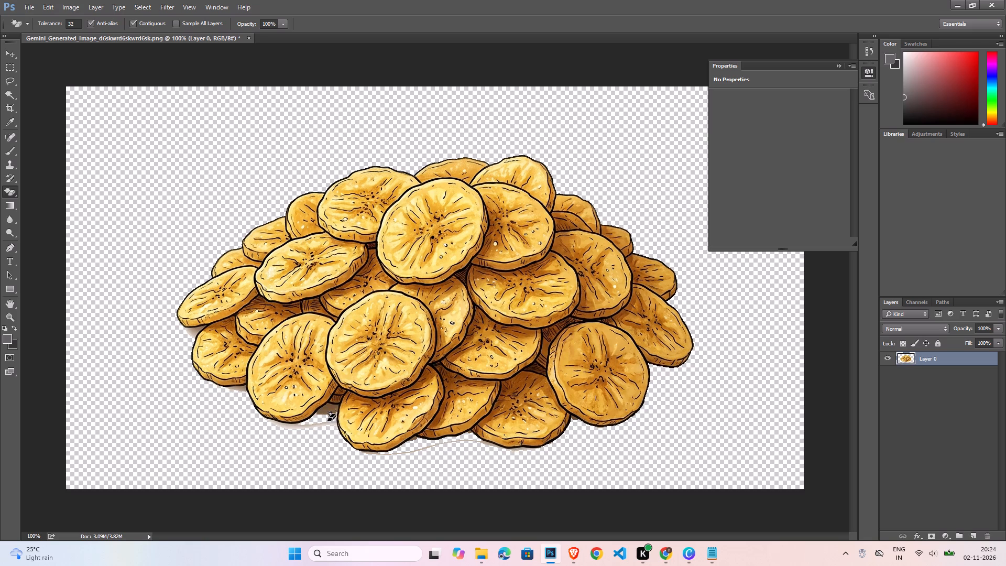
click(327, 412)
click(321, 430)
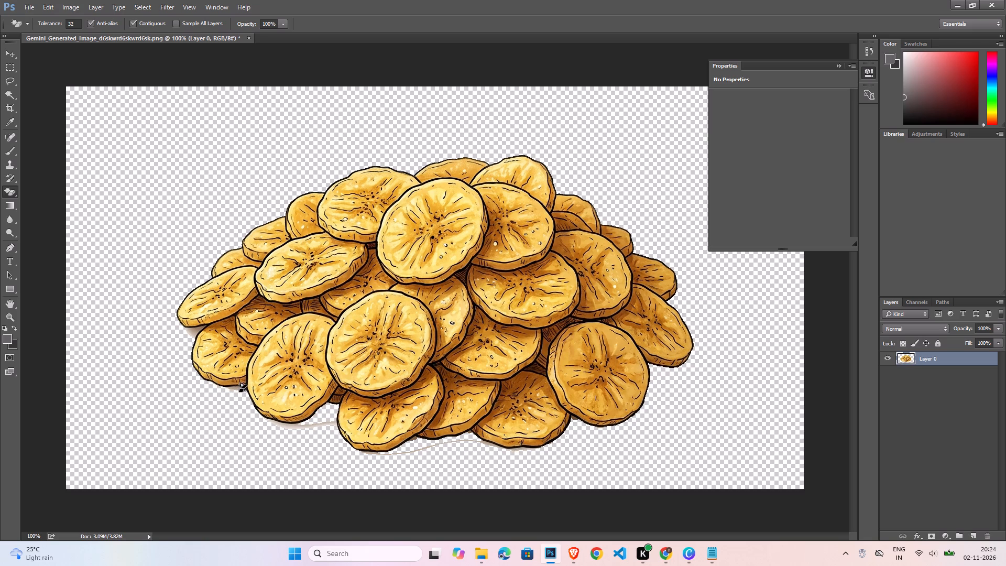
click(239, 390)
click(193, 335)
click(195, 333)
click(194, 333)
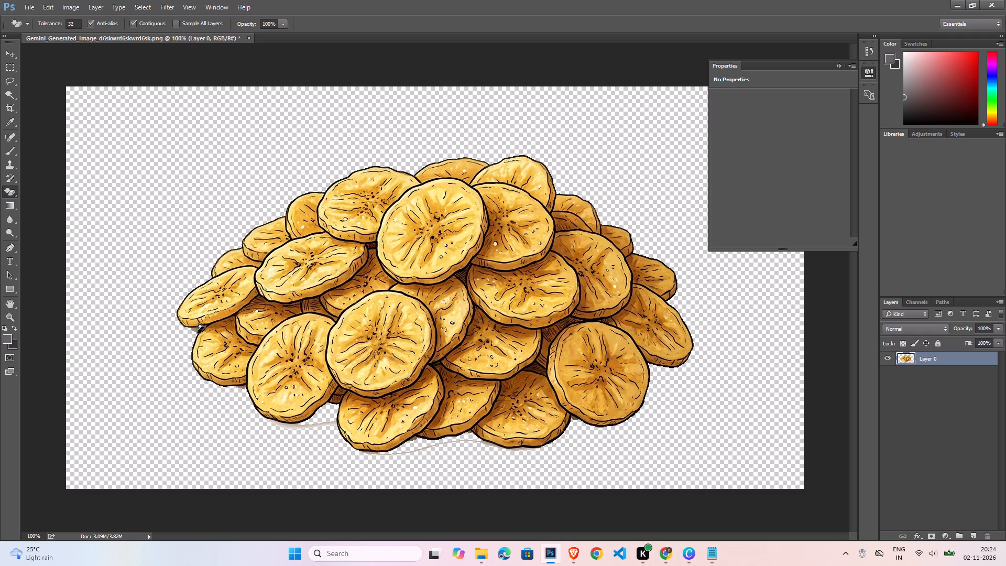
click(194, 329)
Switch to the standard Eraser and wipe away the faint shadow outline beneath the bottom-centre chips with the 117 px brush.
right_click(7, 194)
click(46, 193)
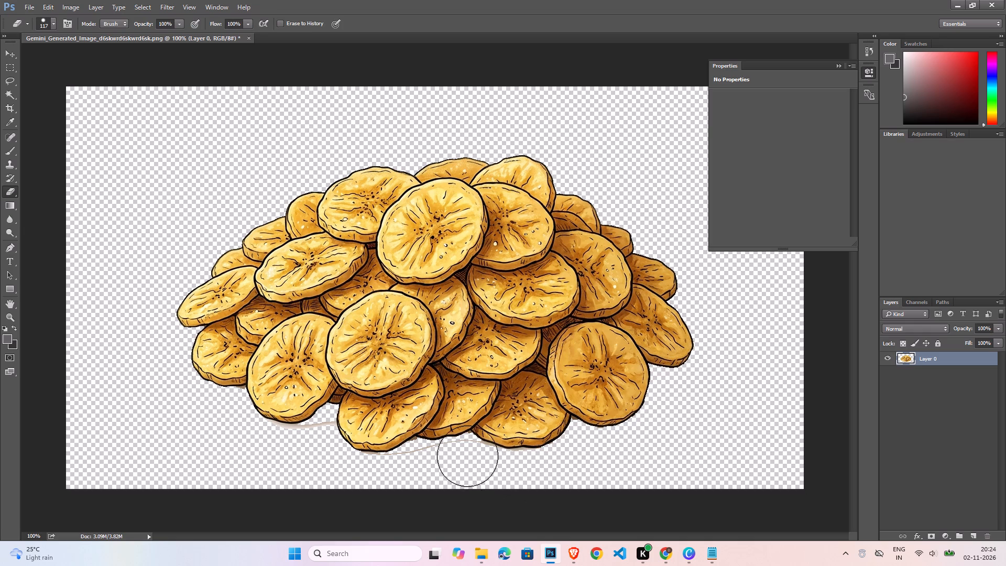
drag(467, 469, 425, 474)
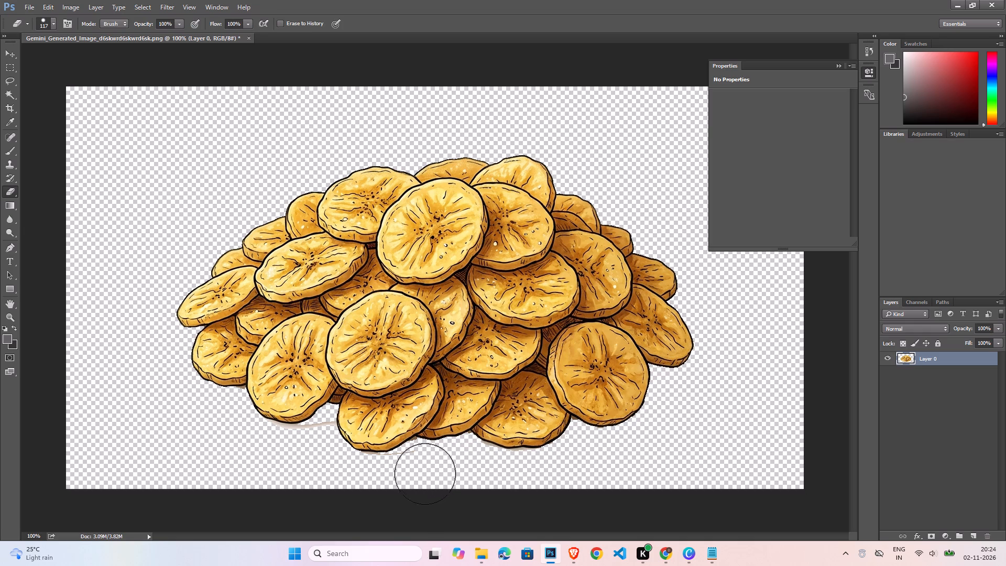
drag(425, 474, 358, 483)
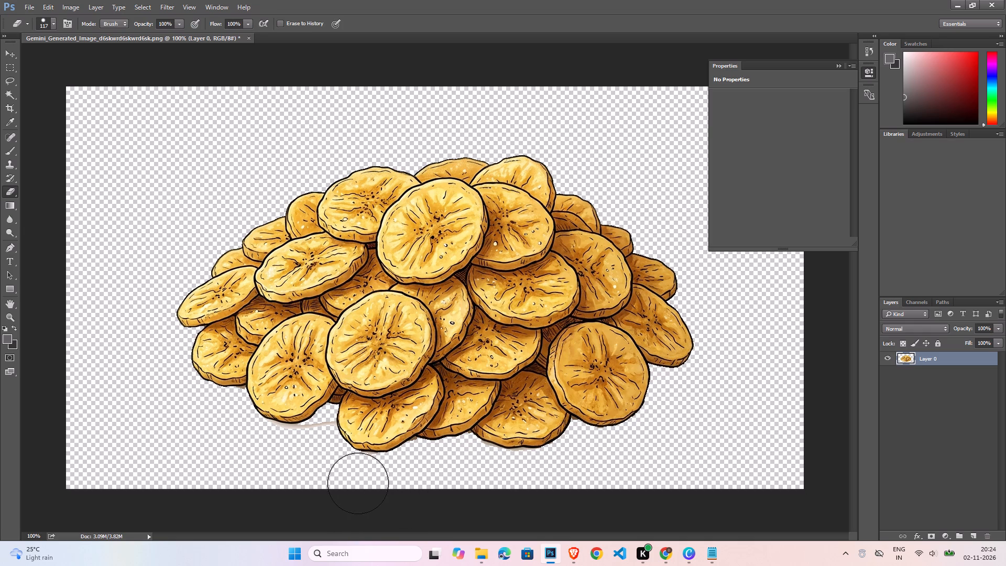
drag(358, 483, 302, 475)
Reduce the Eraser brush to 63 px and erase the shadow line below the lower-left chips, undoing the stroke that cuts into a chip.
right_click(289, 463)
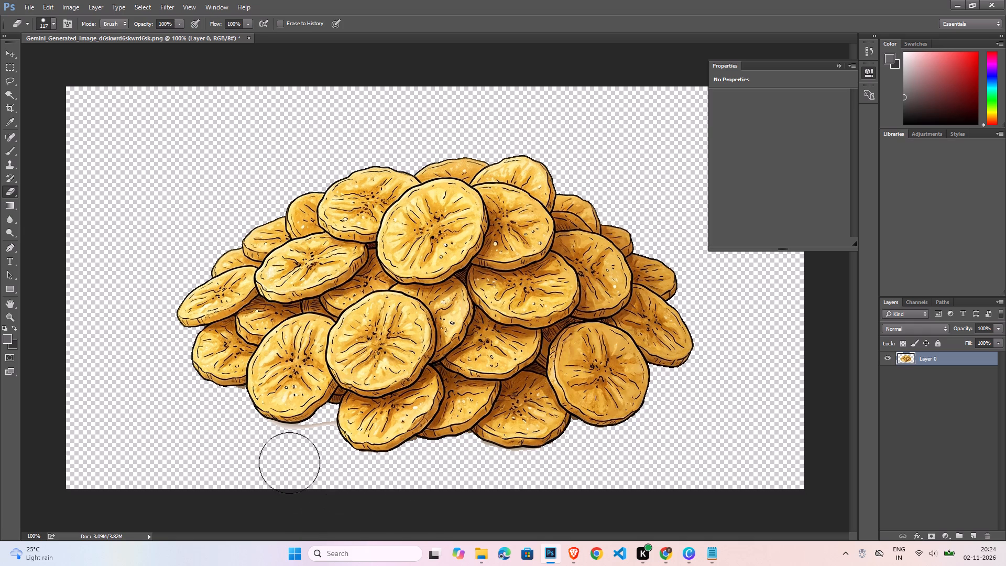
click(366, 401)
drag(283, 426, 272, 432)
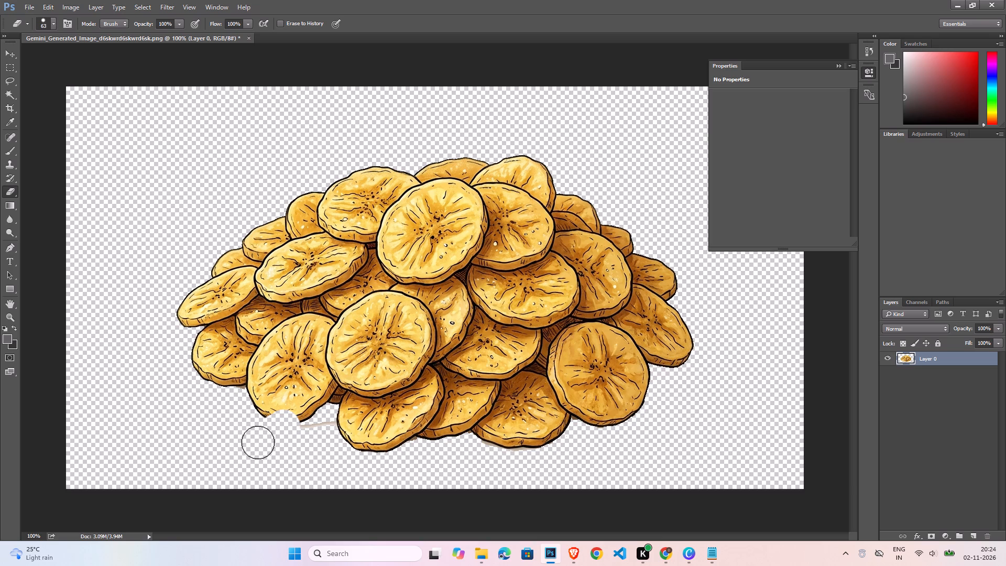
key(ctrl+z)
click(313, 462)
drag(318, 438, 303, 441)
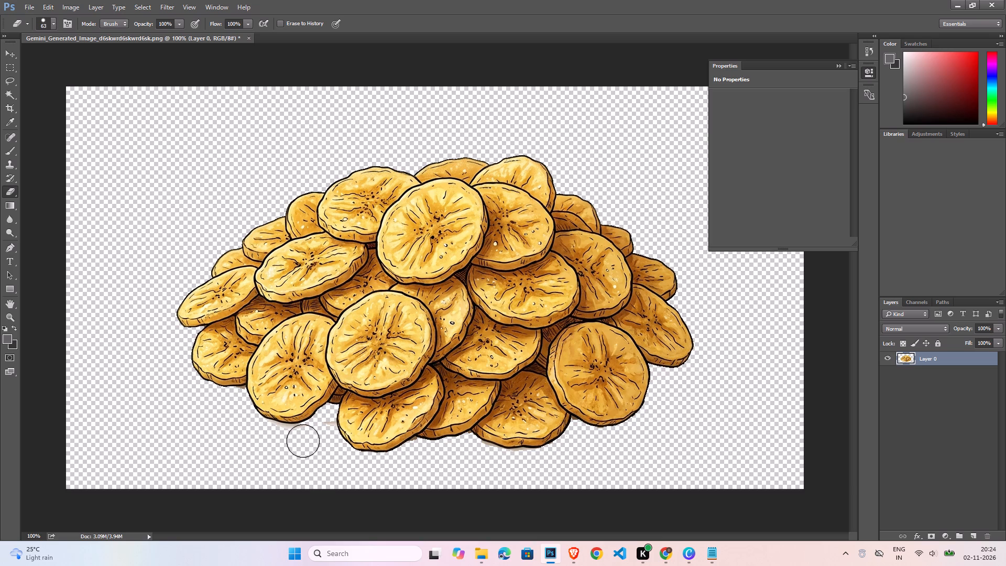
drag(303, 441, 259, 434)
click(318, 435)
click(321, 434)
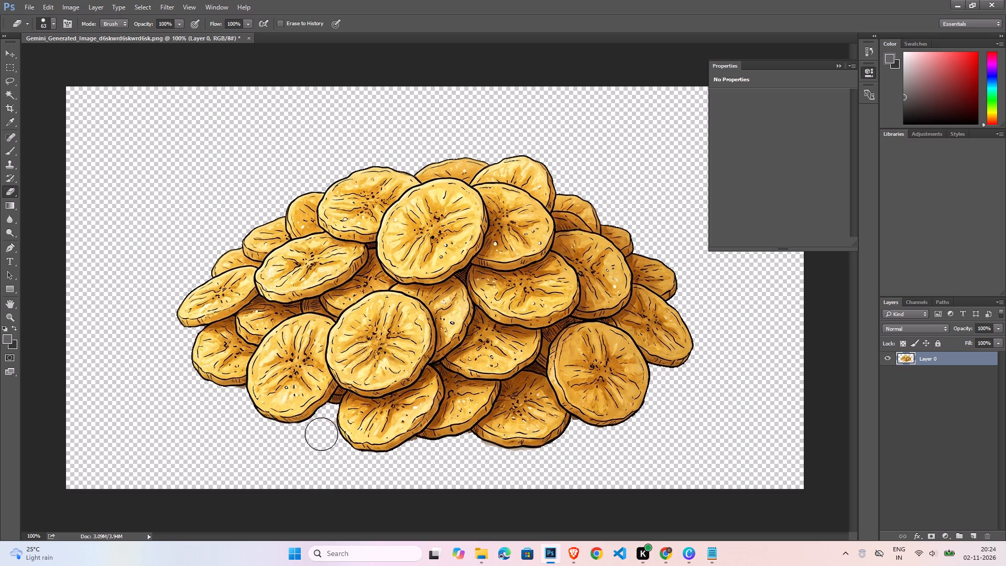
click(320, 429)
Erase the leftover shadow traces just below the bottom chips right of centre with the 63 px brush.
click(477, 456)
click(480, 456)
click(493, 461)
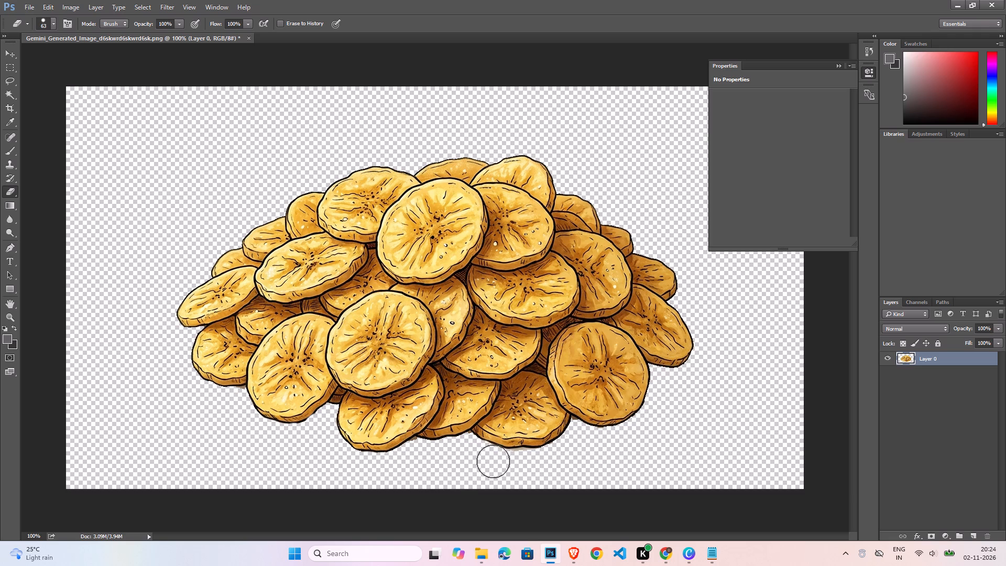
click(504, 465)
click(516, 465)
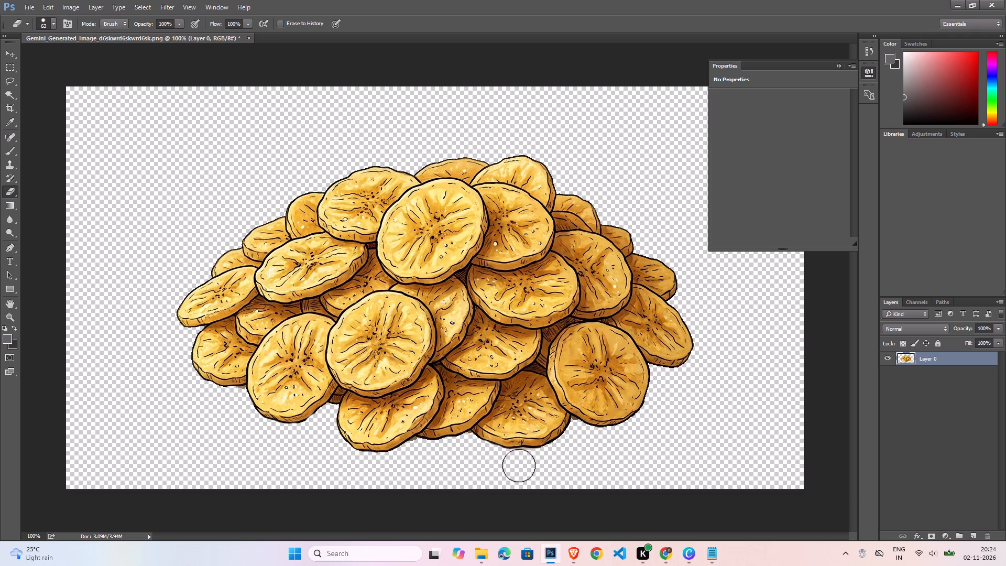
click(519, 465)
drag(521, 464, 537, 463)
click(537, 463)
Reduce the Eraser brush to 41 px and erase the shadow remnant under the chip at the pile's lower left.
right_click(236, 403)
click(305, 406)
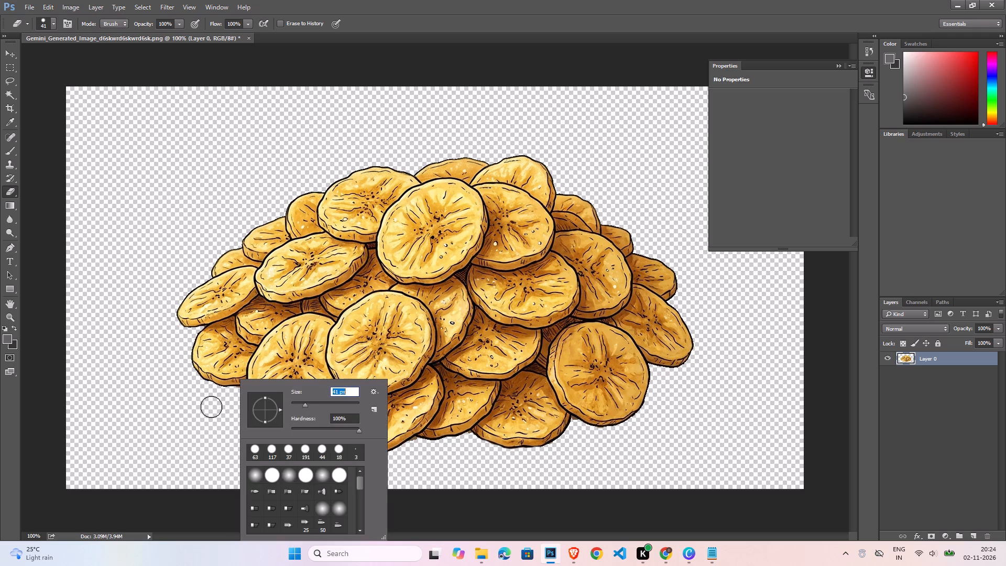
click(211, 407)
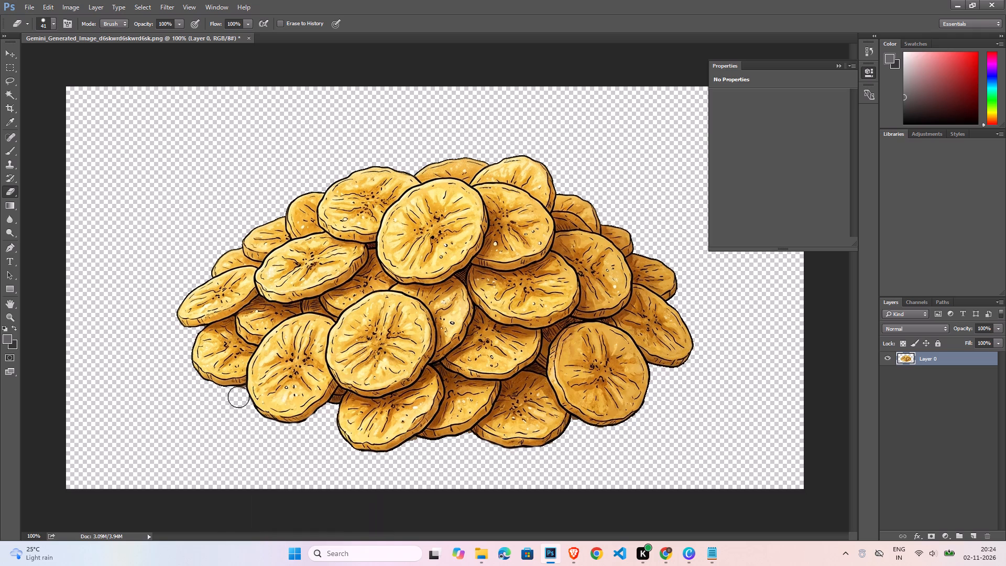
click(238, 397)
Save the cleaned chips image with its transparent background.
key(ctrl+s)
Switch to the Canva design and upload the edited chips image file to the uploads.
click(690, 554)
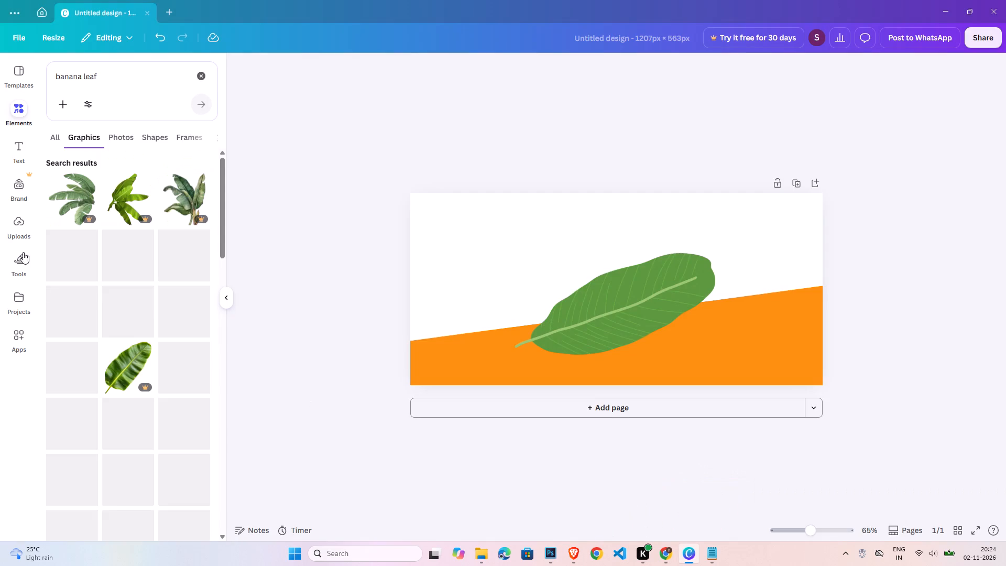
click(19, 233)
click(101, 111)
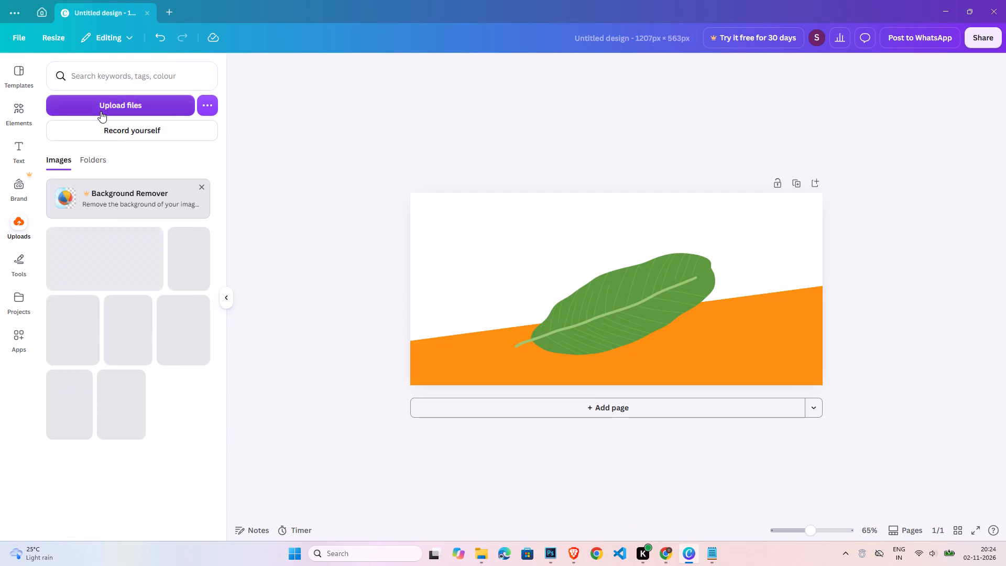
double_click(131, 122)
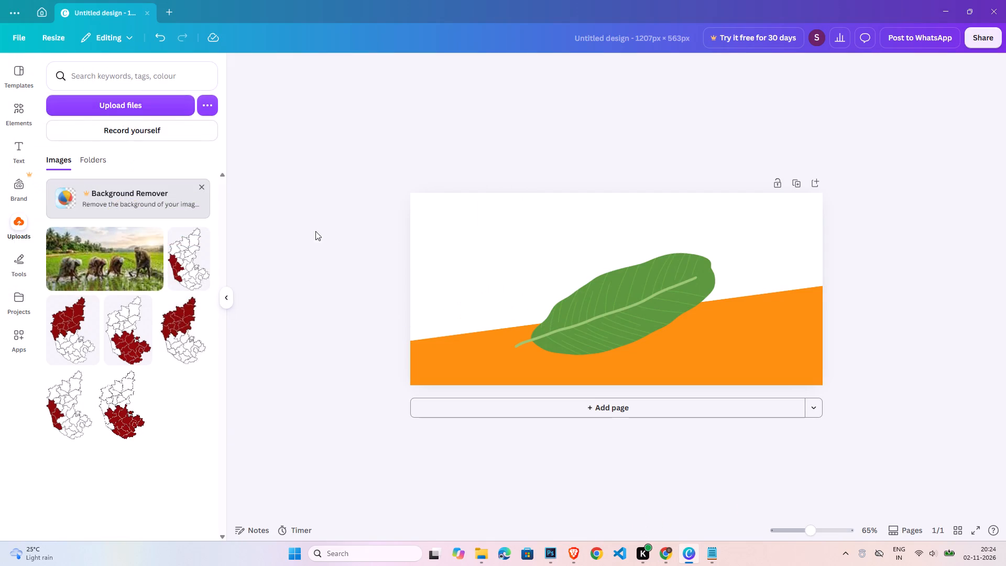
Place the uploaded chips image on the page, shrink it, and position it over the middle of the banana leaf.
click(93, 251)
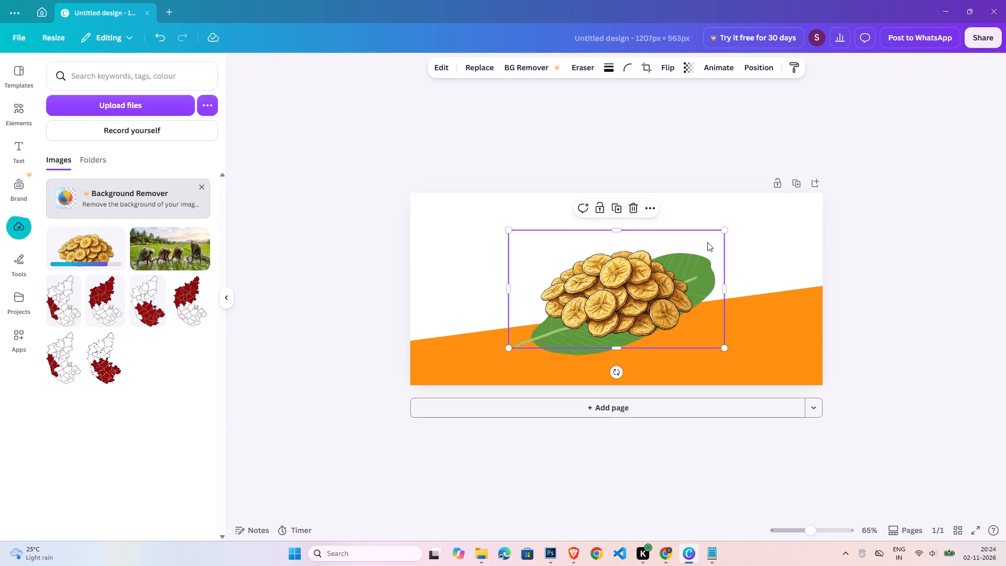
drag(726, 231, 639, 271)
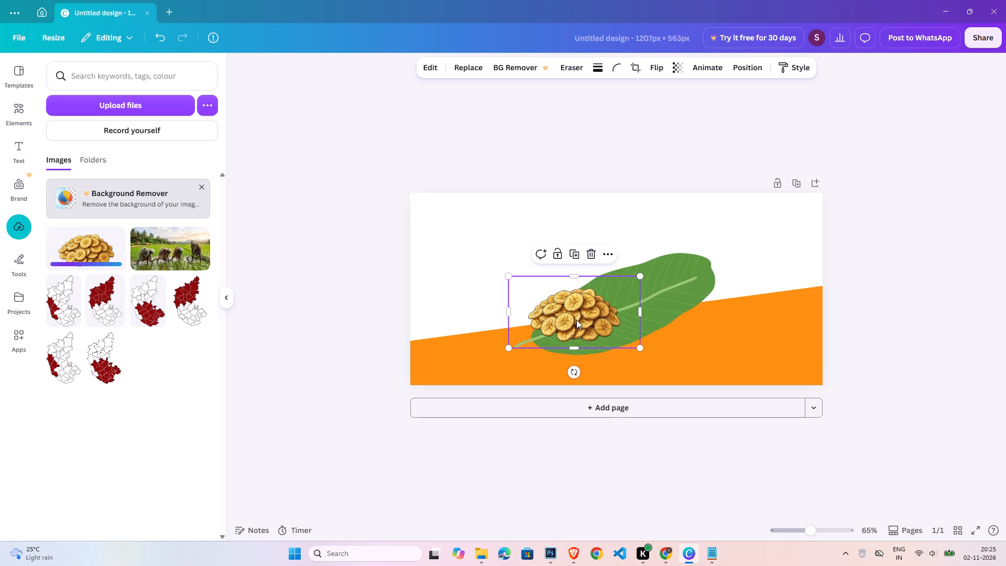
drag(575, 319, 628, 302)
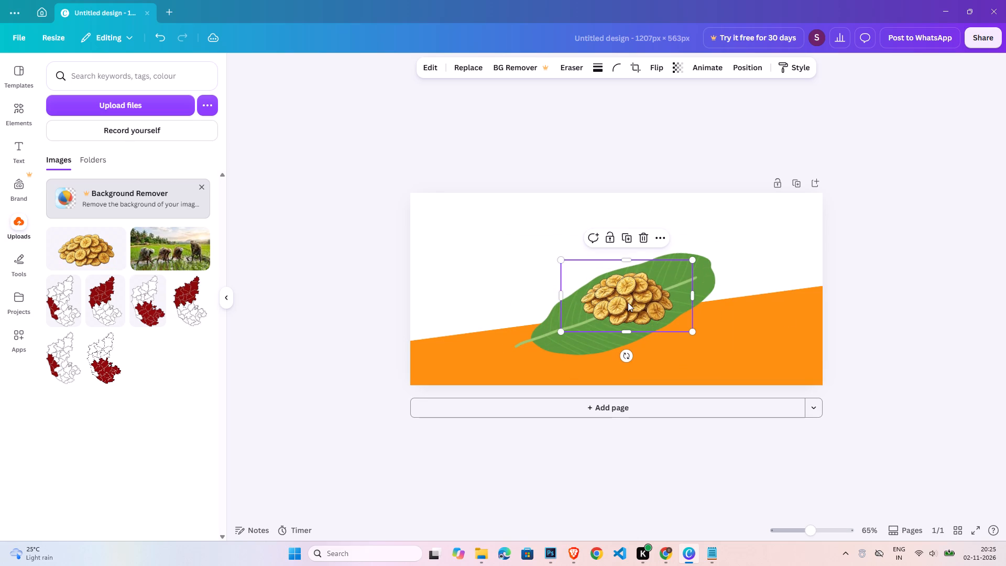
click(886, 319)
click(610, 303)
Search the element graphics for "shadow" and add the free pale grey oval shadow to the page.
click(23, 107)
double_click(84, 83)
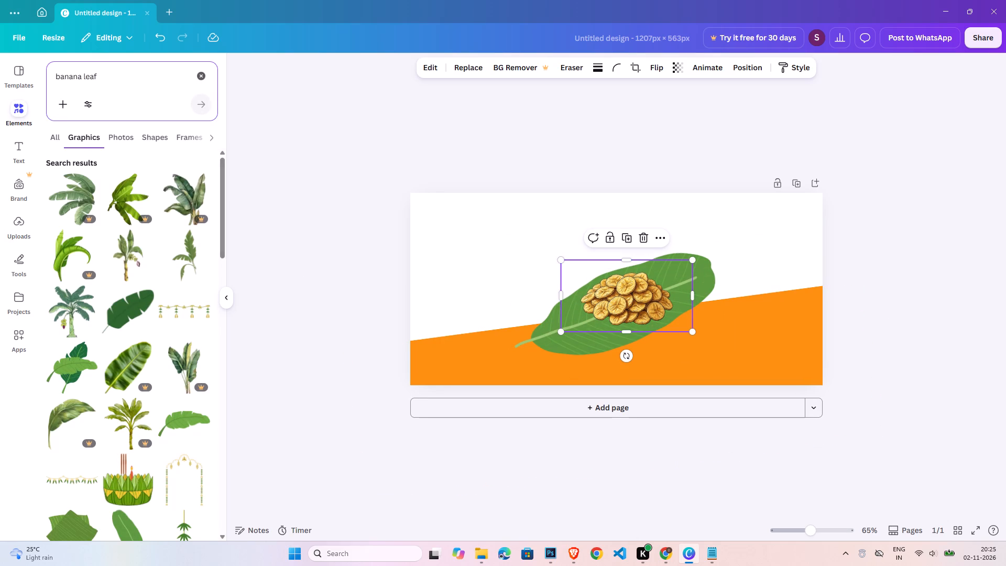
triple_click(99, 78)
text(shadow)
key(Return)
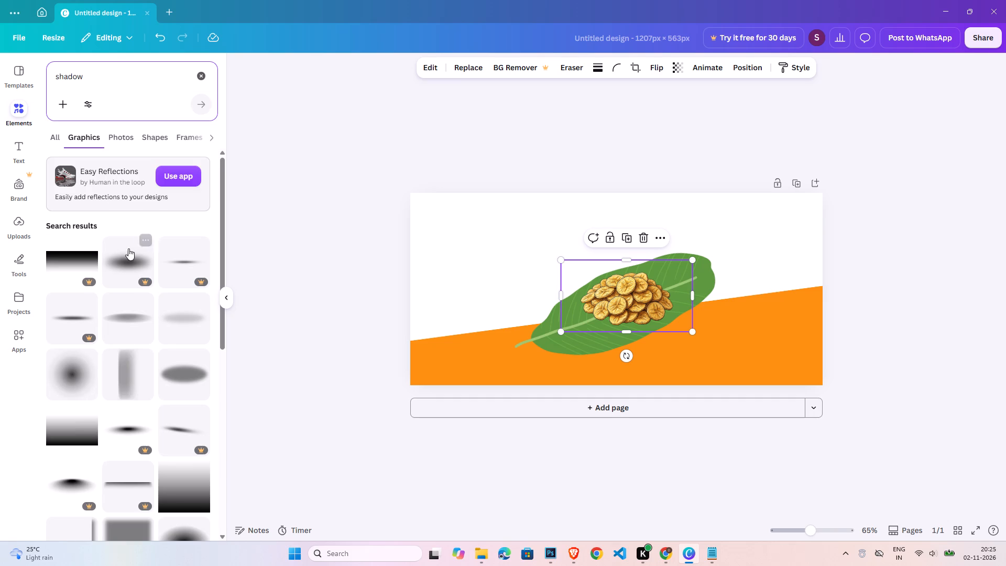
click(182, 330)
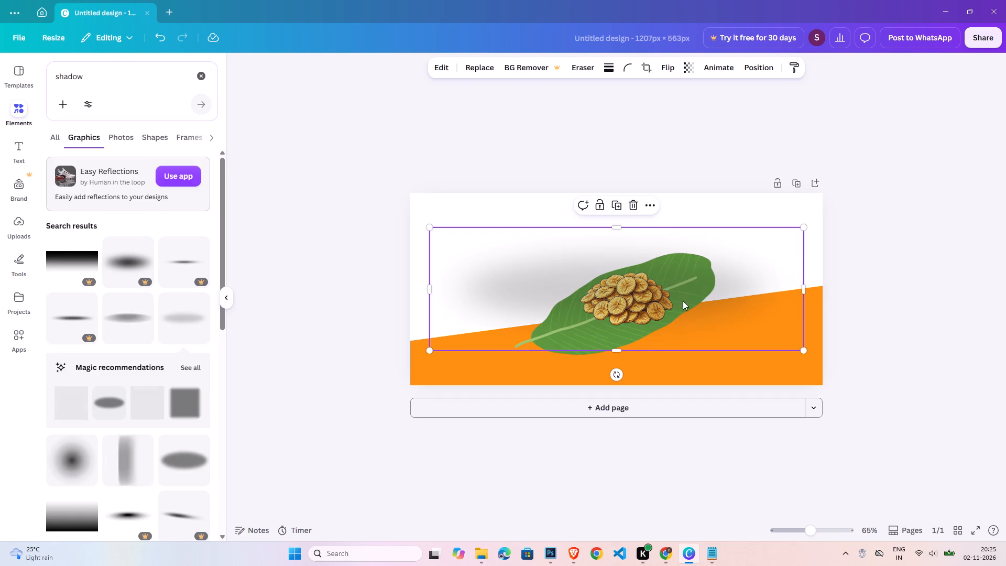
Shrink the shadow to about 317 × 105 px and place it over the lower part of the chips pile.
drag(677, 290, 732, 315)
drag(860, 376, 859, 375)
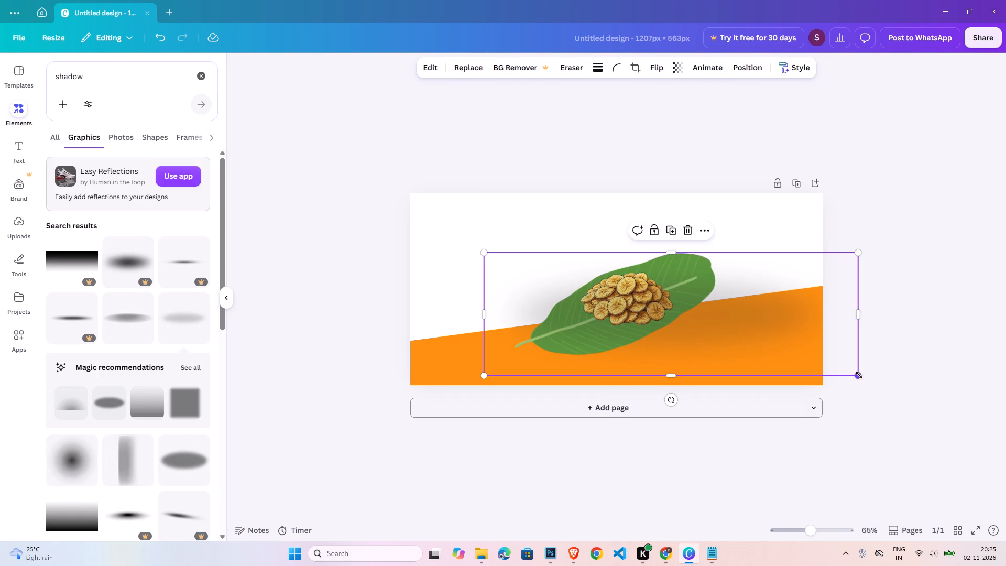
drag(859, 375, 599, 272)
drag(519, 264, 608, 313)
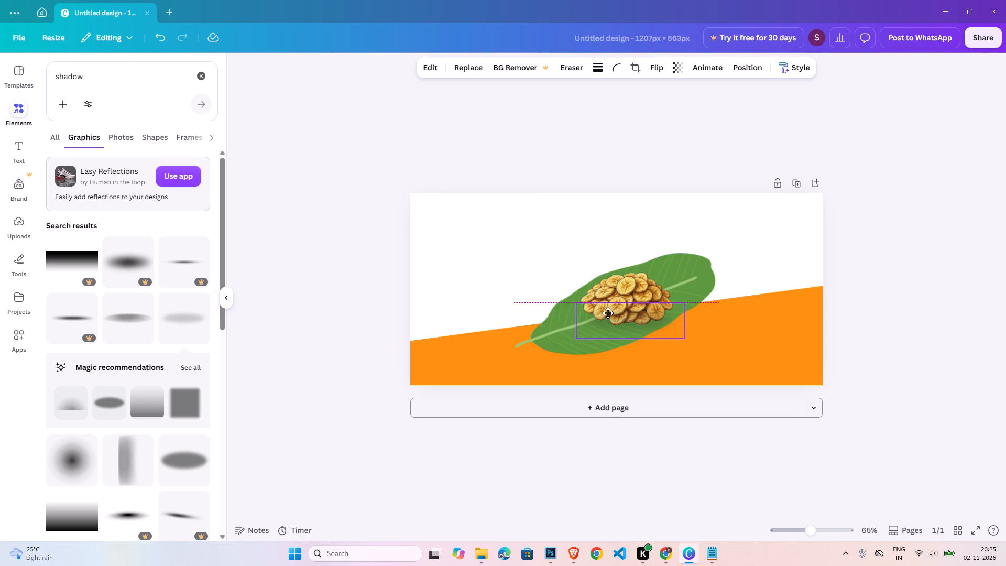
drag(608, 313, 602, 309)
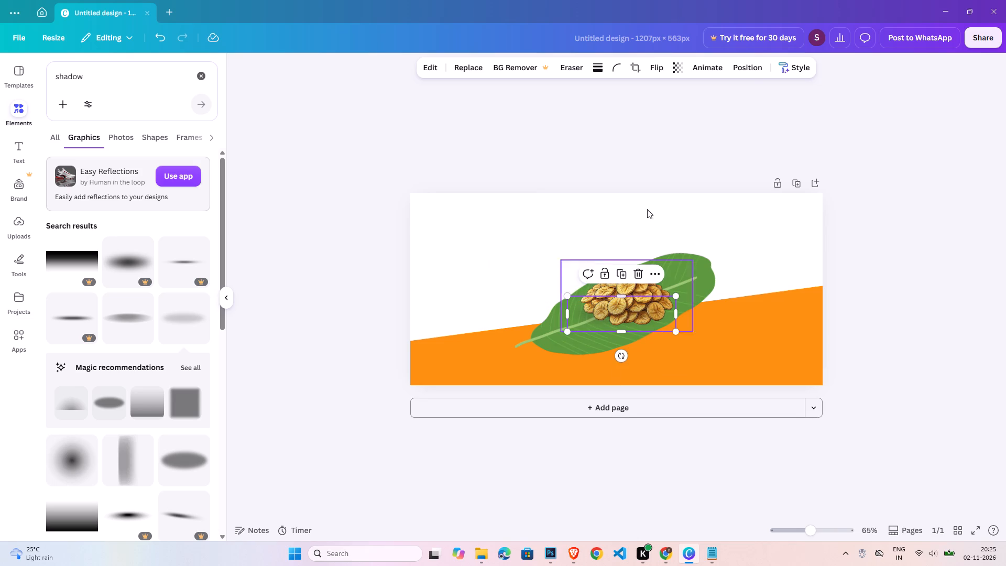
Send the shadow one layer backward so it sits behind the chips.
click(748, 68)
click(162, 110)
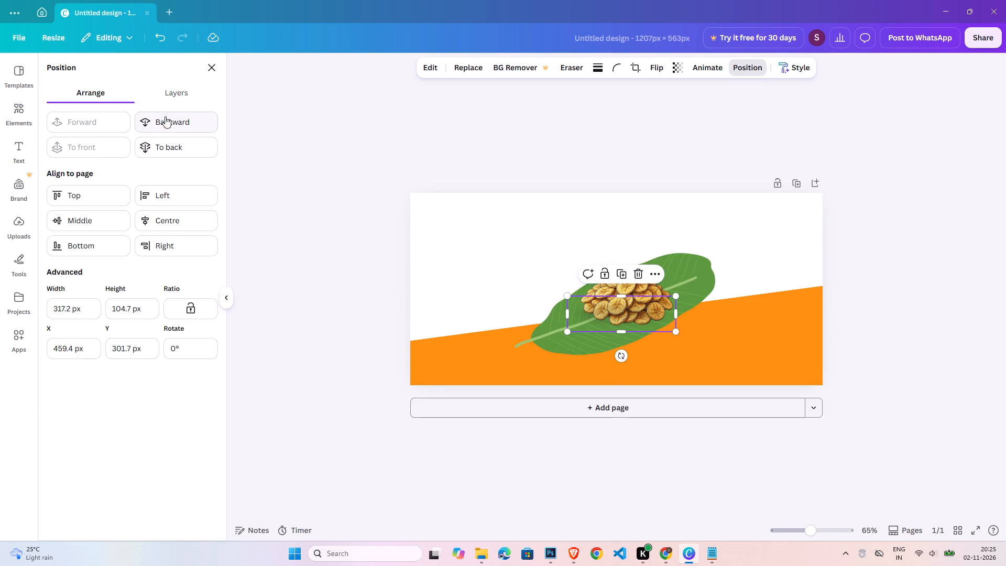
click(165, 116)
double_click(887, 296)
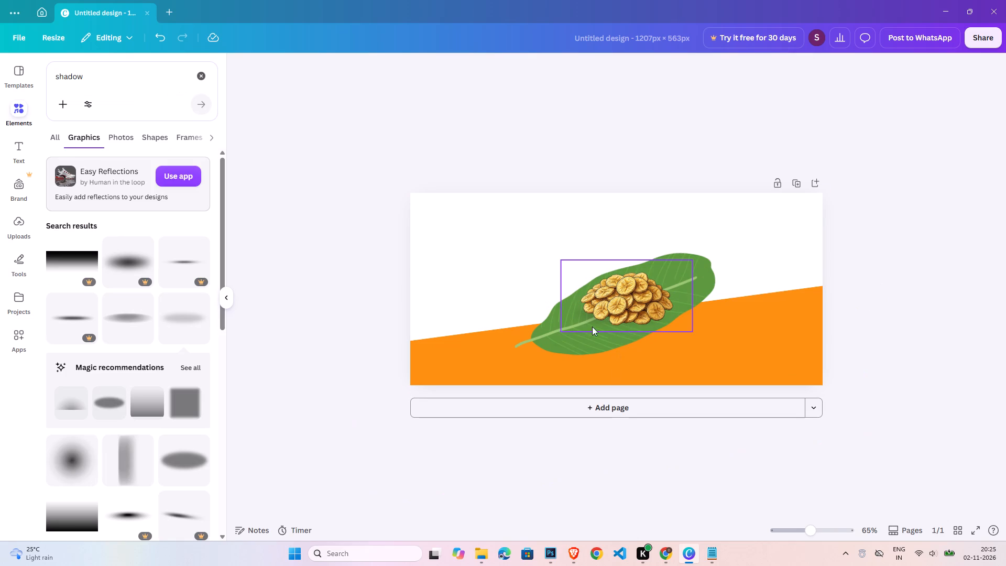
Move the chips up off the shadow, then enlarge the shadow and reposition it over the leaf's middle.
click(585, 322)
drag(605, 295, 624, 274)
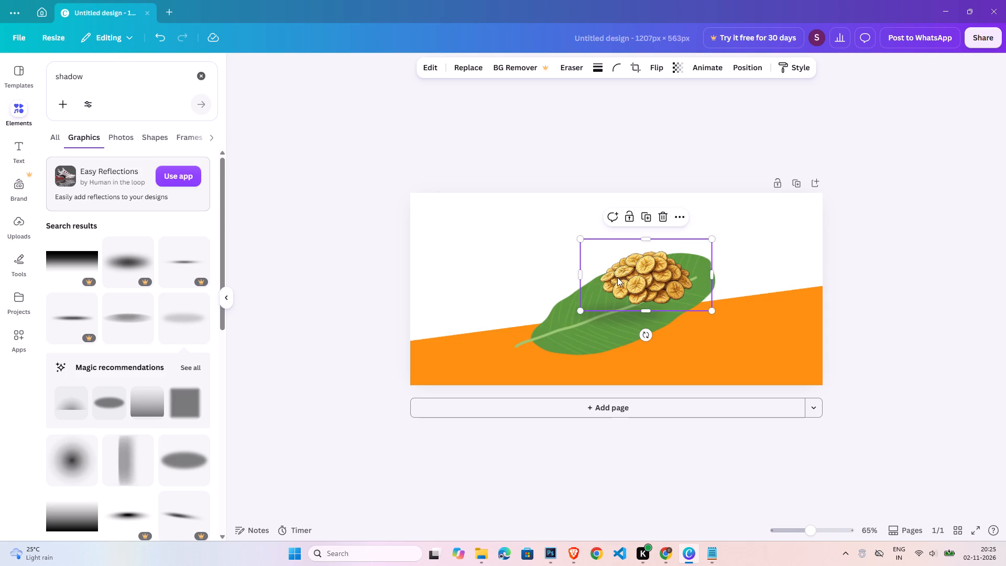
click(617, 321)
drag(570, 292, 520, 292)
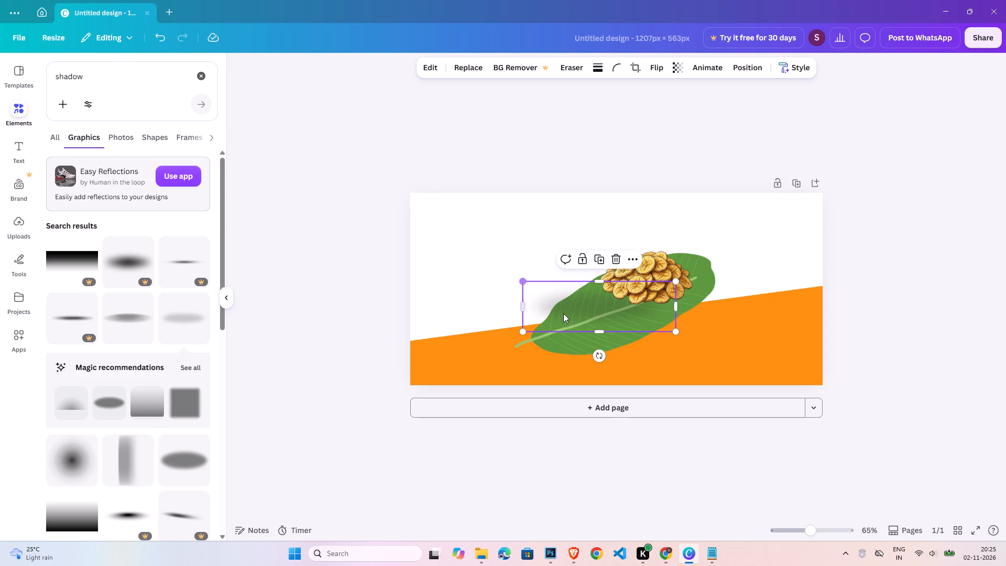
drag(679, 332, 690, 331)
drag(622, 308, 660, 308)
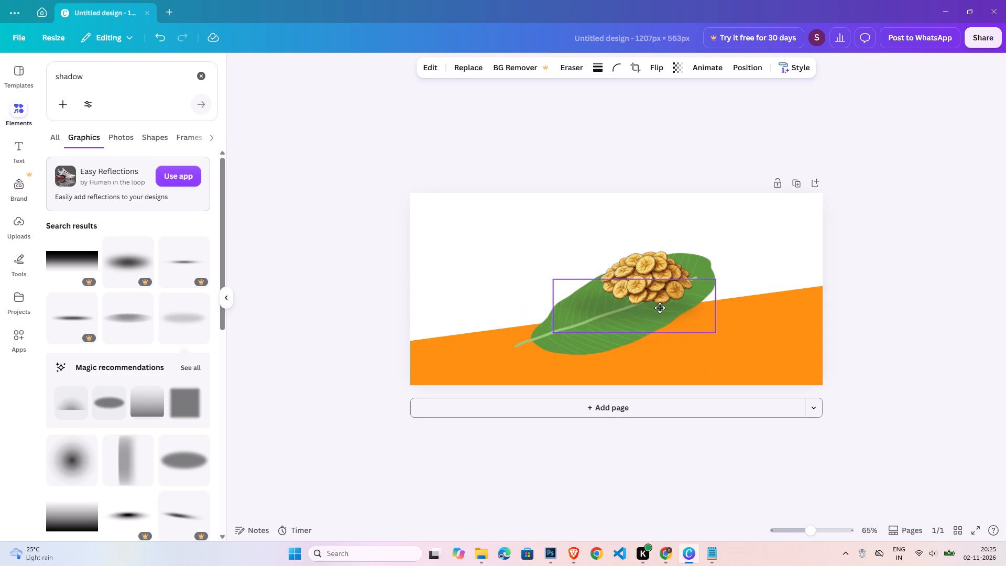
drag(660, 308, 640, 310)
click(864, 247)
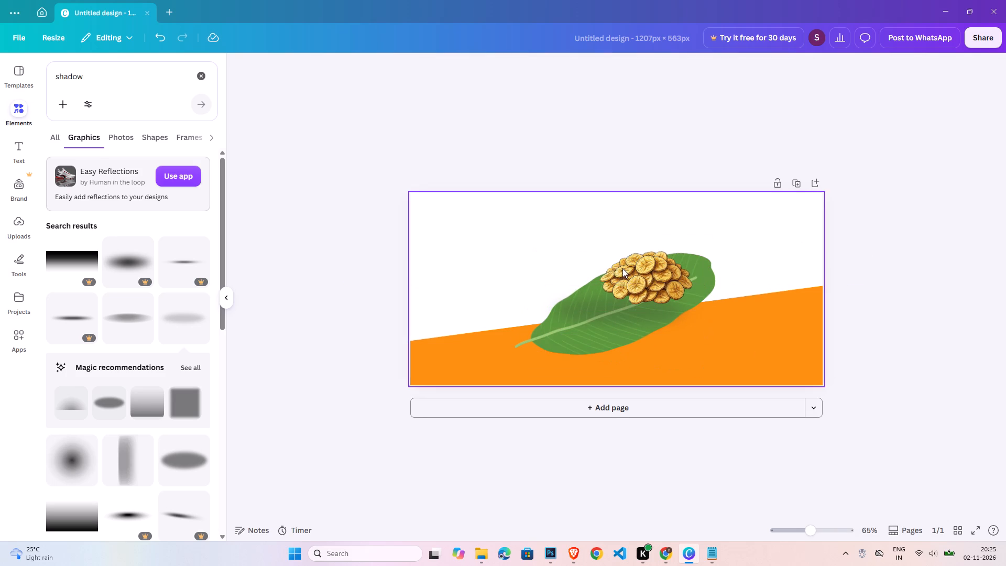
Move the chips back down over the shadow at the middle of the leaf.
drag(634, 263, 609, 288)
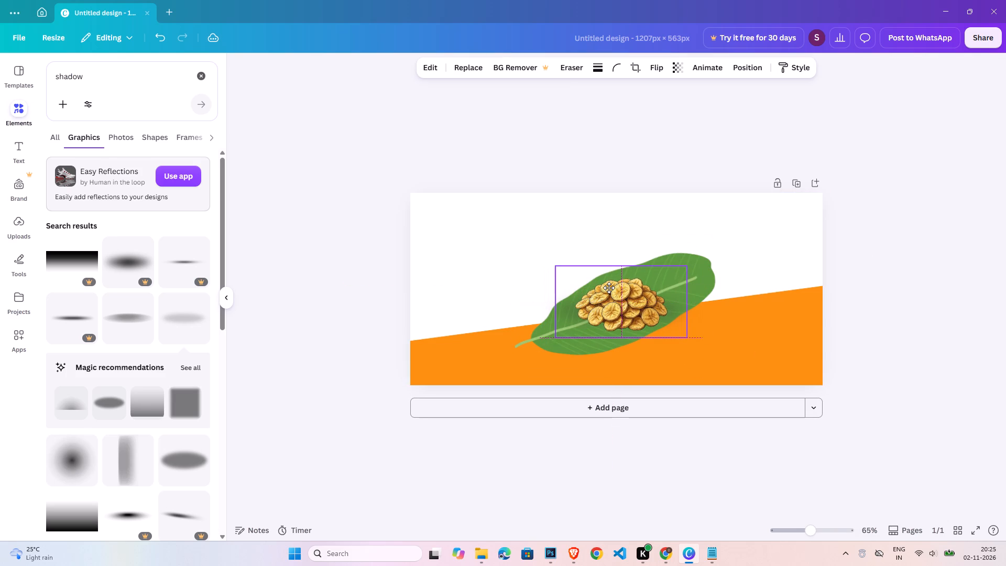
drag(609, 288, 610, 285)
double_click(909, 322)
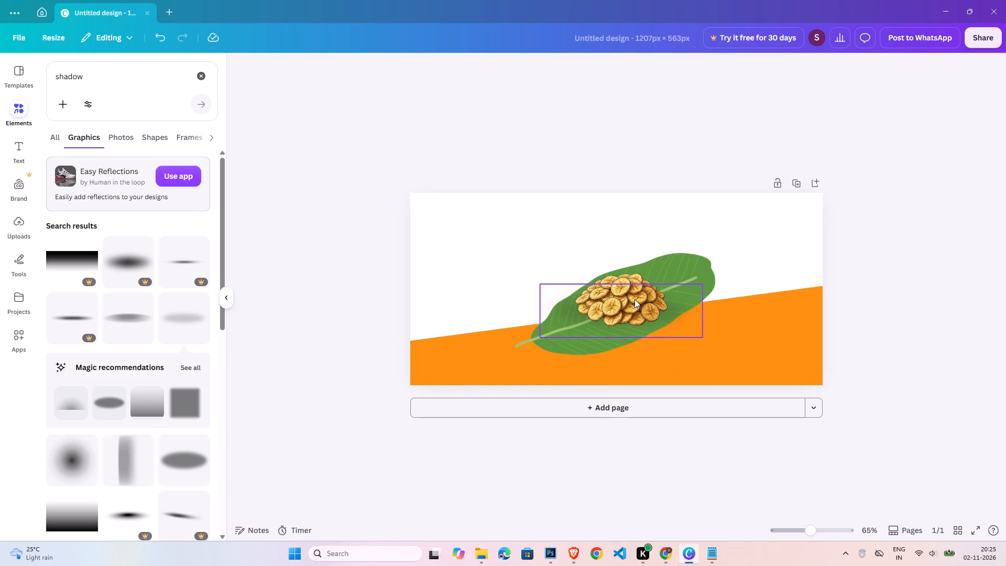
click(635, 299)
click(911, 309)
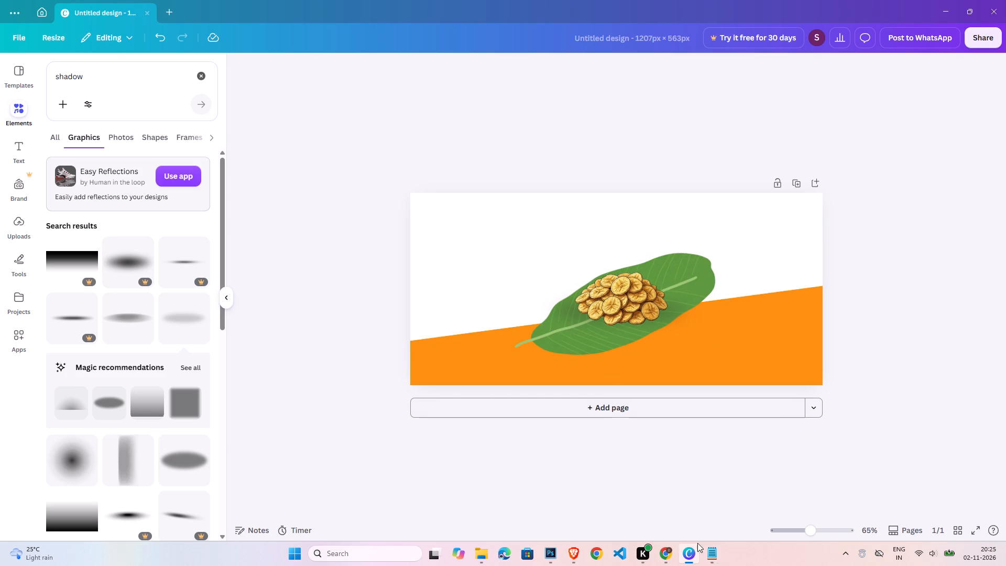
click(619, 315)
click(621, 314)
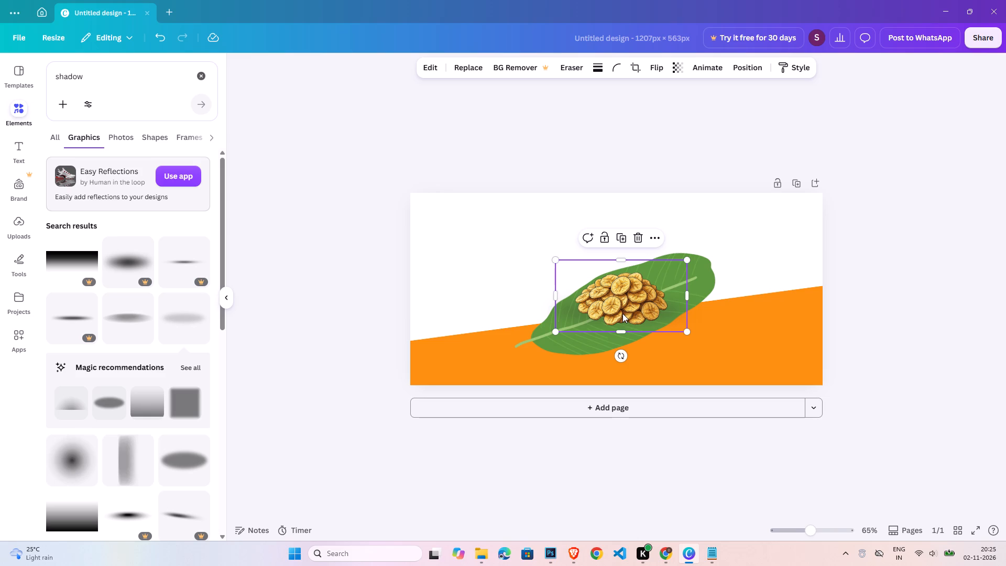
click(942, 314)
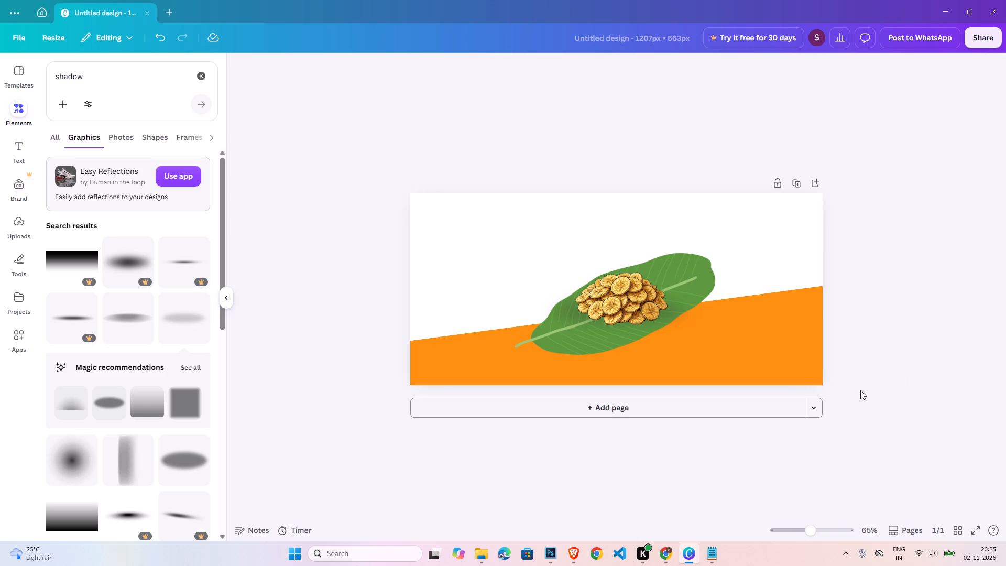
Select the leaf and the chips together and nudge them left and down on the page.
click(540, 342)
shift+click(631, 296)
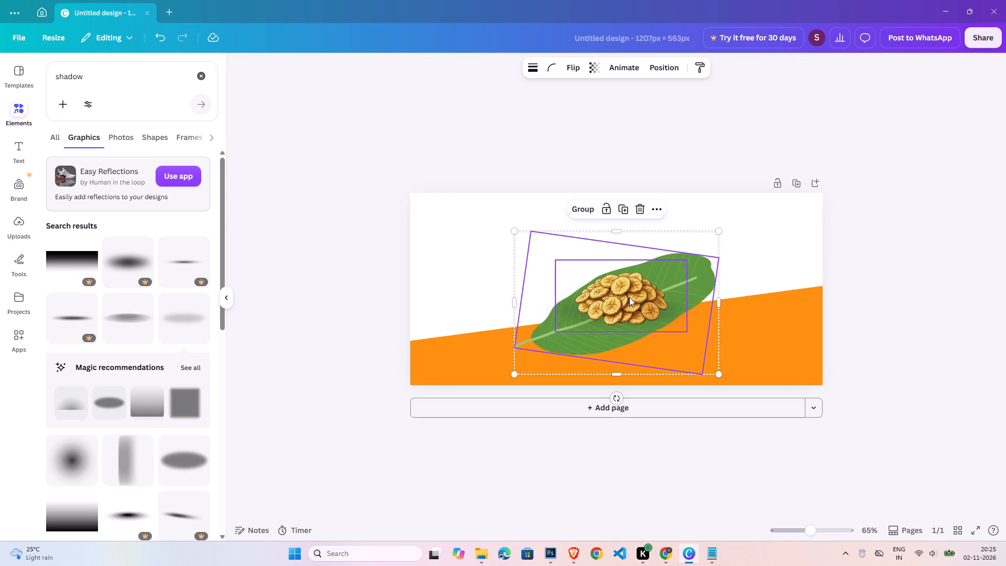
key(Left)
key(Left)
key(Left)
key(Left)
key(Left)
key(Left)
key(Left)
key(Left)
key(Left)
key(Left)
key(Left)
key(Left)
key(Left)
key(Left)
key(Left)
key(Left)
key(Left)
key(Left)
key(Left)
key(Left)
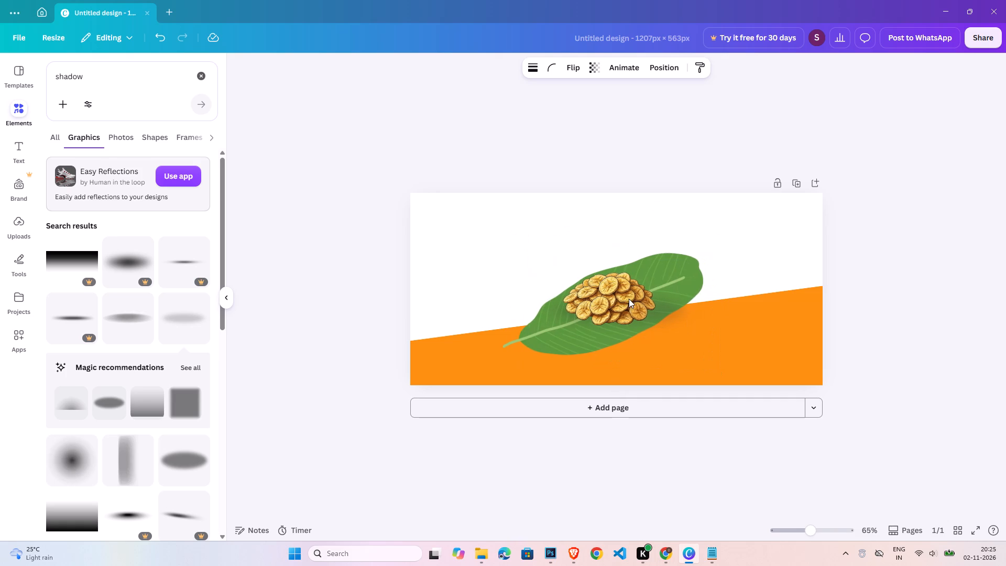
key(Down)
key(Down)
key(Down)
key(Down)
key(Down)
key(Down)
key(Down)
key(Down)
key(Down)
key(Down)
key(Down)
key(Down)
key(Down)
key(Down)
key(Down)
key(Down)
key(Down)
key(Down)
key(Down)
key(Down)
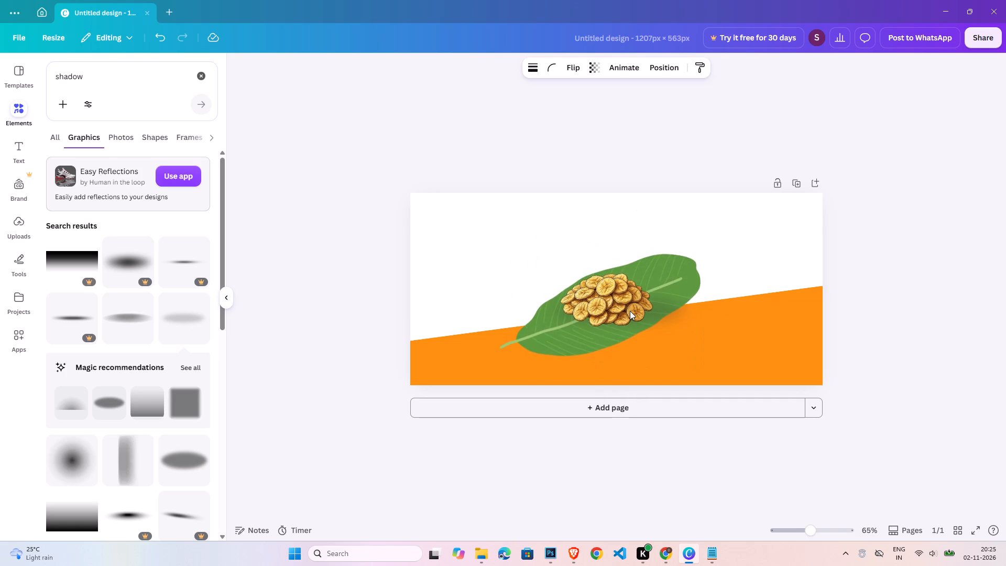
key(Left)
key(Left)
key(Left)
key(Left)
key(Left)
key(Left)
key(Left)
key(Left)
key(Left)
key(Left)
key(Left)
key(Left)
key(Left)
key(Left)
key(Left)
key(Left)
key(Left)
key(Left)
key(Left)
key(Left)
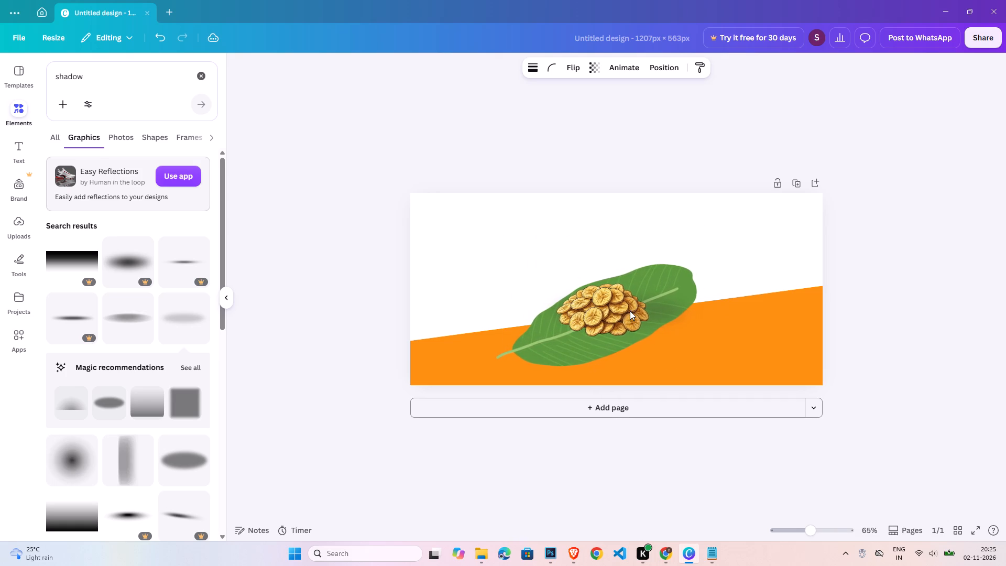
key(Down)
key(Down)
key(Down)
key(Down)
key(Down)
key(Down)
key(Down)
key(Down)
key(Down)
key(Down)
key(Down)
key(Down)
key(Down)
key(Down)
key(Down)
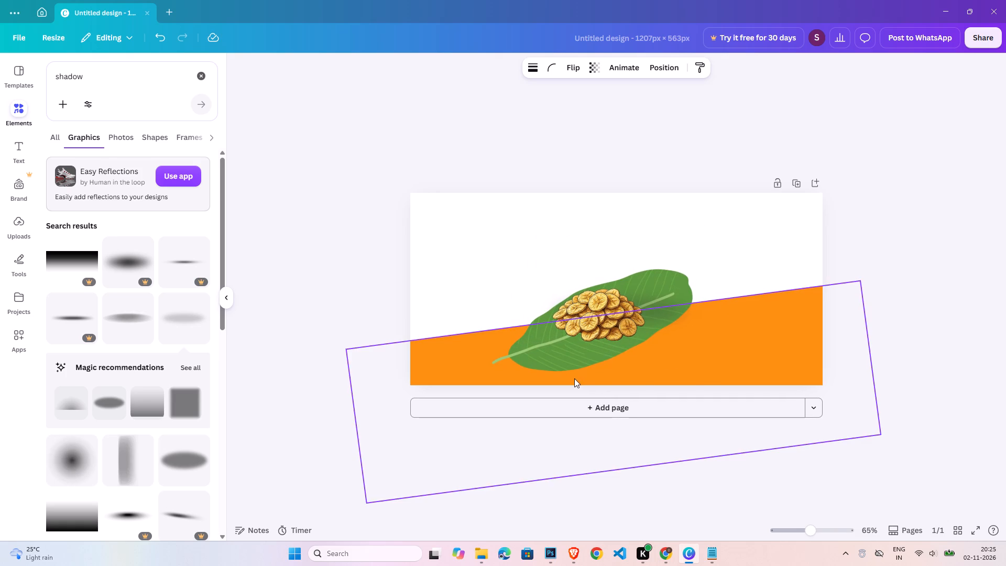
Rotate the selected leaf and chips together a few degrees clockwise.
drag(593, 418, 585, 420)
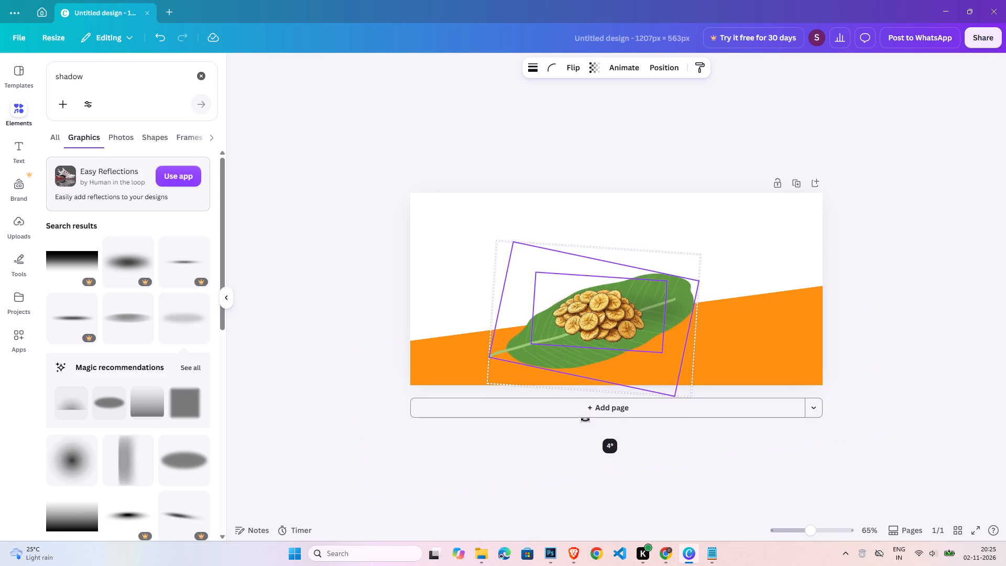
drag(585, 420, 583, 422)
Nudge the rotated leaf and chips to the right and slightly up, then deselect them.
key(Right)
key(Right)
key(Right)
key(Right)
key(Right)
key(Right)
key(Right)
key(Right)
key(Right)
key(Right)
key(Right)
key(Right)
key(Right)
key(Right)
key(Right)
key(Right)
key(Right)
key(Right)
key(Right)
key(Right)
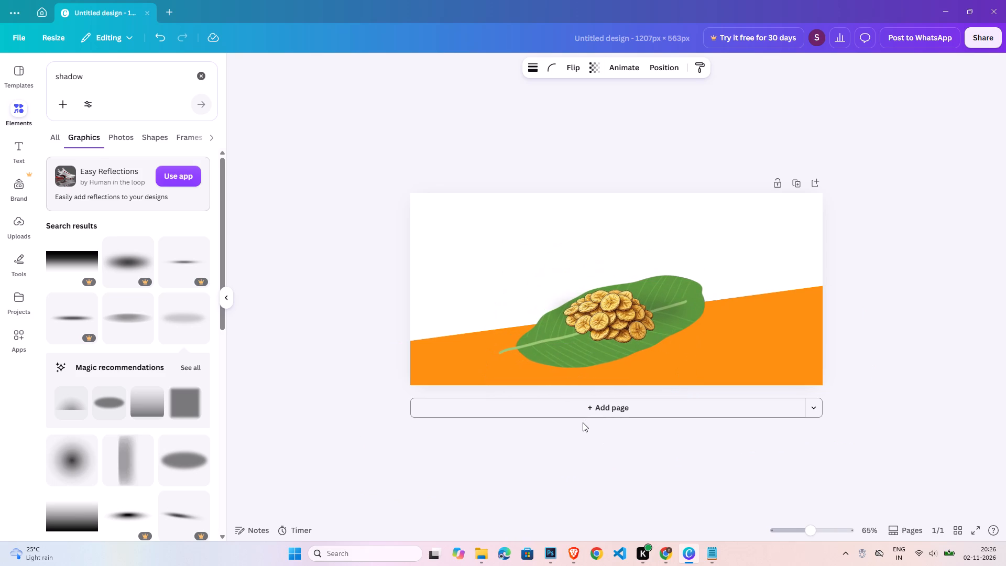
key(Up)
key(Up)
key(Up)
key(Up)
key(Up)
click(937, 347)
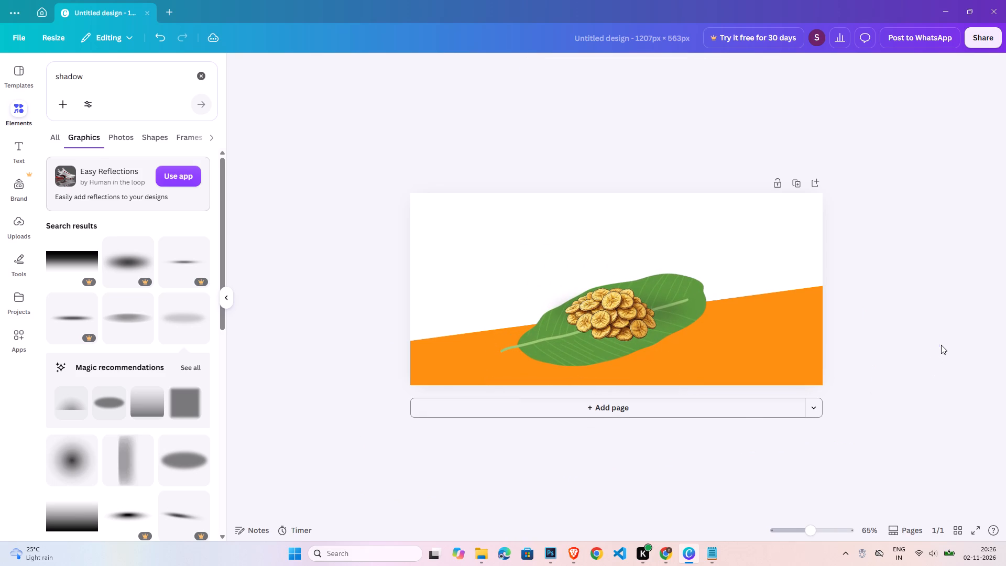
Search the element graphics for "bananas" and add the free bright yellow banana bunch with brown outlines.
double_click(86, 74)
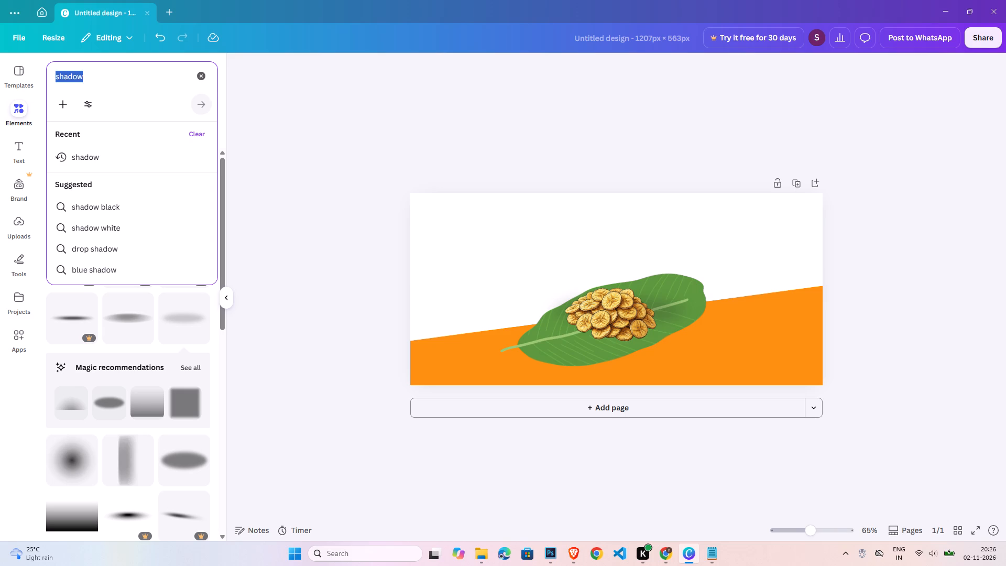
text(bananas)
key(Return)
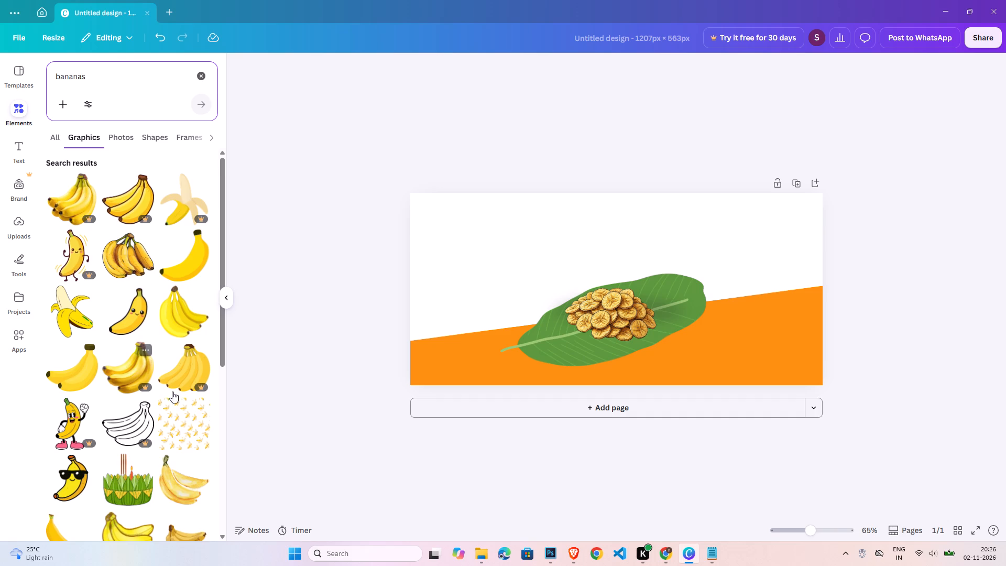
scroll(182, 401, down, 3)
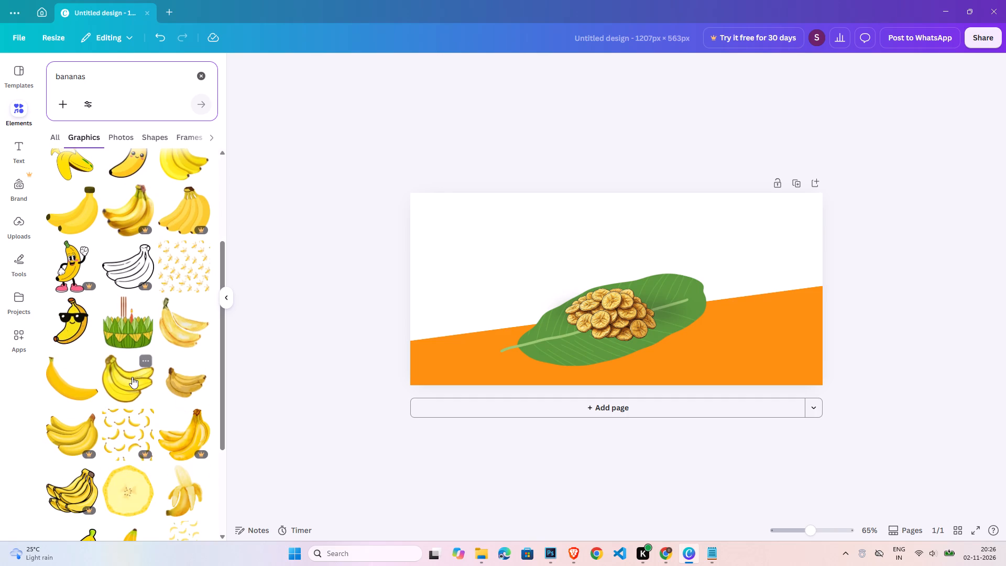
click(132, 377)
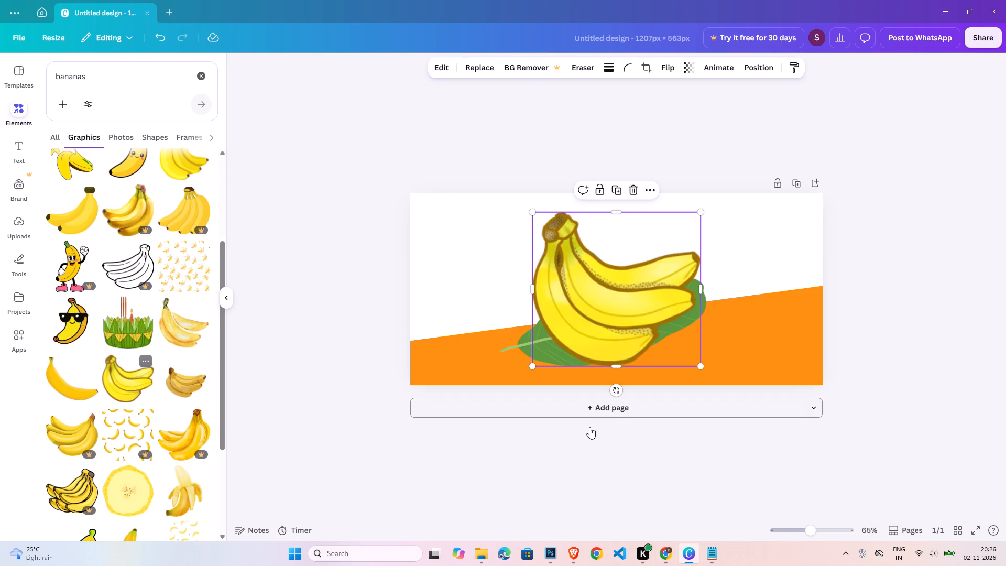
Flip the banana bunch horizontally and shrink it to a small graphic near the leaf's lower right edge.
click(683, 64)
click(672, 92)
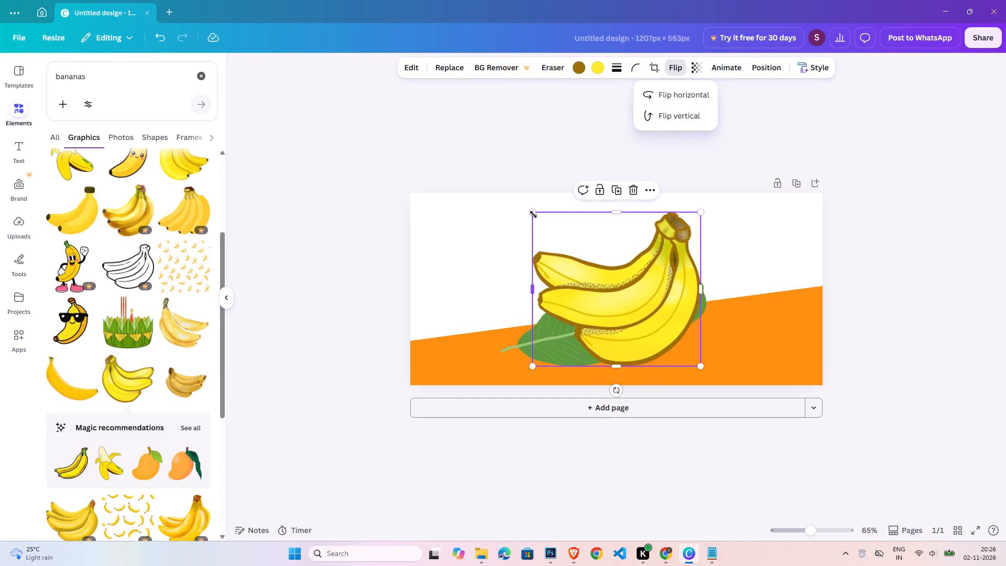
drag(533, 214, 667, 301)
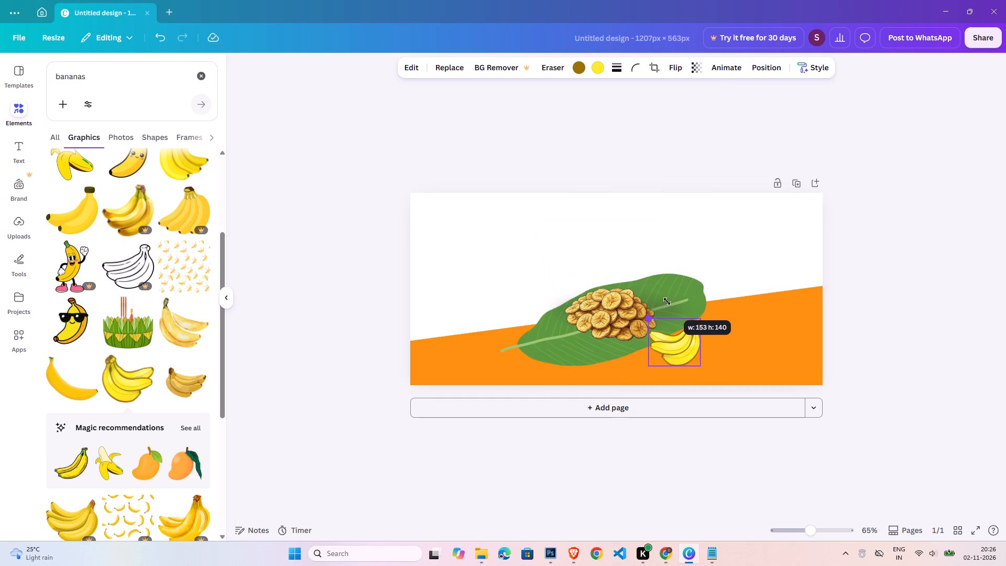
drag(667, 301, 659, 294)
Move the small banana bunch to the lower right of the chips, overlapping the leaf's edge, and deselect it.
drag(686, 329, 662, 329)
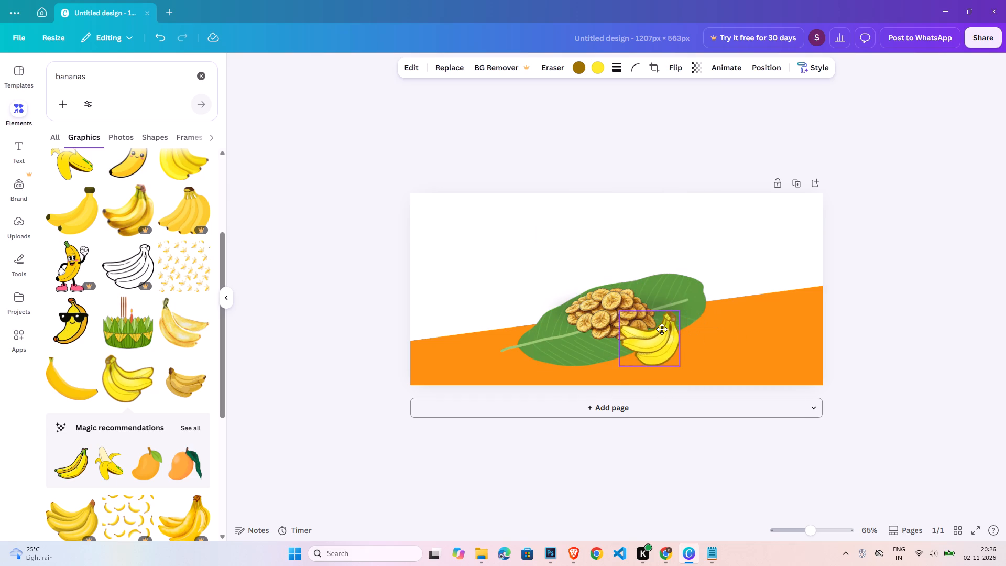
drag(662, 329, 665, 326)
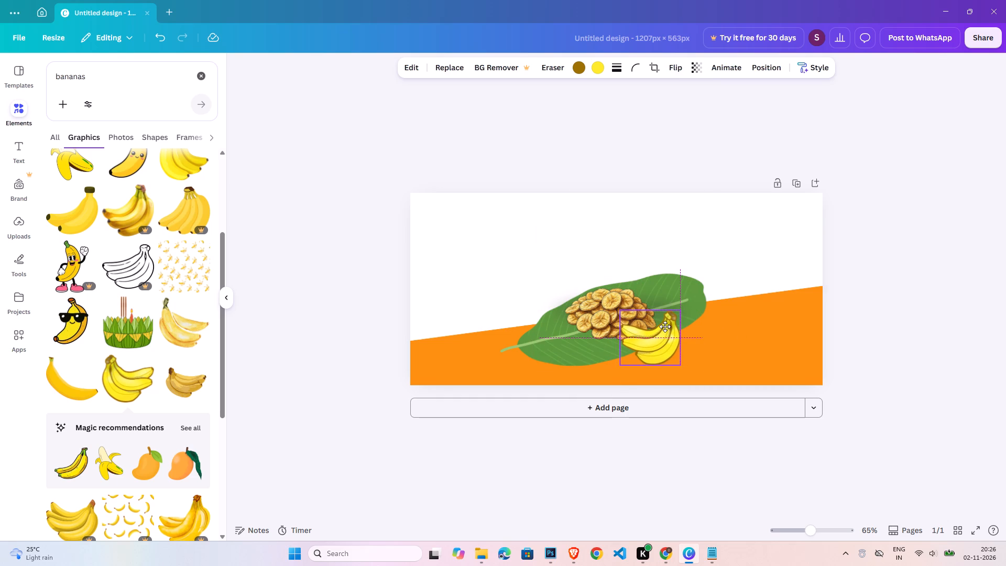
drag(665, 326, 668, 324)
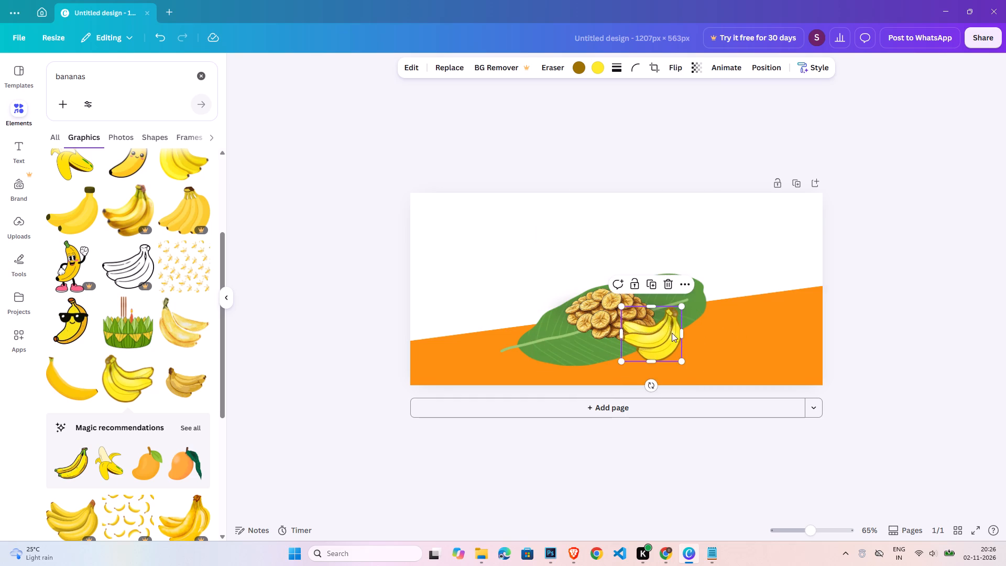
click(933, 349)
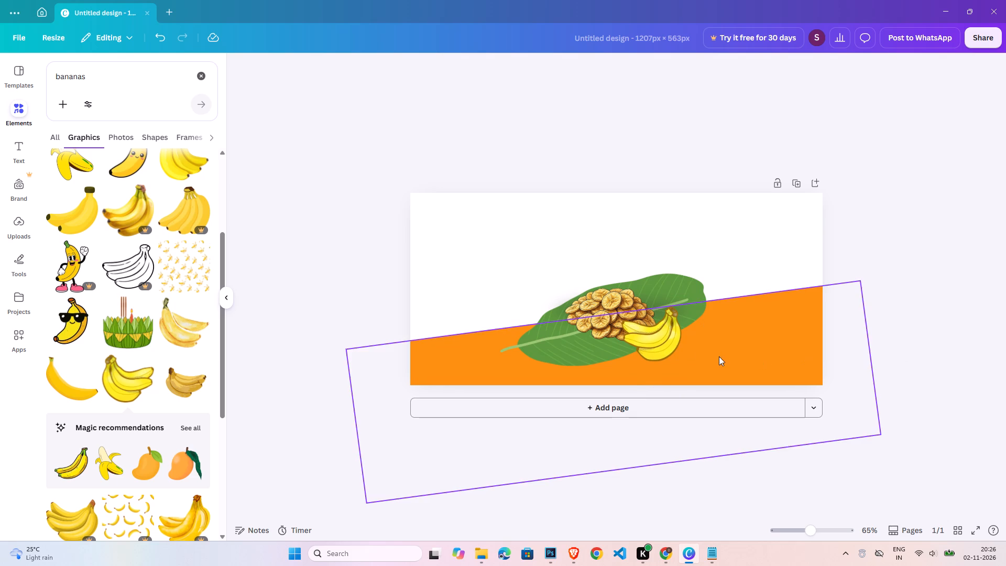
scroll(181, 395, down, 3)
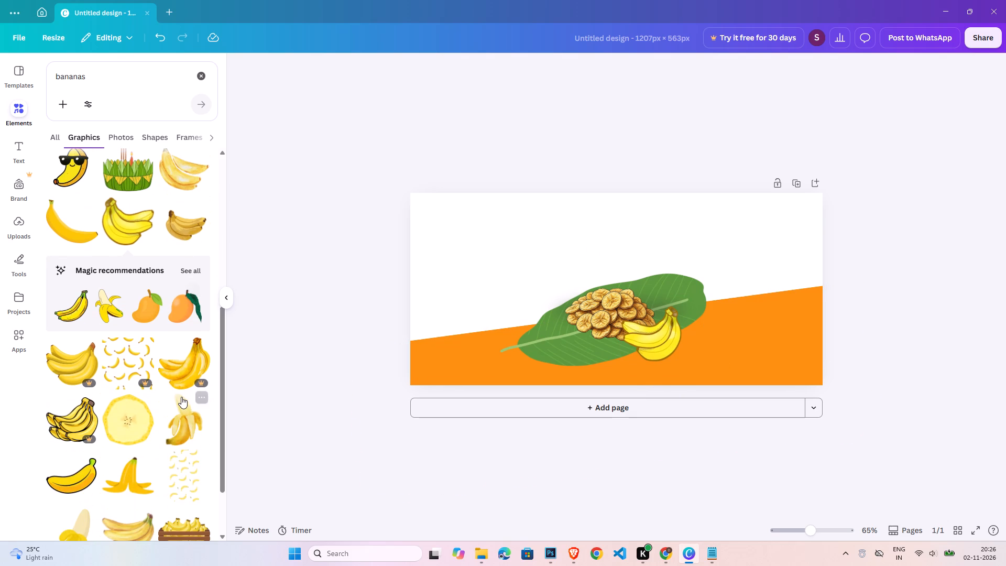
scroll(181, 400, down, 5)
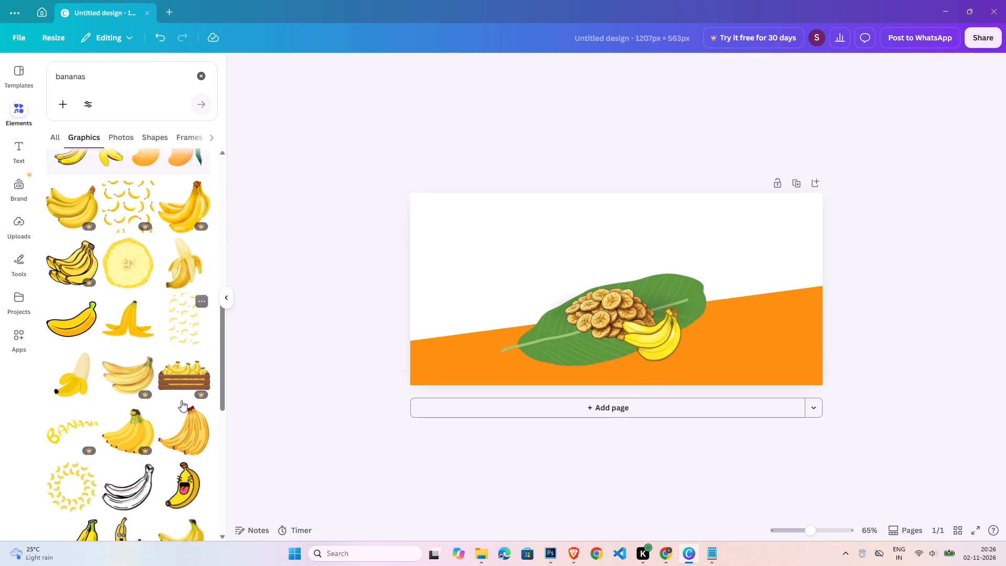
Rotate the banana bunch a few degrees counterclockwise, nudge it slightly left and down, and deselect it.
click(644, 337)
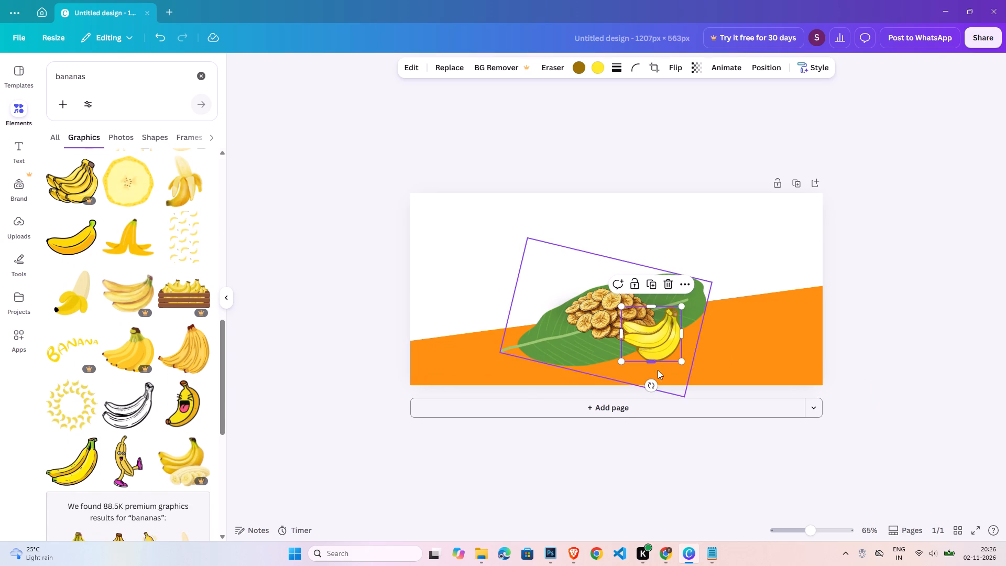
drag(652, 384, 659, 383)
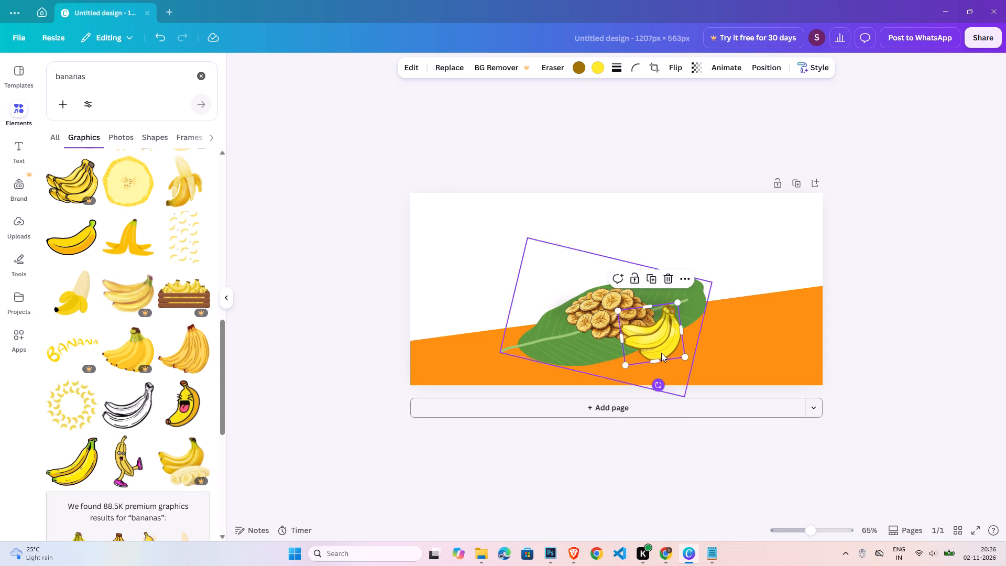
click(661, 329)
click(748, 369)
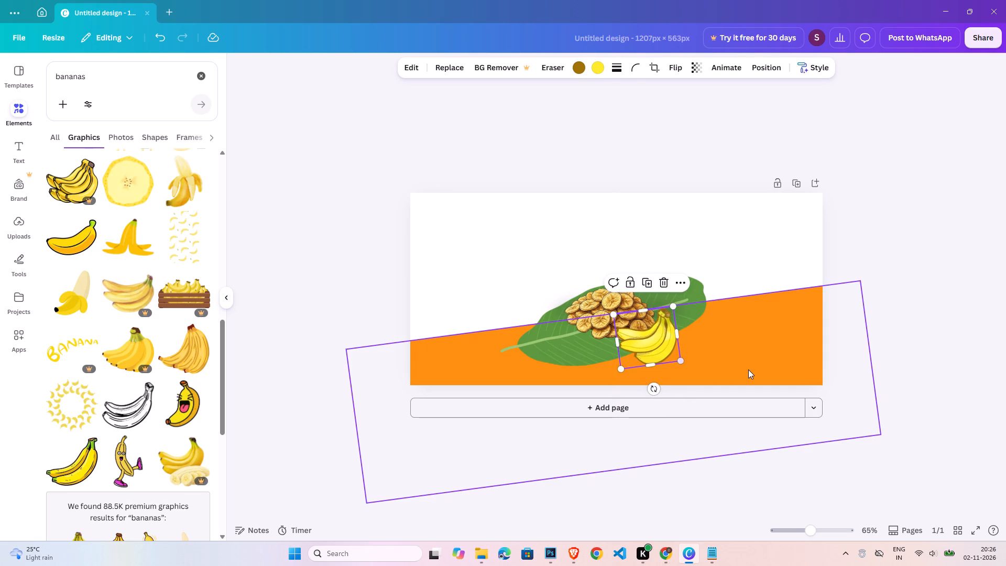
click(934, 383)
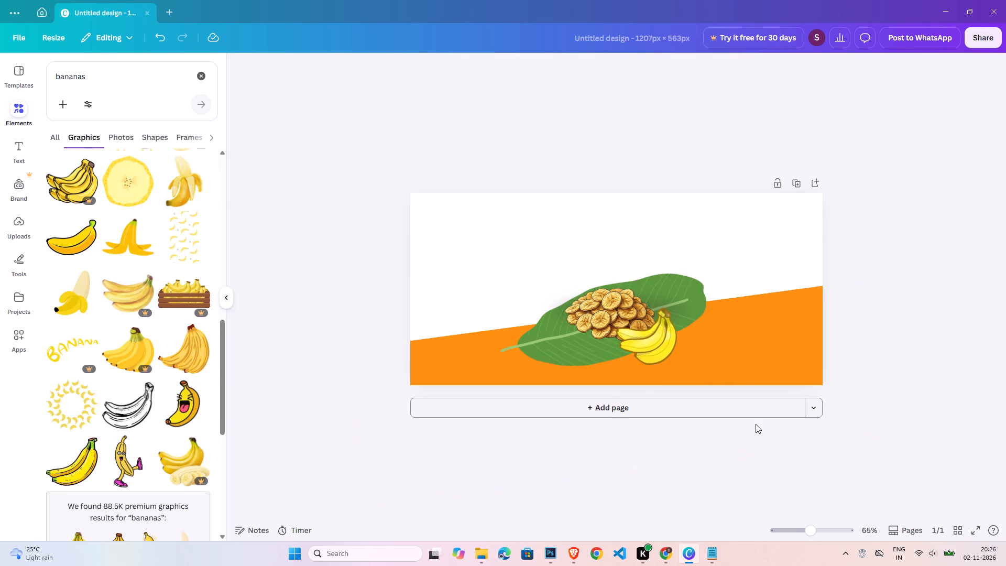
click(708, 547)
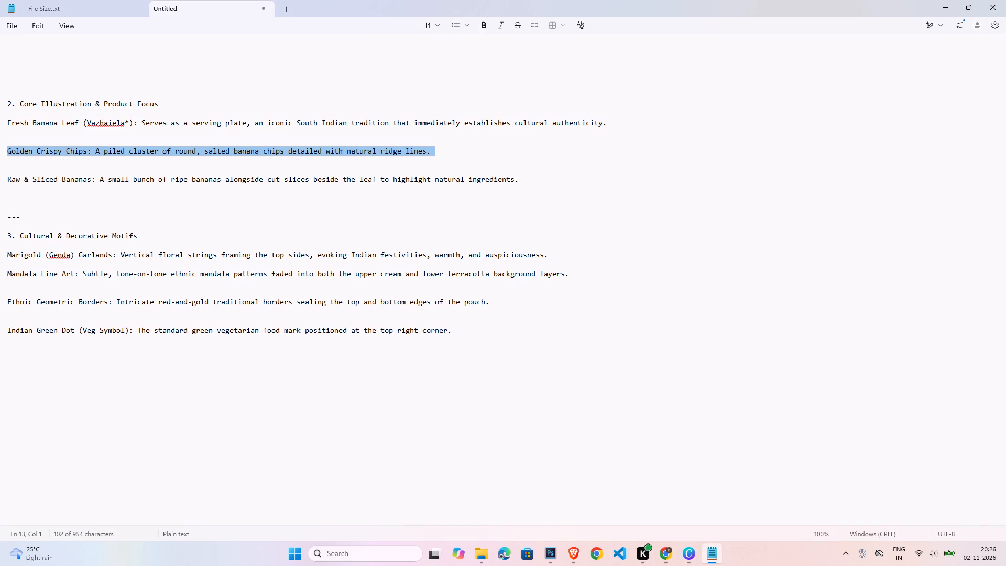
triple_click(52, 179)
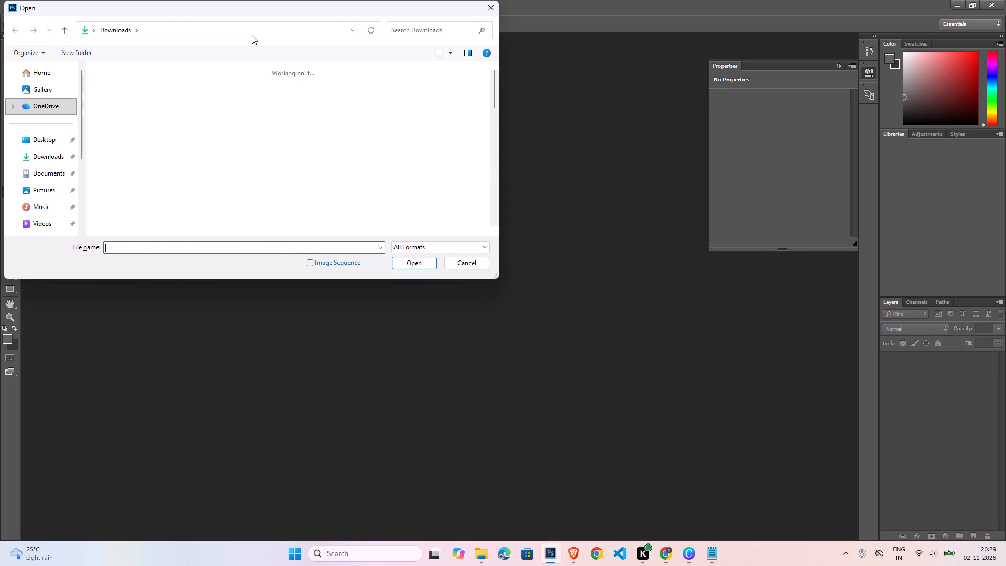
double_click(144, 121)
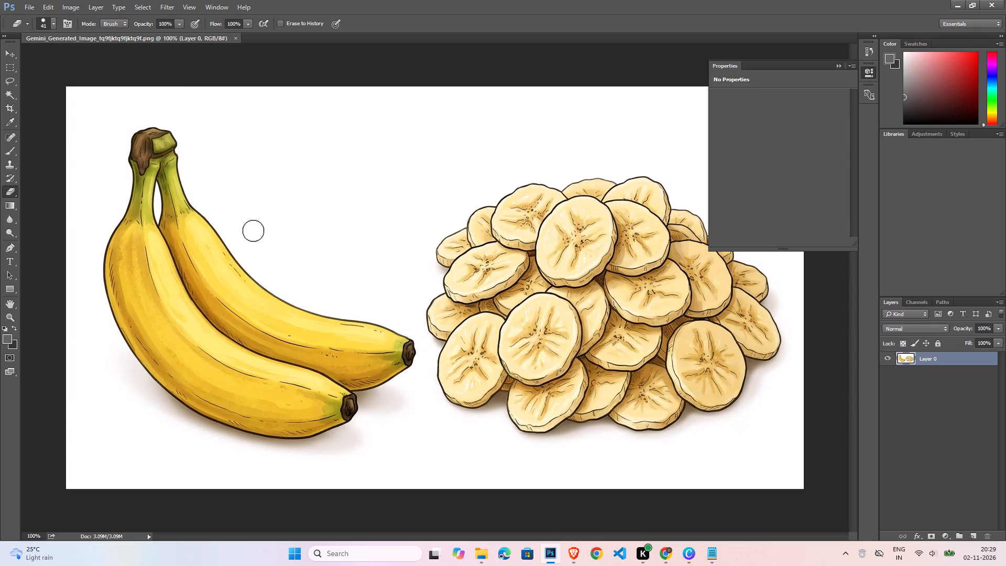
Remove the white background around the bananas and slices with the Magic Eraser tool.
right_click(9, 189)
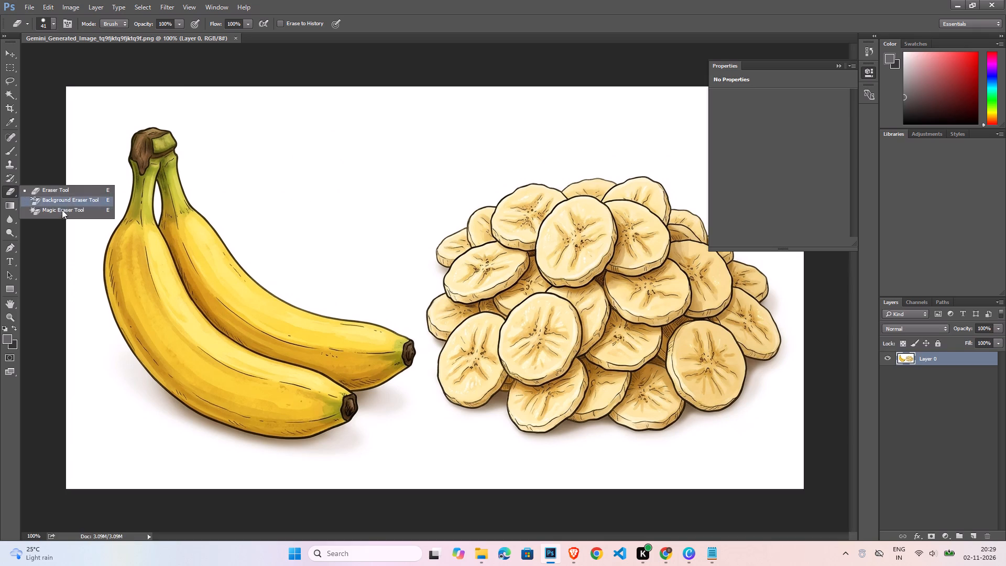
click(63, 212)
click(309, 201)
Crop the image tightly around the two whole bananas, cutting off the pile of slices.
key(c)
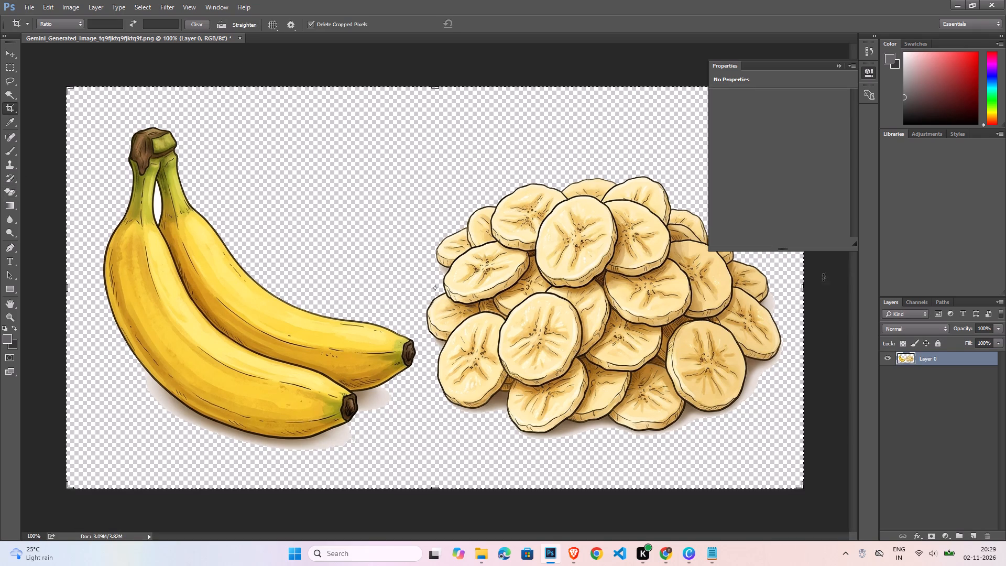
click(838, 65)
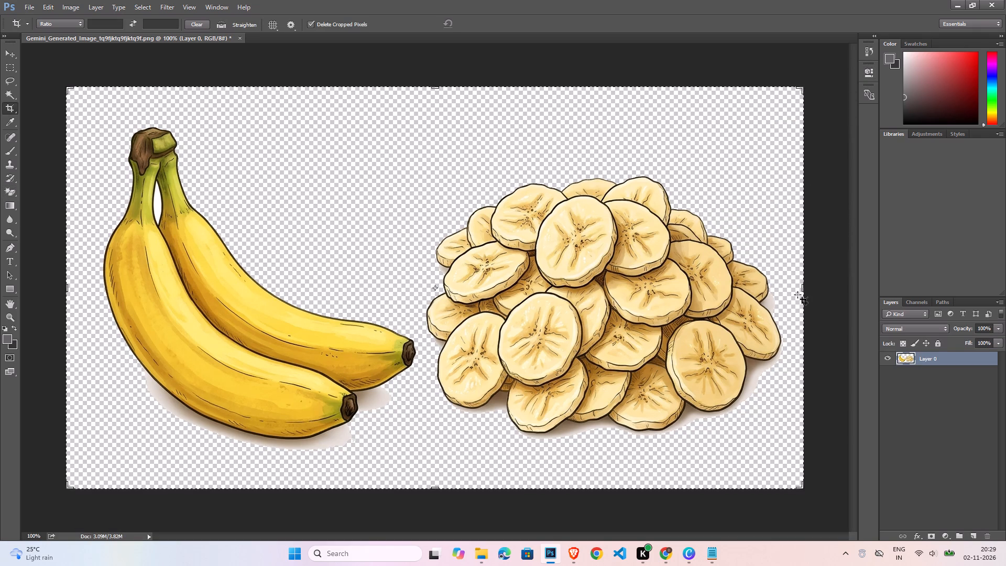
click(798, 286)
drag(802, 286, 534, 331)
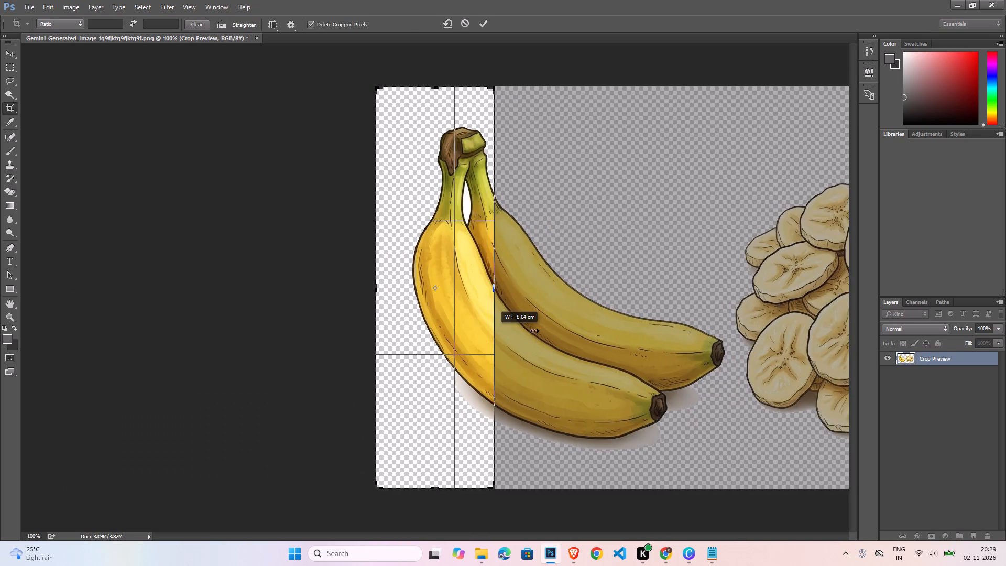
drag(534, 331, 609, 329)
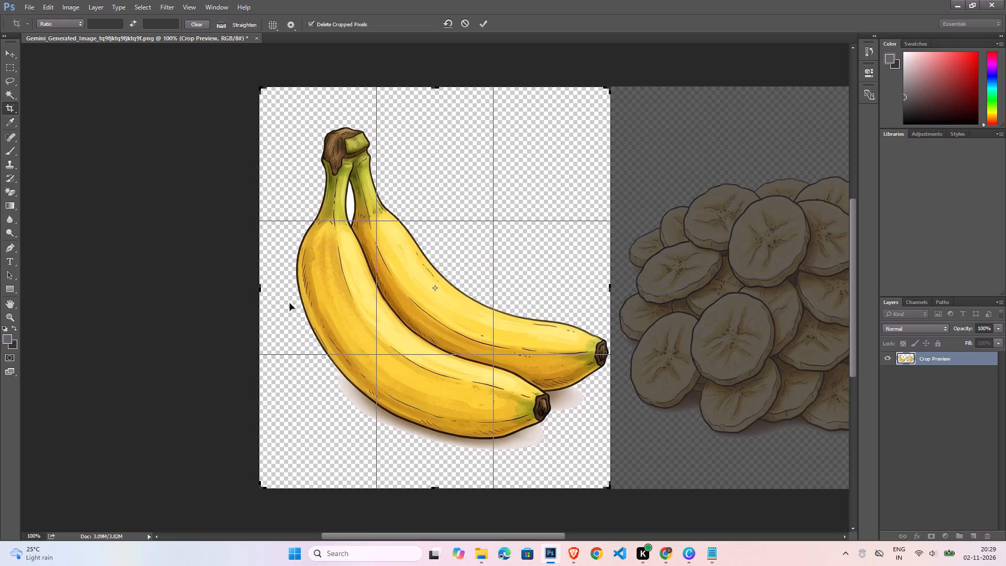
drag(261, 287, 277, 300)
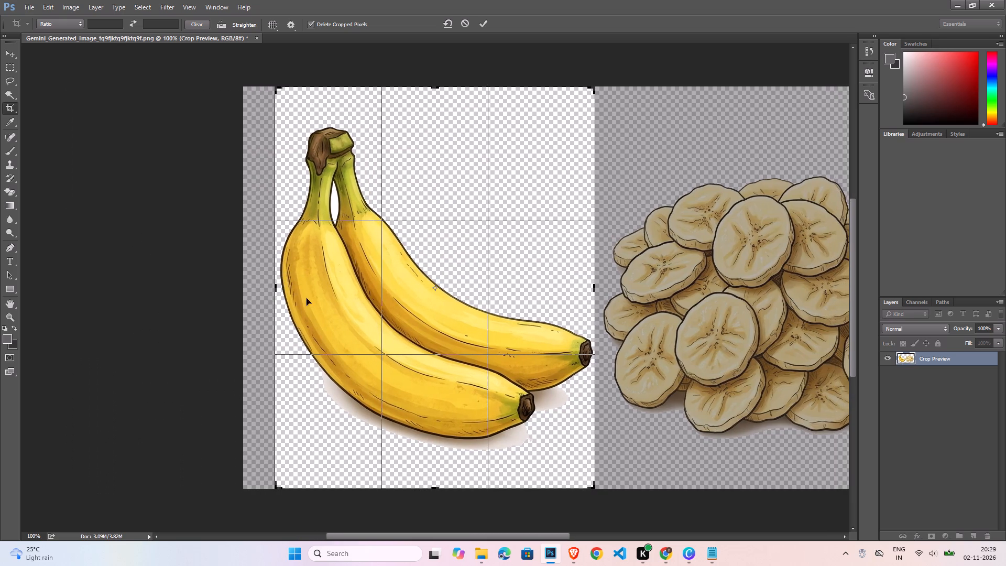
drag(433, 86, 430, 103)
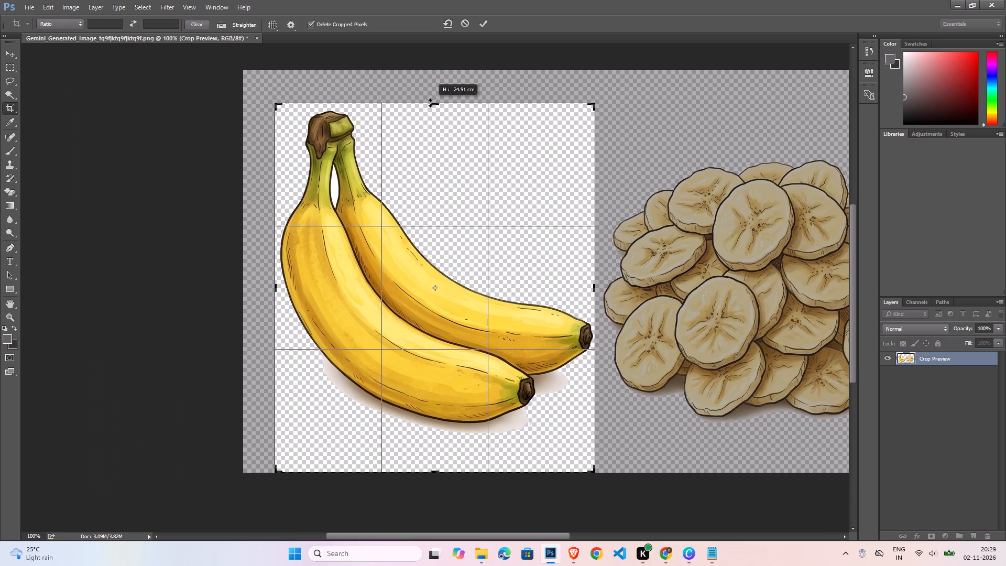
drag(430, 103, 433, 104)
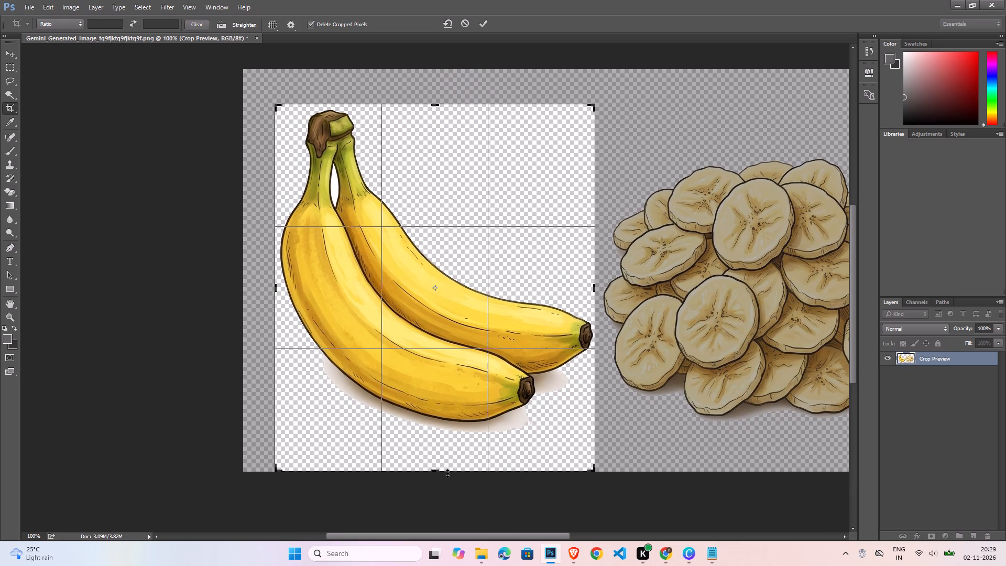
drag(444, 473, 449, 460)
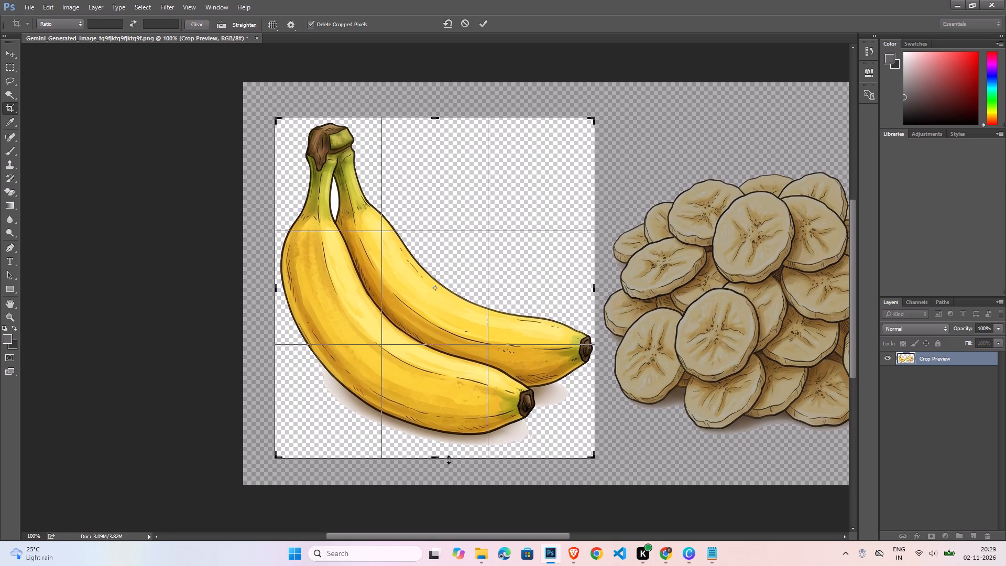
key(Return)
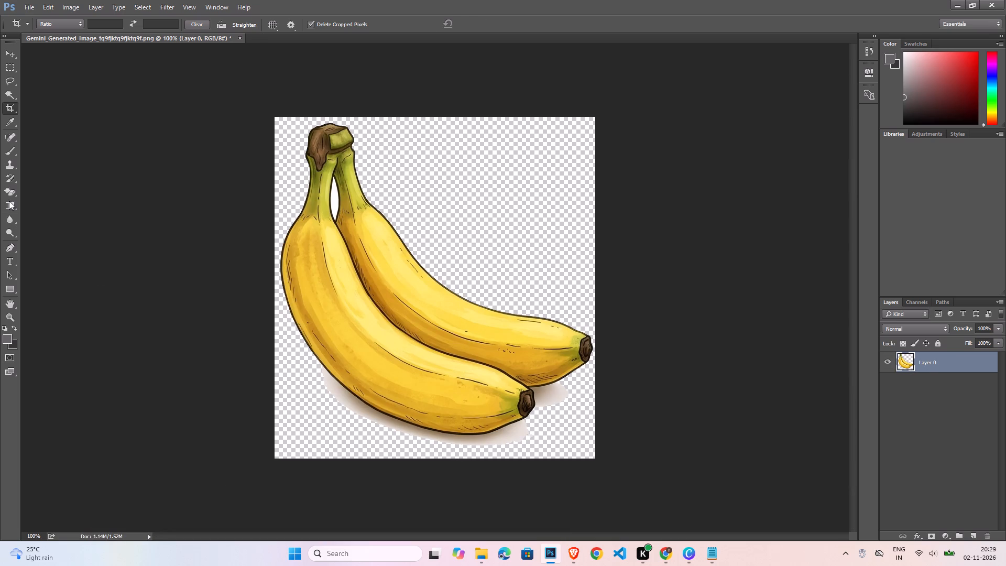
Erase the soft shadow beneath the two bananas with the Magic Eraser tool.
right_click(8, 188)
click(13, 188)
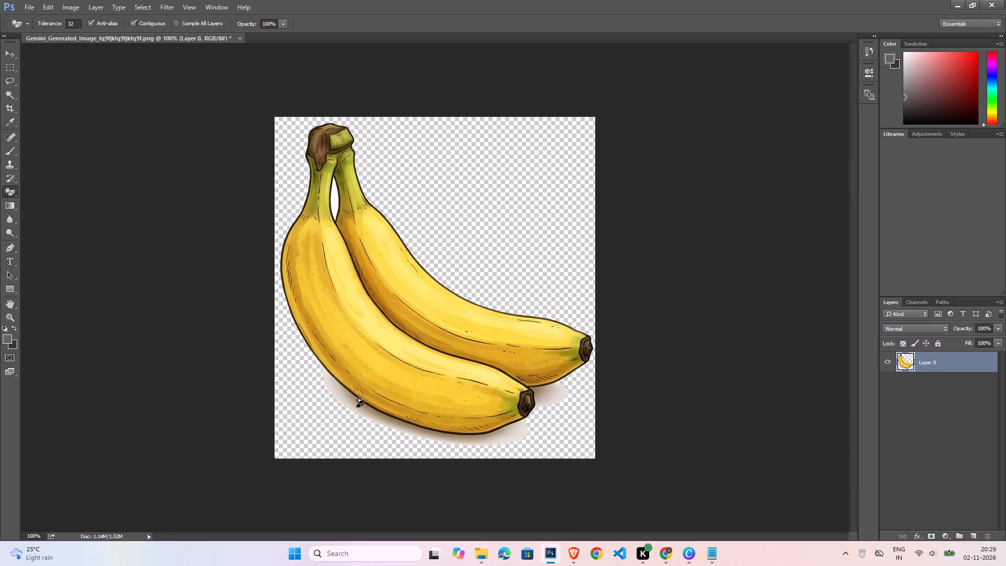
click(346, 407)
click(365, 417)
click(371, 415)
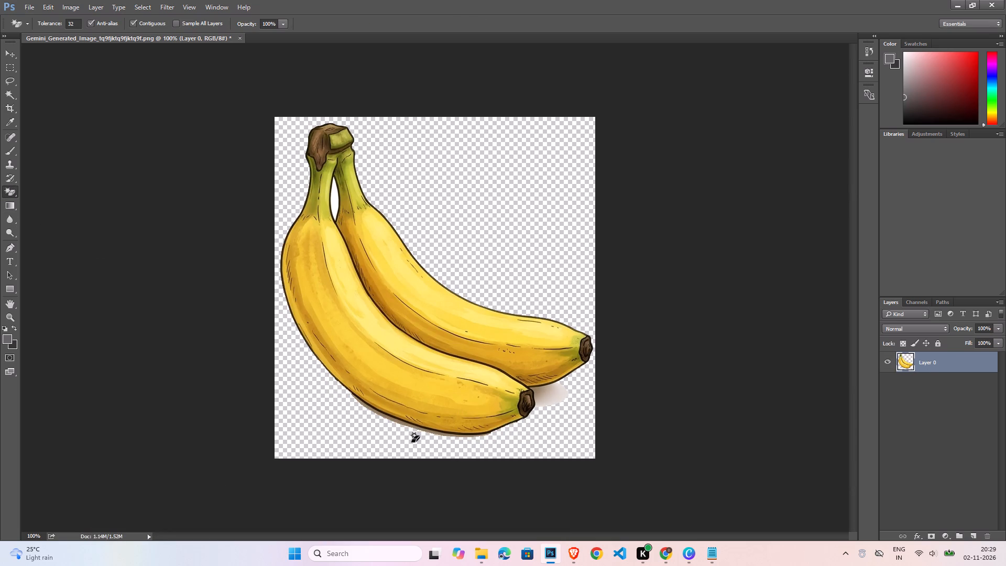
click(417, 431)
click(462, 439)
click(552, 396)
click(539, 395)
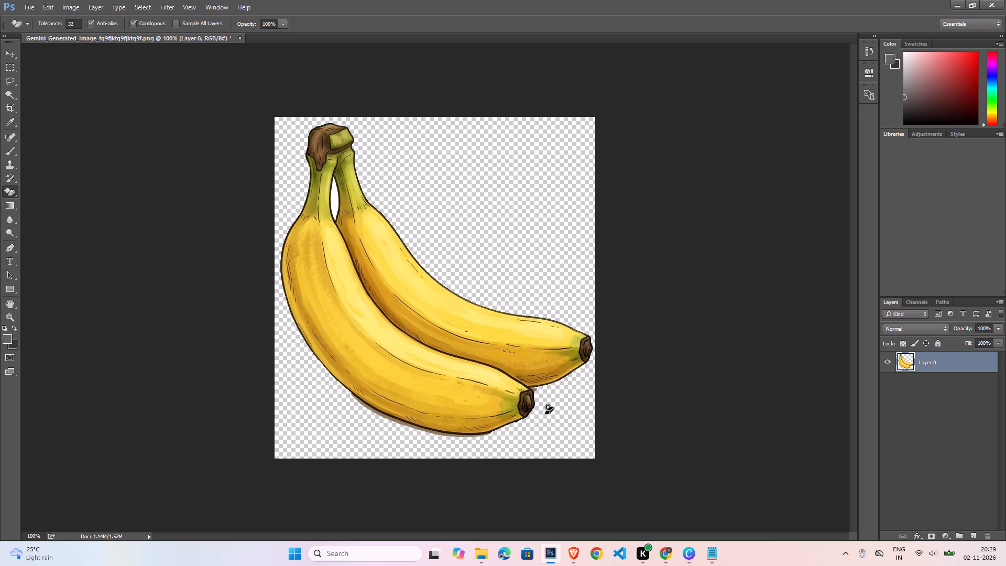
click(532, 393)
key(ctrl+z)
Erase the leftover brown shadow fringe along the front banana's lower edge and beside its tip.
key(ctrl+plus)
key(ctrl+plus)
scroll(594, 488, down, 1)
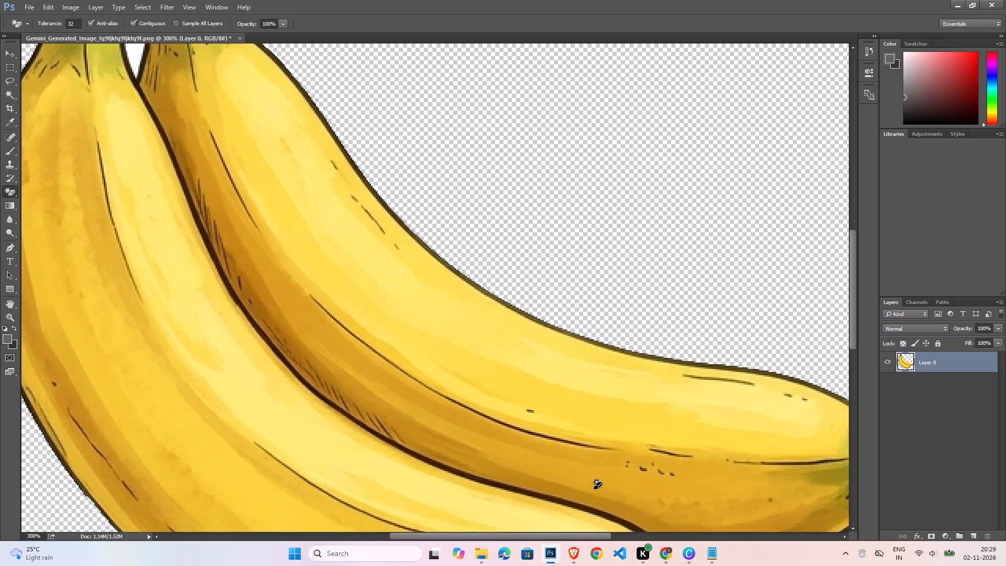
scroll(594, 488, down, 20)
scroll(594, 488, down, 5)
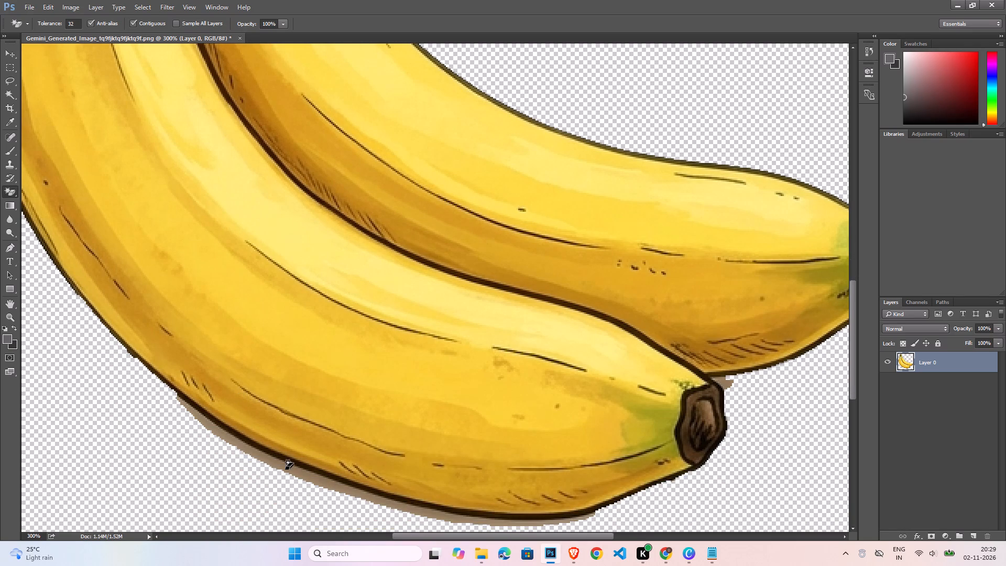
click(285, 469)
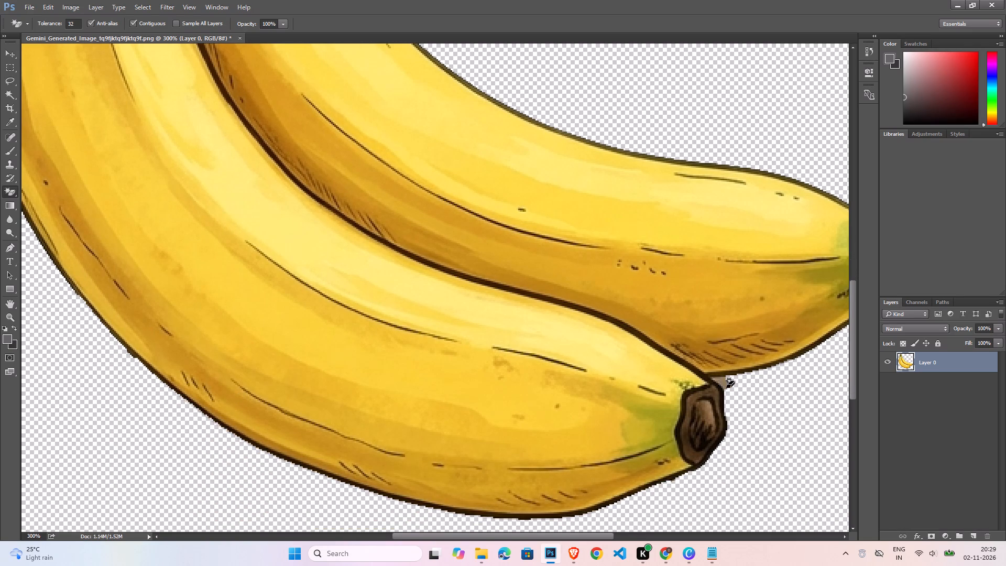
click(724, 386)
Erase the white gap between the two banana stems and save the image.
key(ctrl+minus)
key(ctrl+minus)
scroll(713, 428, up, 18)
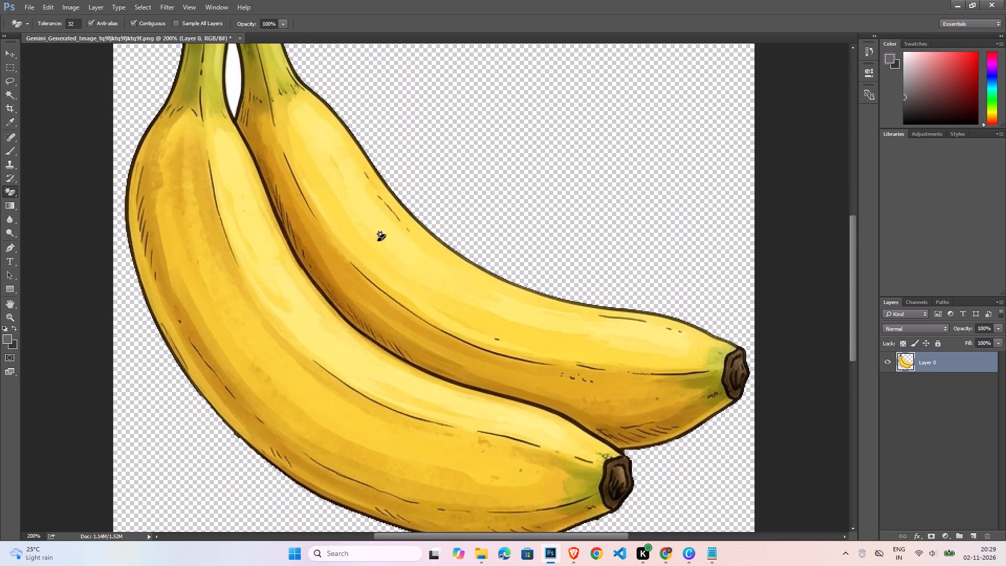
scroll(377, 241, up, 2)
click(232, 146)
key(ctrl+minus)
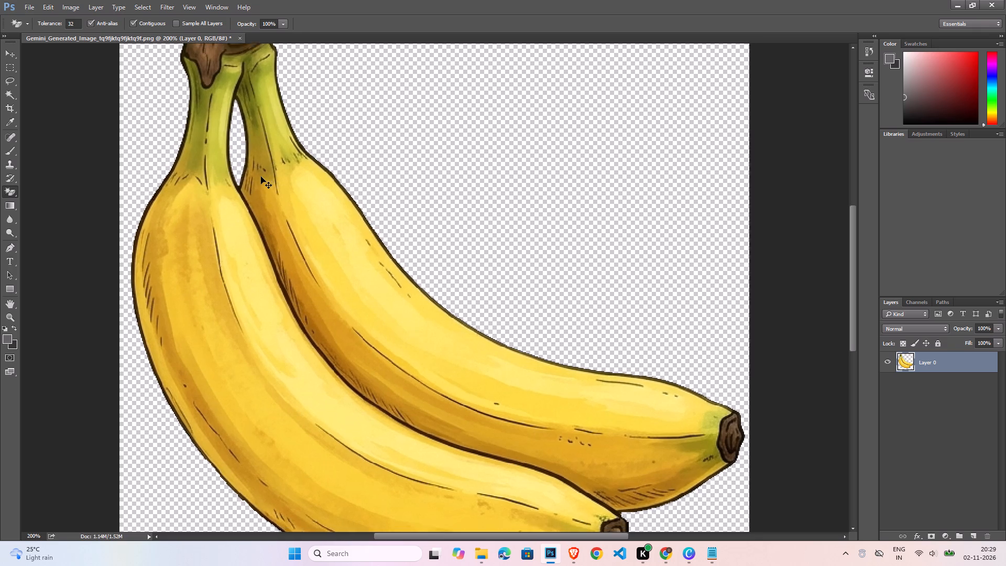
key(ctrl+minus)
key(ctrl+s)
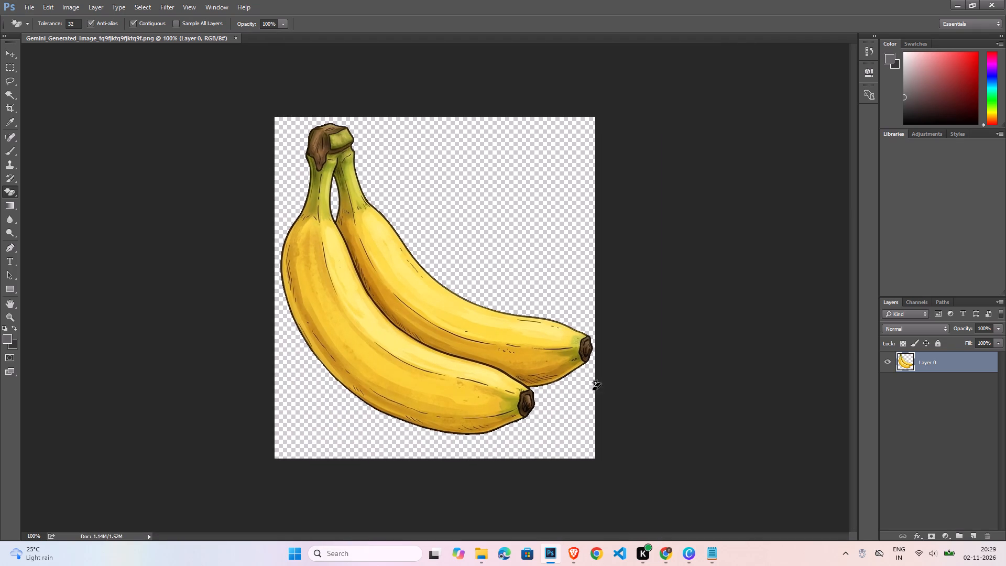
Switch to Canva and upload the saved bananas cutout image.
click(685, 562)
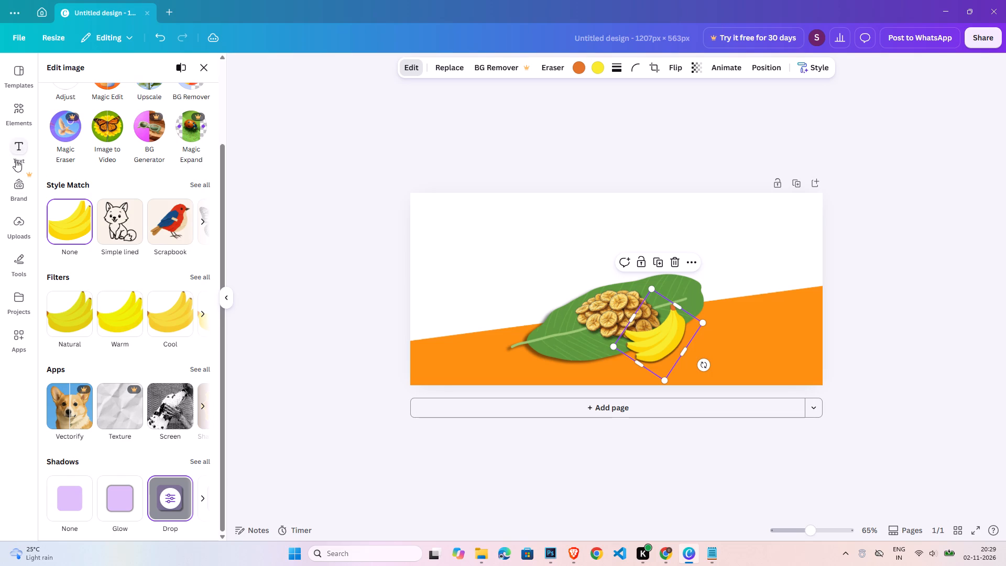
click(15, 224)
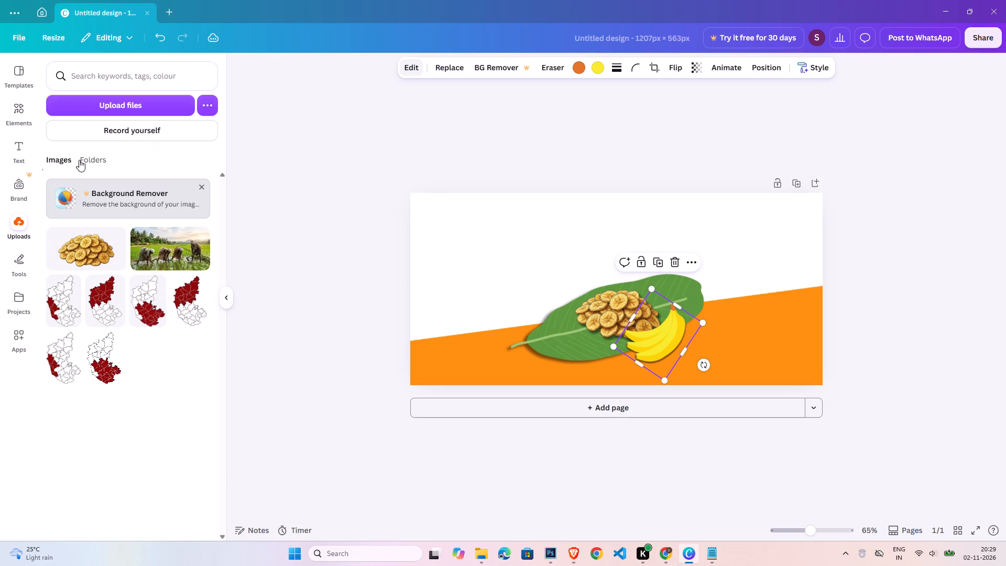
click(99, 99)
double_click(135, 108)
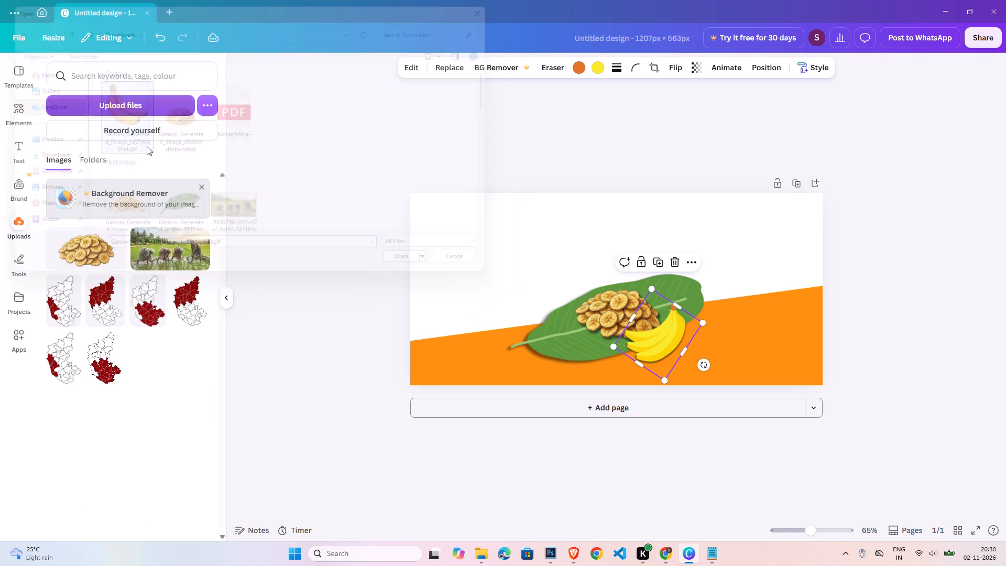
Delete the flat yellow banana bunch graphic from the leaf composition.
click(849, 345)
click(664, 336)
key(Delete)
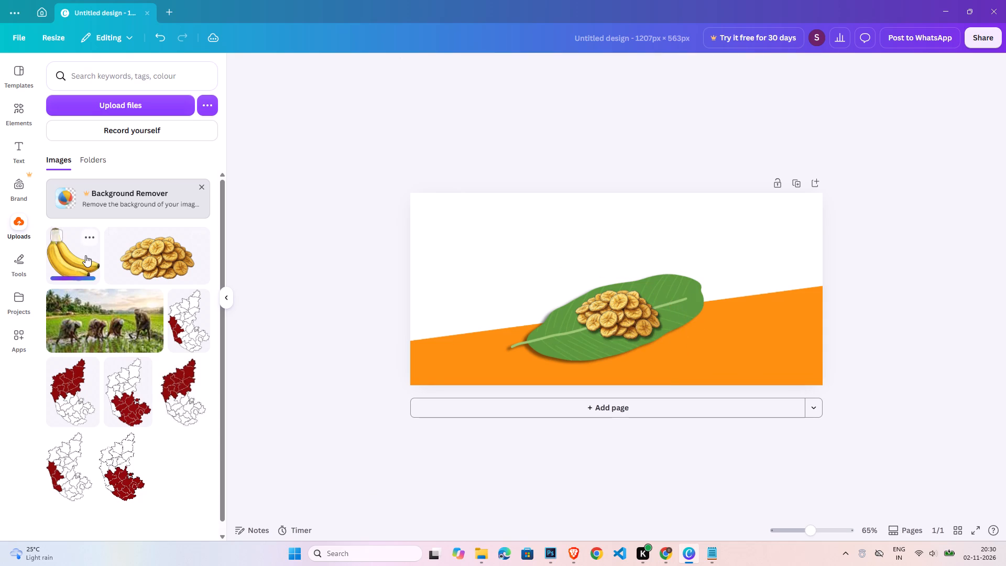
Add the uploaded bananas to the page, flip them horizontally and rotate them so the stems point up beside the chips.
click(85, 255)
drag(617, 371, 679, 328)
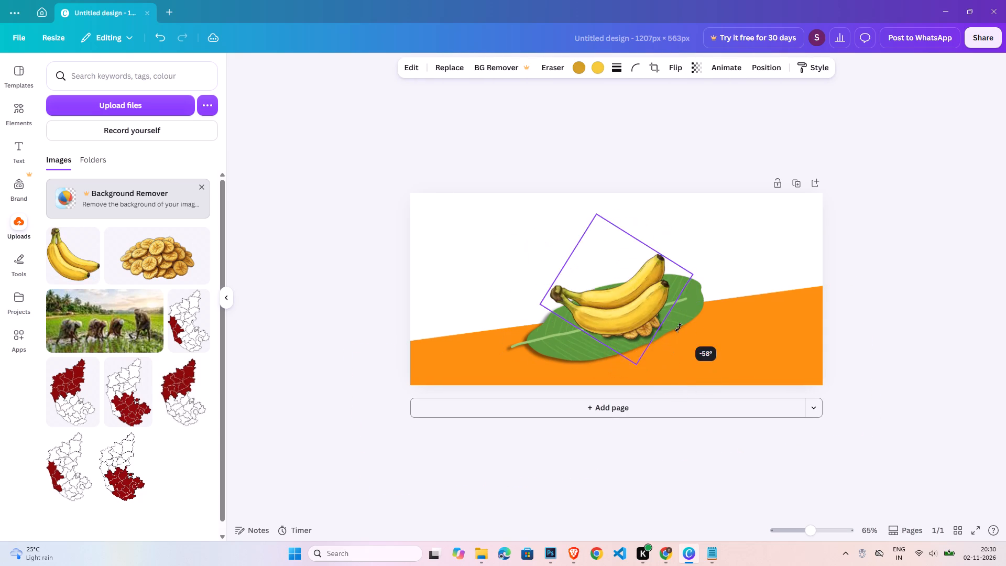
drag(679, 328, 665, 375)
click(669, 64)
click(684, 90)
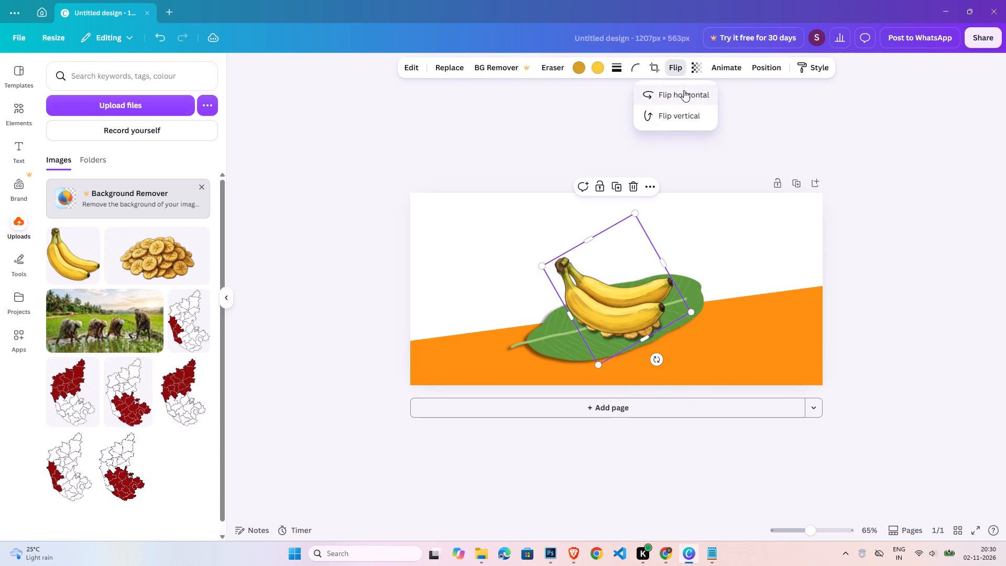
drag(642, 280, 687, 330)
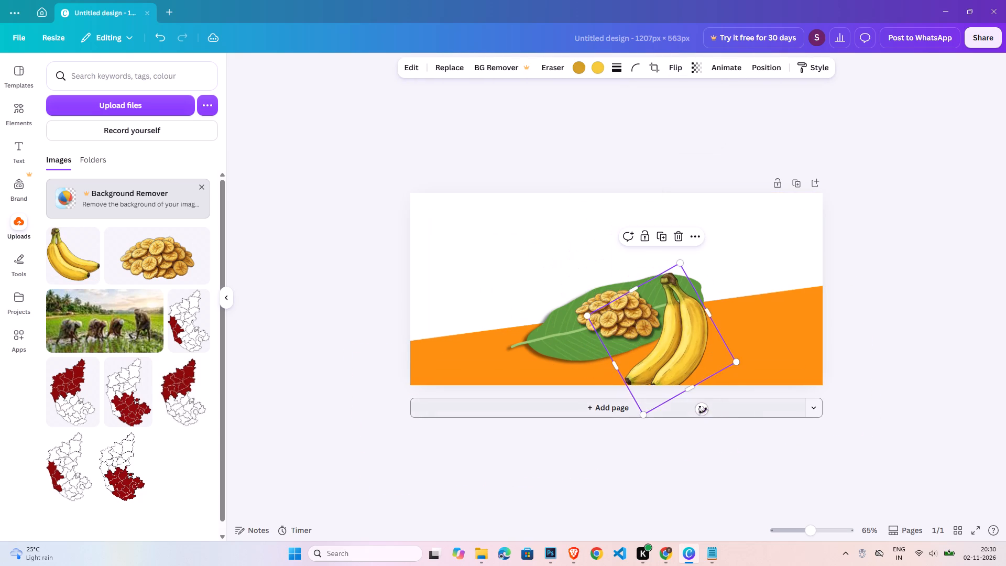
drag(703, 411, 647, 405)
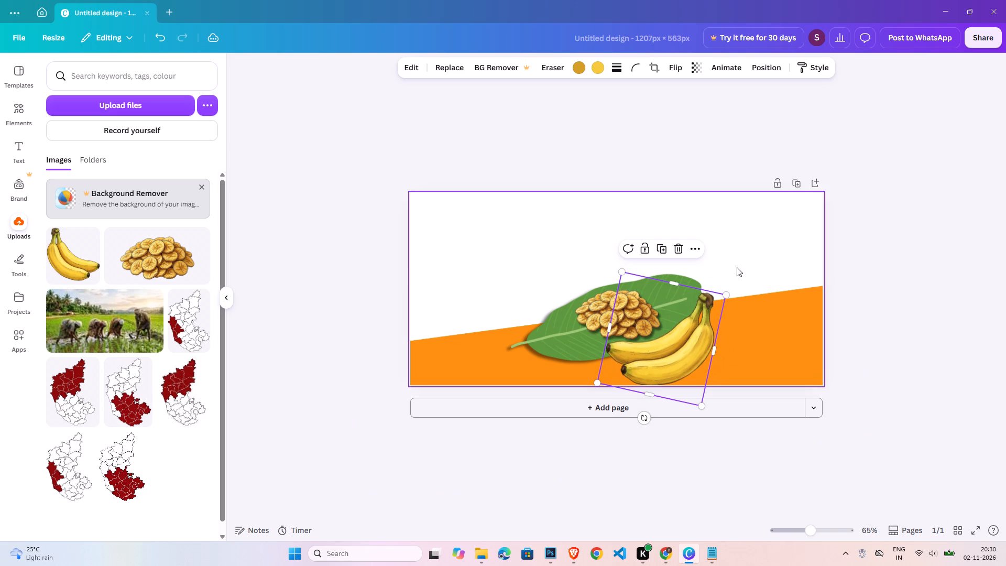
Shrink the bananas, place them on the leaf in front of the chips and rotate them to about 16°.
drag(729, 293, 669, 336)
drag(643, 368, 644, 361)
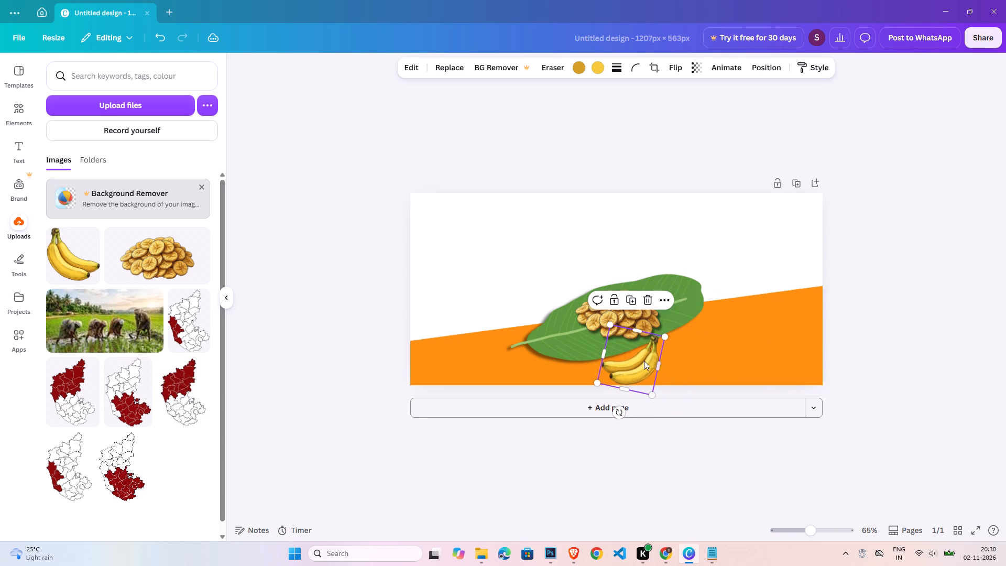
drag(644, 361, 658, 332)
click(637, 377)
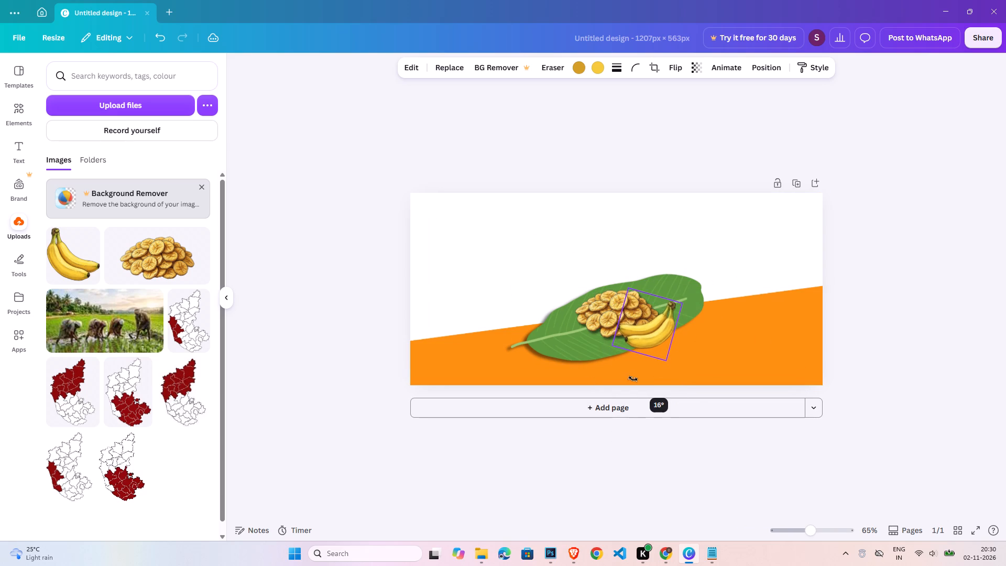
drag(654, 311, 655, 317)
Apply a Drop shadow to the bananas image.
click(422, 68)
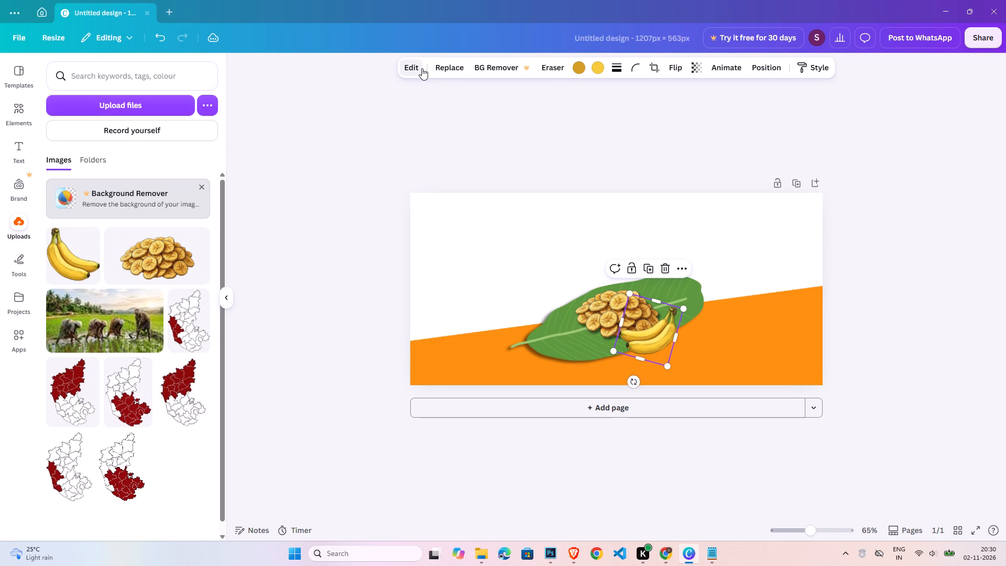
scroll(181, 460, down, 2)
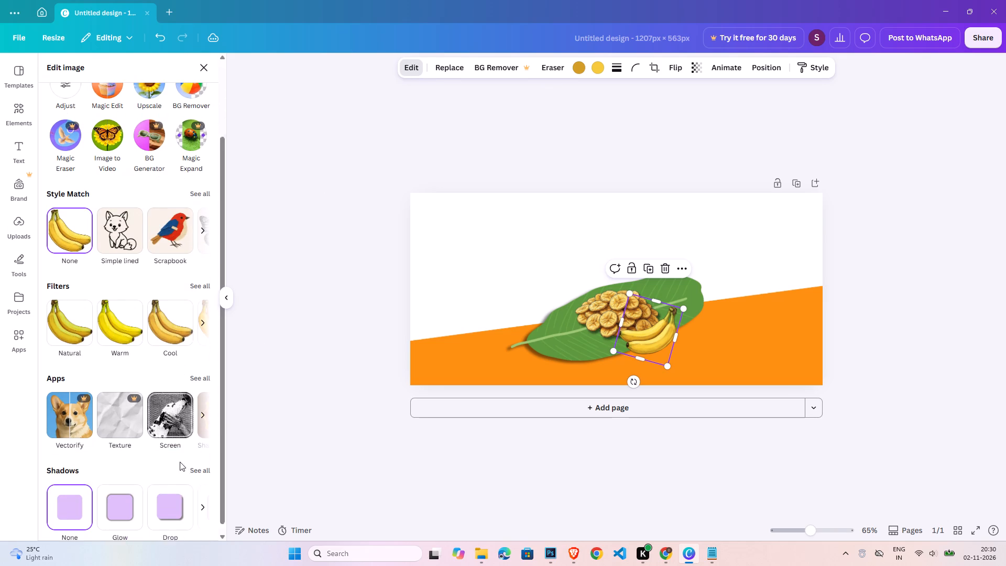
scroll(180, 466, down, 3)
click(170, 498)
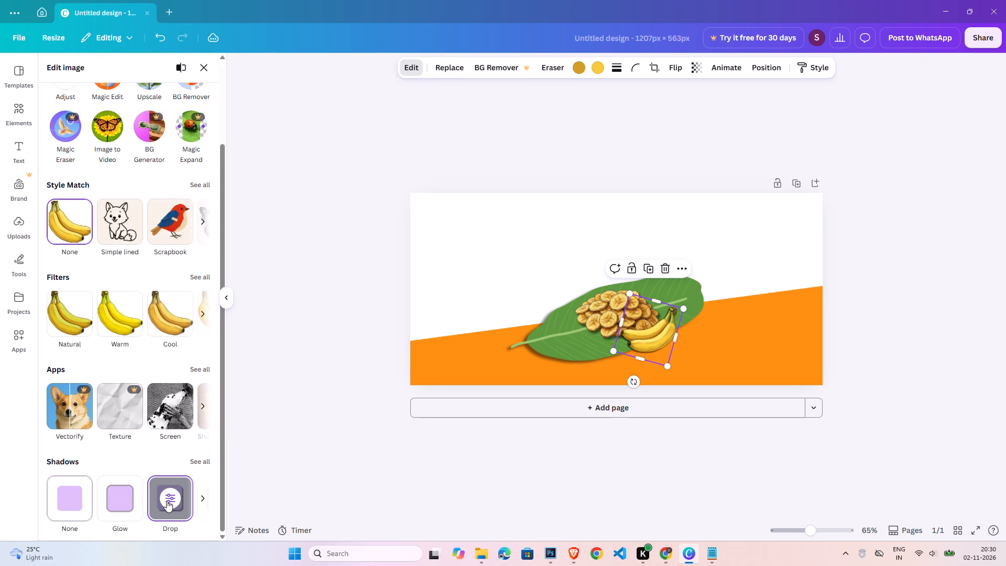
scroll(206, 507, down, 2)
Set the bananas' drop shadow to distance 77, blur amount 50, angle 62 and intensity 71.
click(169, 496)
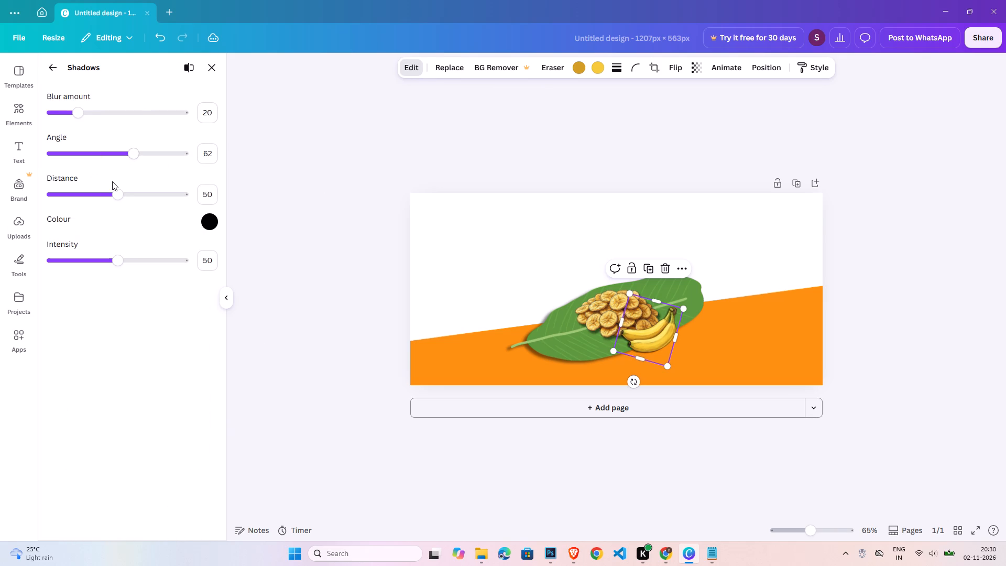
drag(115, 194, 137, 198)
drag(137, 198, 138, 198)
drag(140, 199, 154, 199)
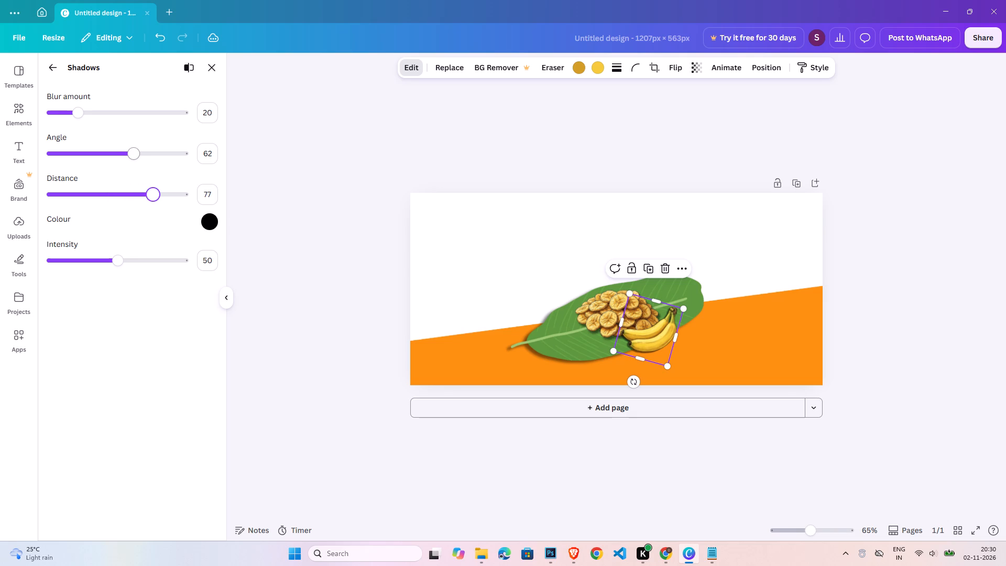
drag(136, 153, 129, 160)
drag(129, 160, 133, 164)
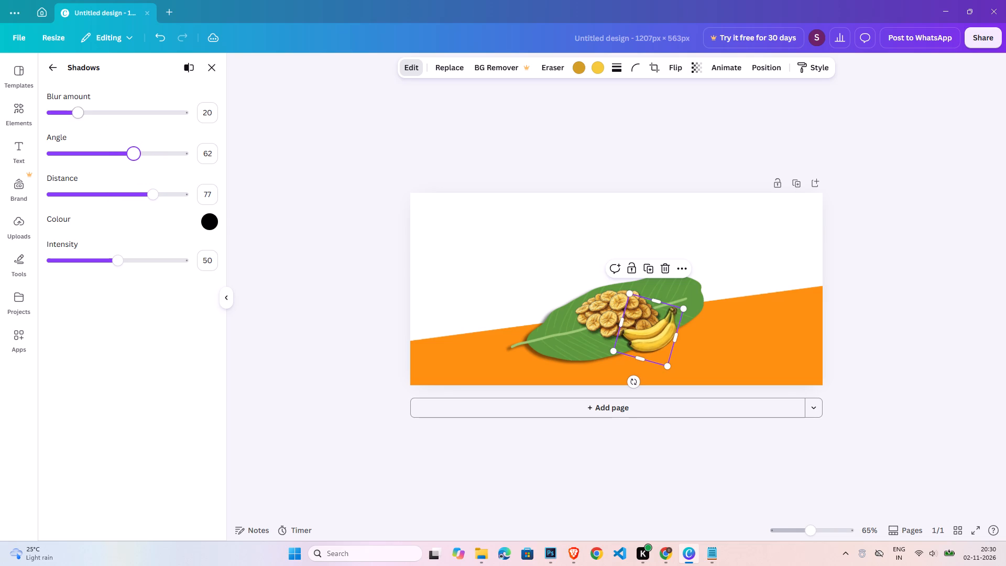
drag(76, 110, 134, 123)
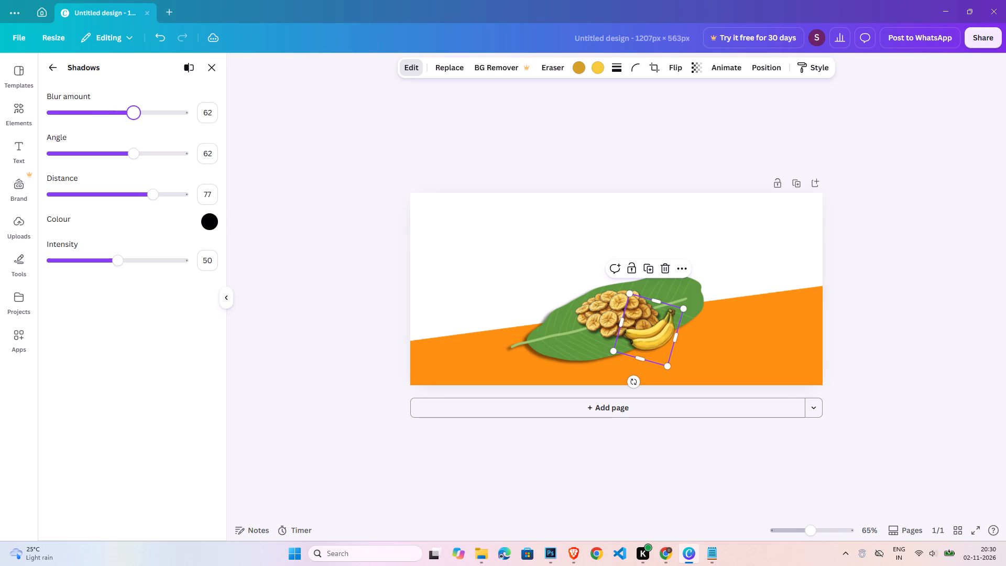
drag(134, 123, 117, 125)
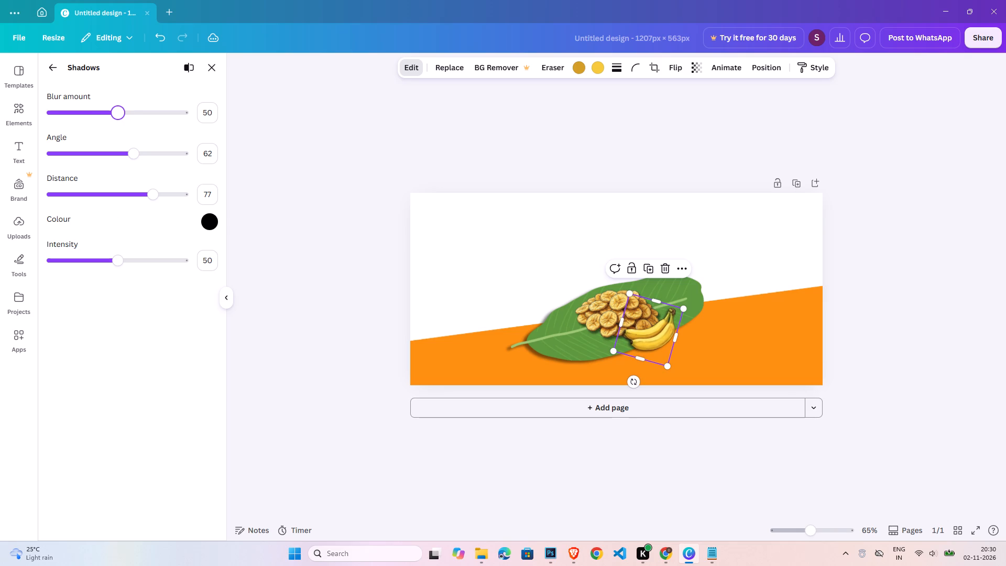
drag(115, 259, 146, 262)
click(891, 326)
click(895, 326)
Enlarge the bananas slightly and reposition them closer to the front of the chips pile on the leaf.
drag(669, 339, 661, 339)
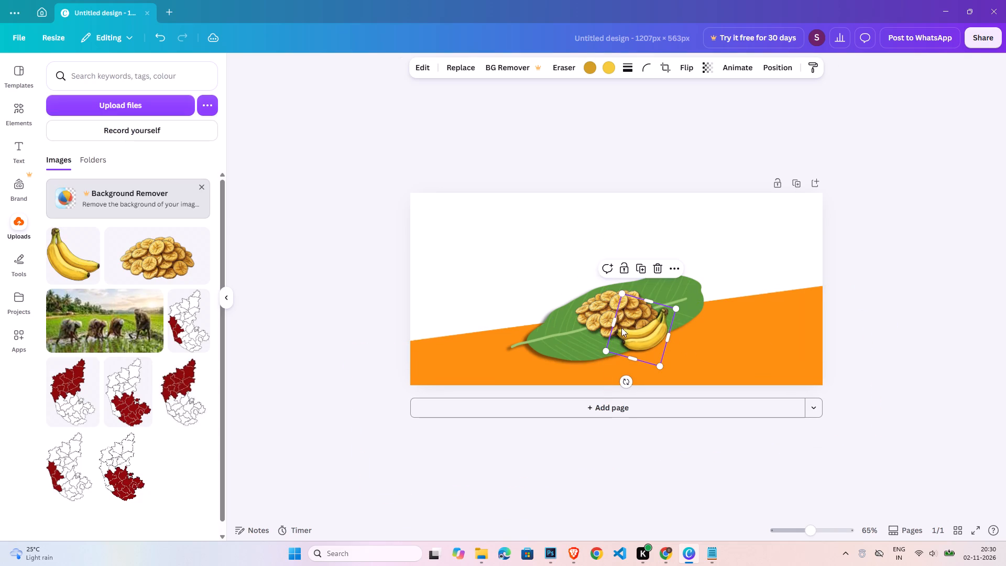
drag(624, 292, 607, 286)
drag(647, 324, 644, 329)
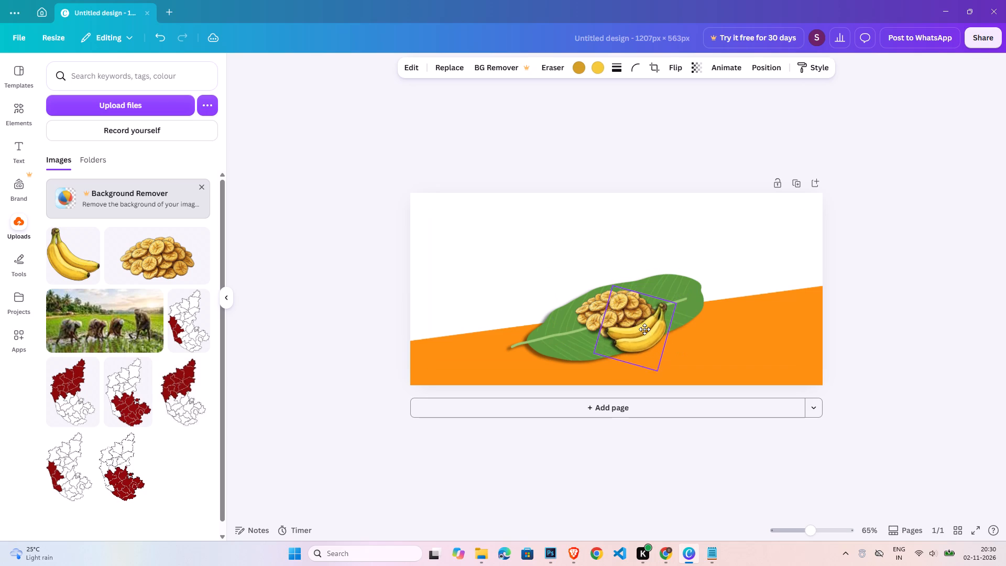
Nudge the bananas slightly outward from the chips pile, towards the leaf's tip end, and deselect them.
drag(644, 329, 651, 330)
double_click(897, 347)
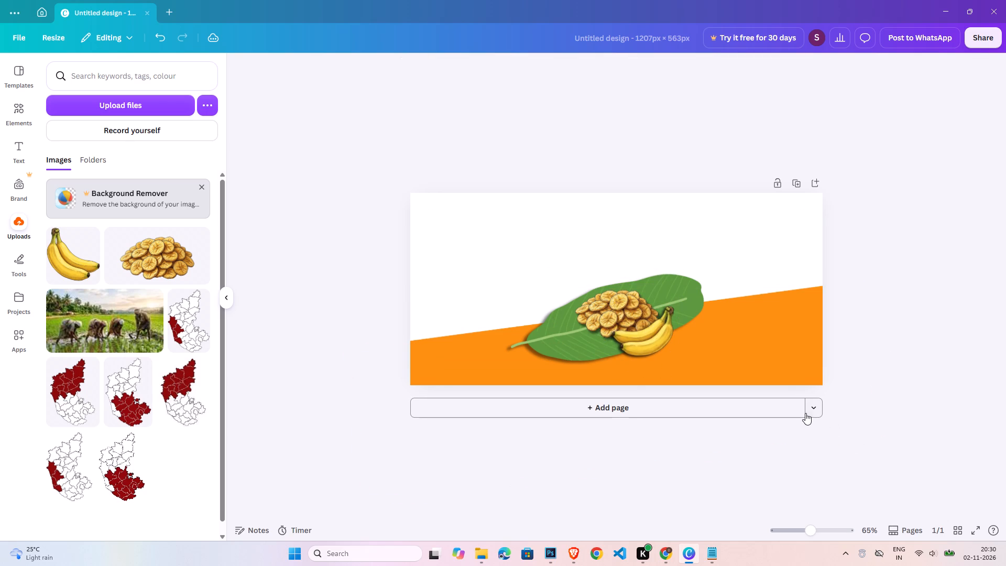
click(898, 325)
Copy the Marigold (Genda) Garlands line from the Notepad brief.
click(721, 556)
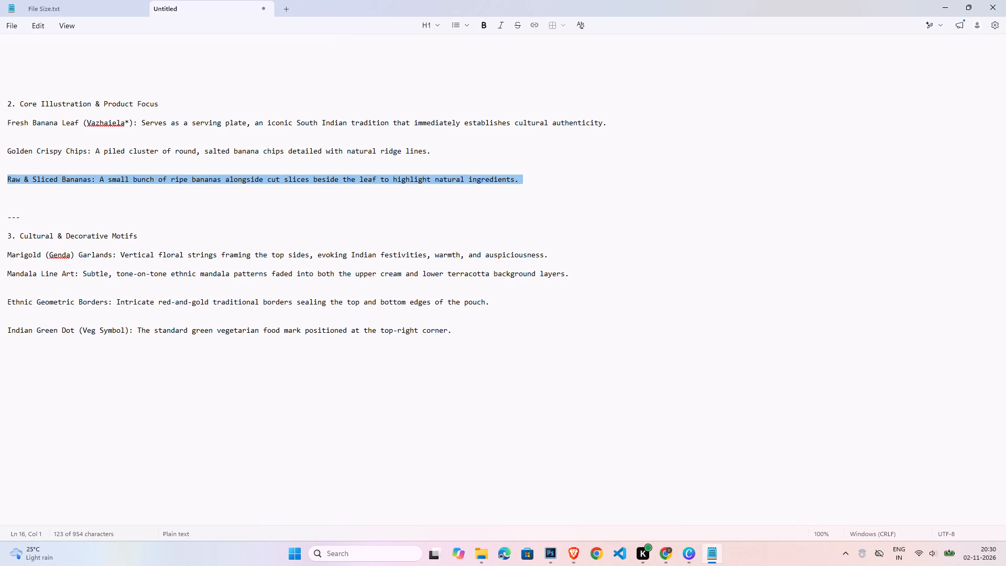
click(58, 256)
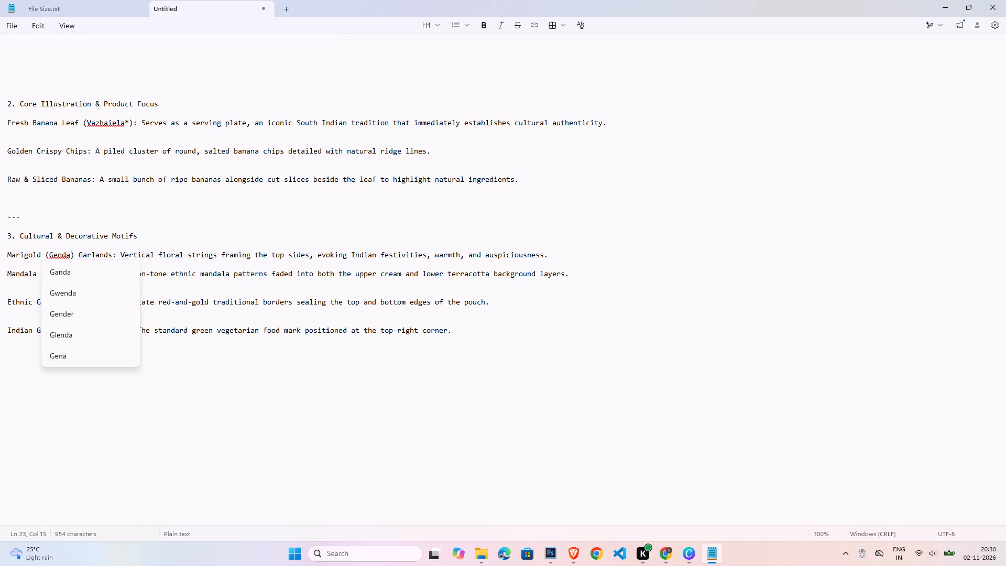
triple_click(183, 255)
key(ctrl+c)
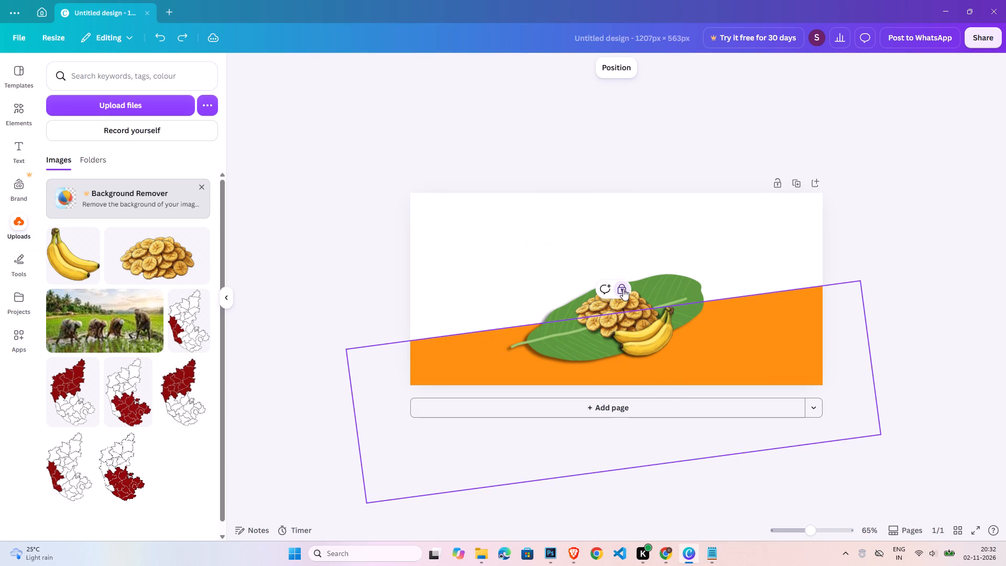
click(623, 289)
click(537, 68)
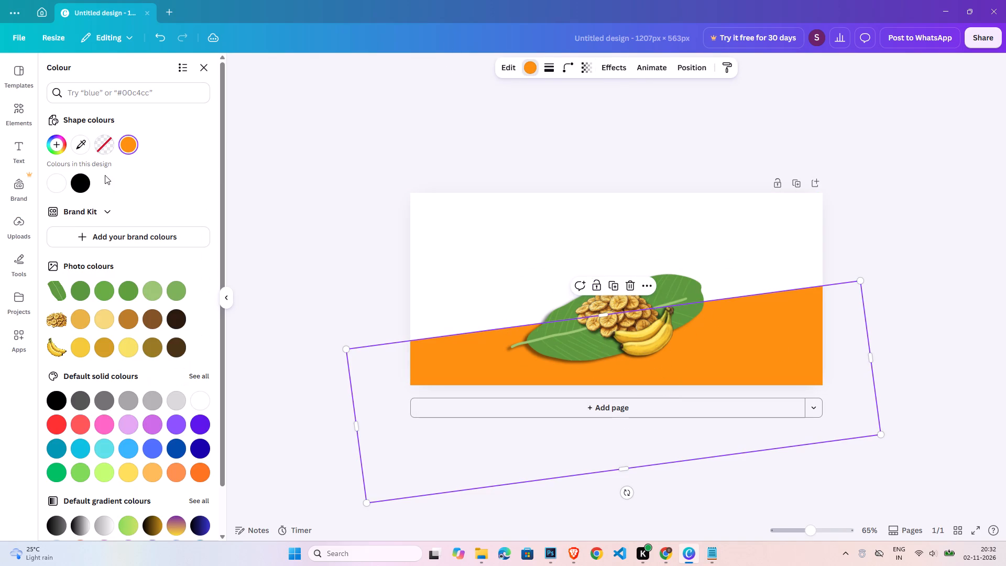
click(57, 148)
drag(209, 194, 218, 210)
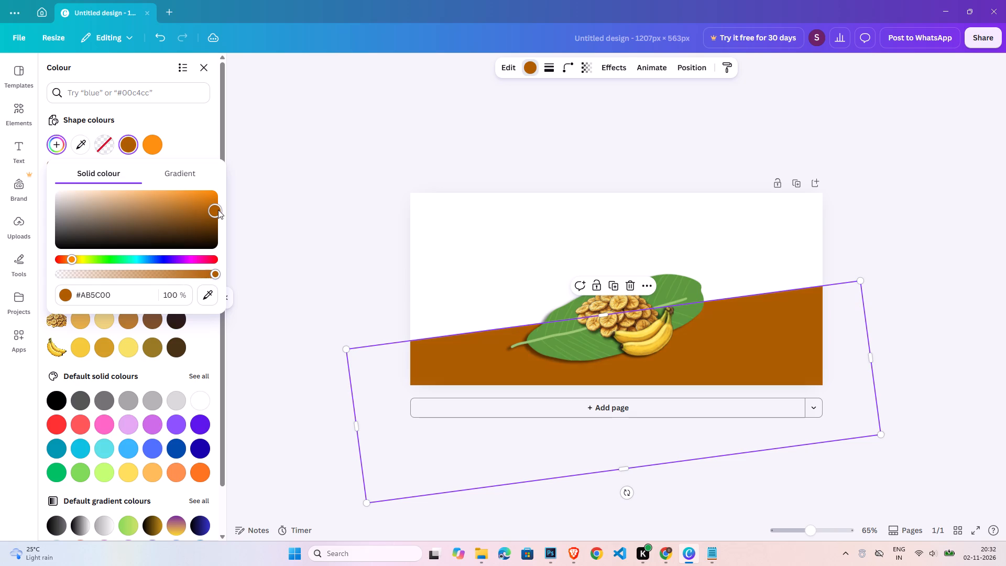
drag(218, 210, 219, 211)
drag(219, 211, 204, 209)
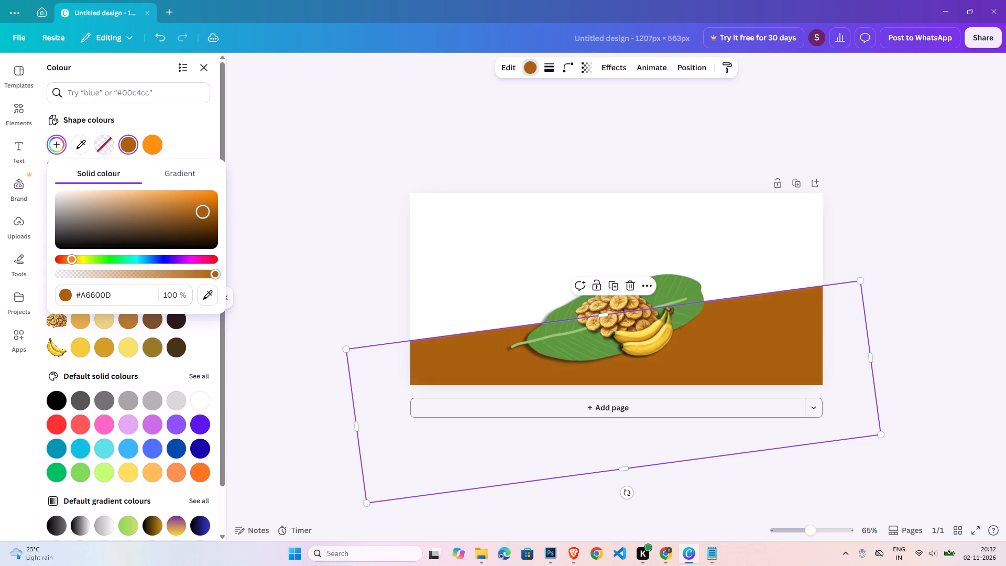
drag(204, 209, 197, 199)
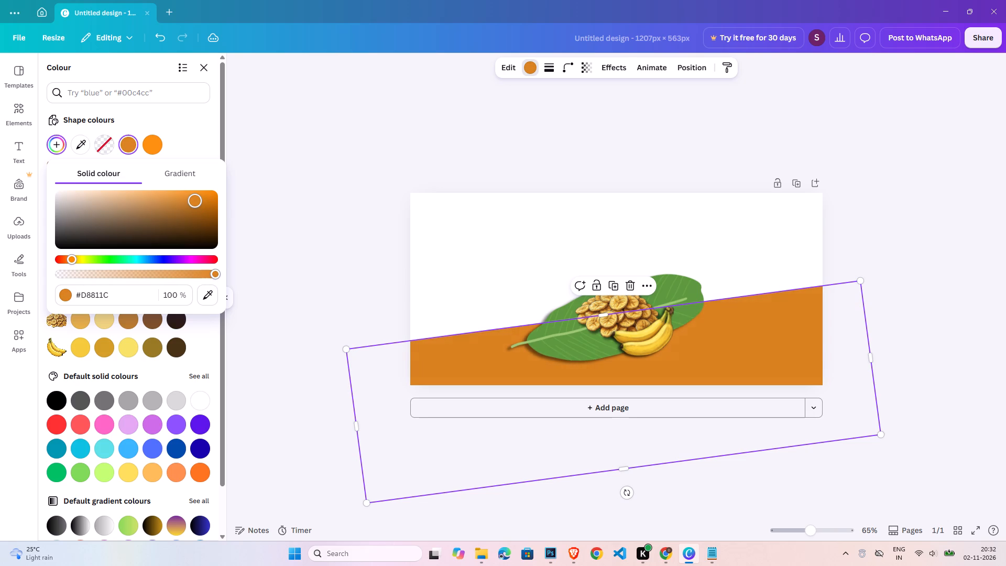
drag(197, 199, 194, 197)
click(439, 254)
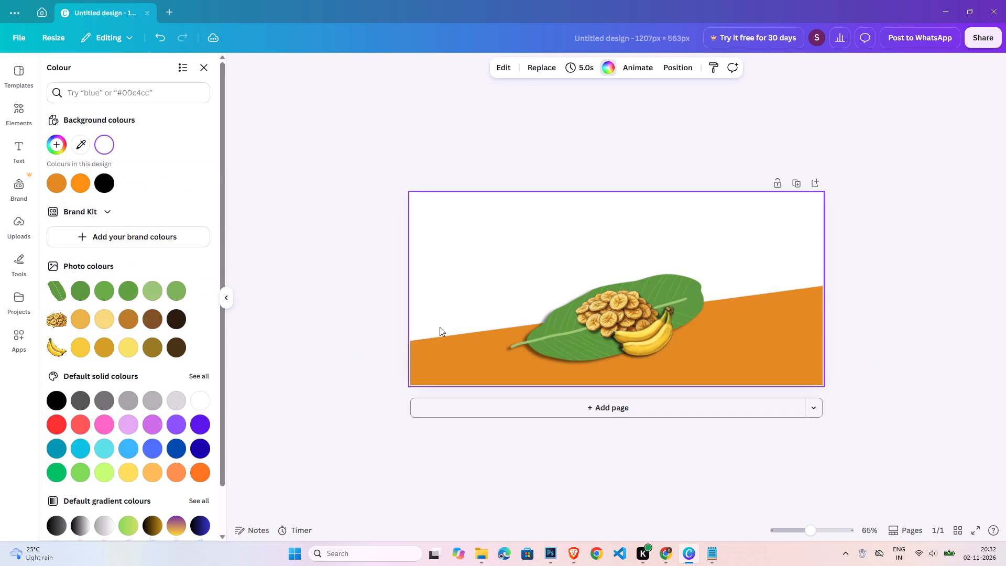
Add a square shape and stretch it over the whole page, about 1282 × 661 px.
click(24, 117)
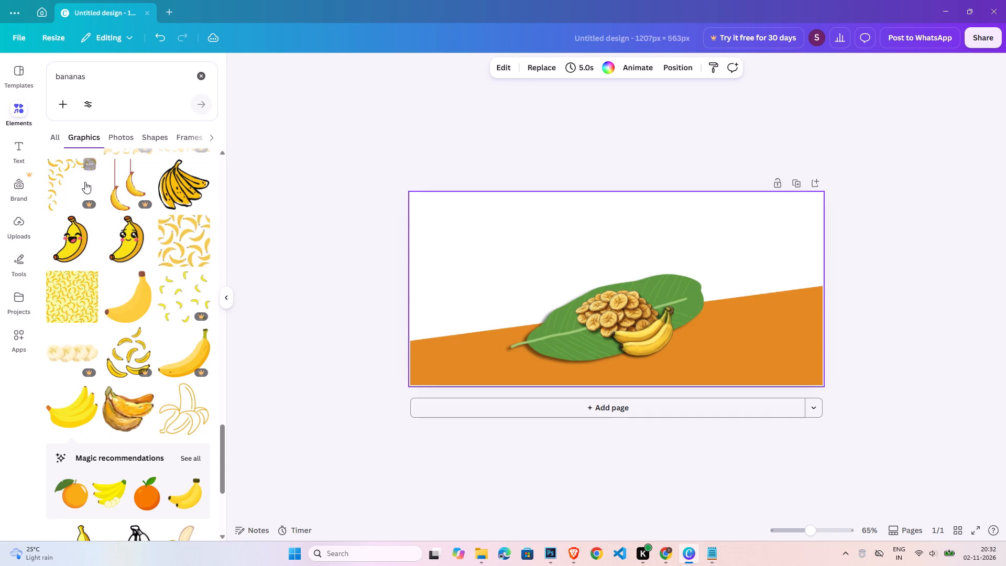
click(198, 79)
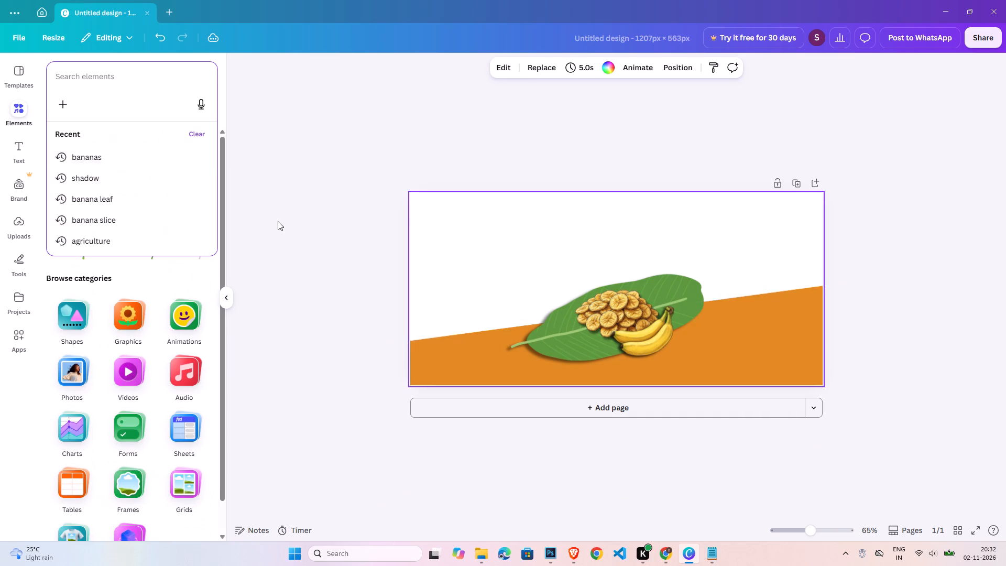
click(278, 221)
click(73, 282)
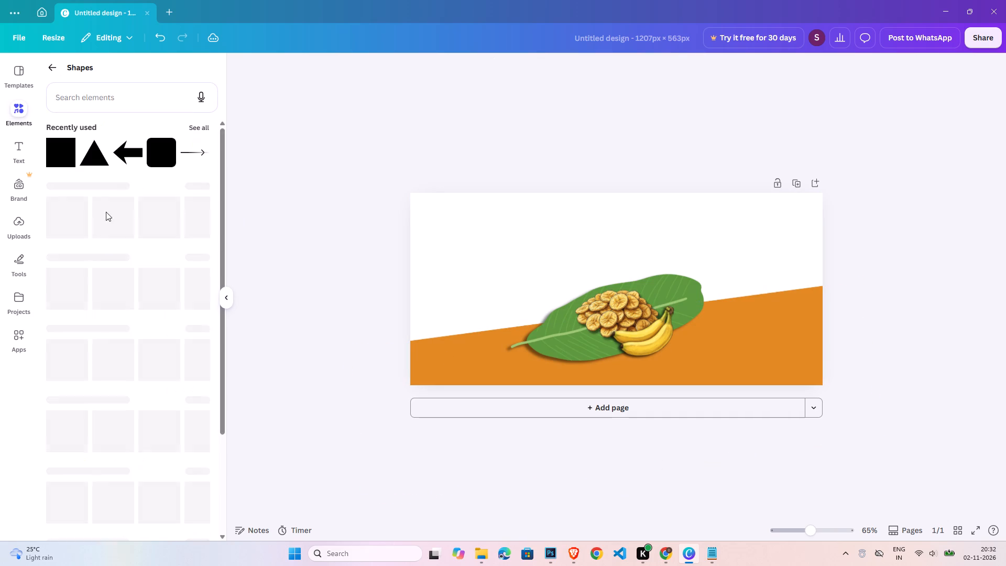
click(62, 155)
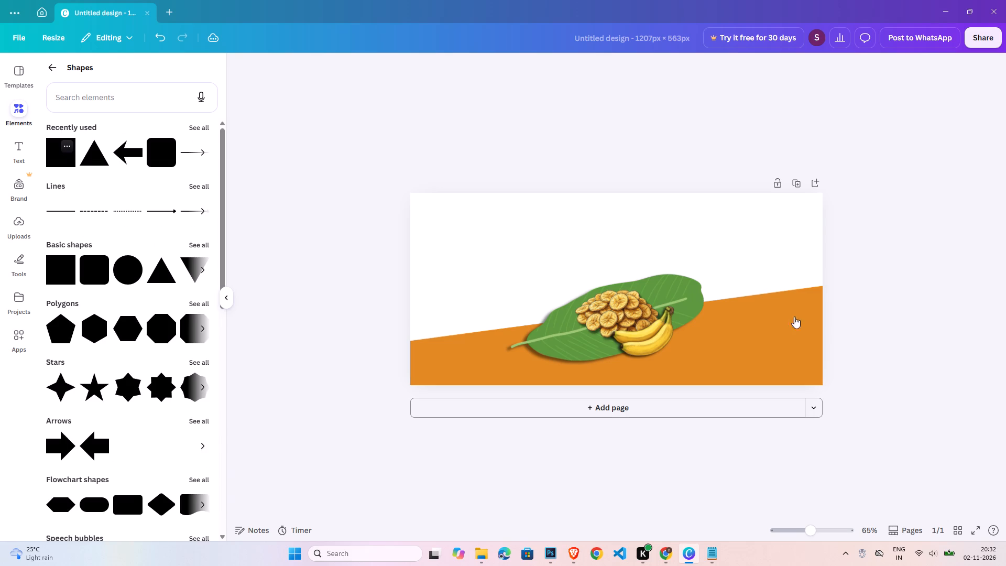
double_click(867, 319)
drag(622, 276, 439, 194)
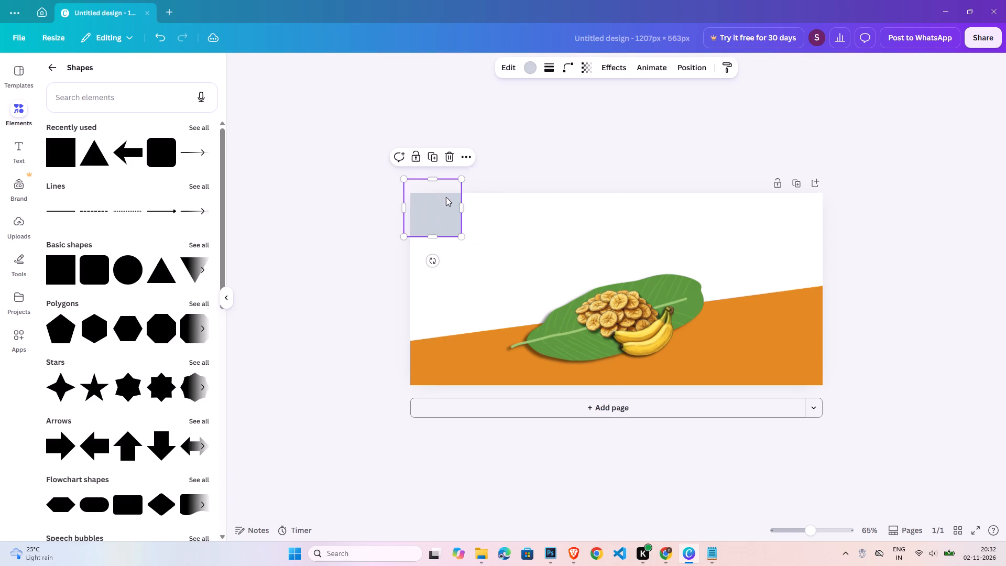
drag(462, 208, 842, 244)
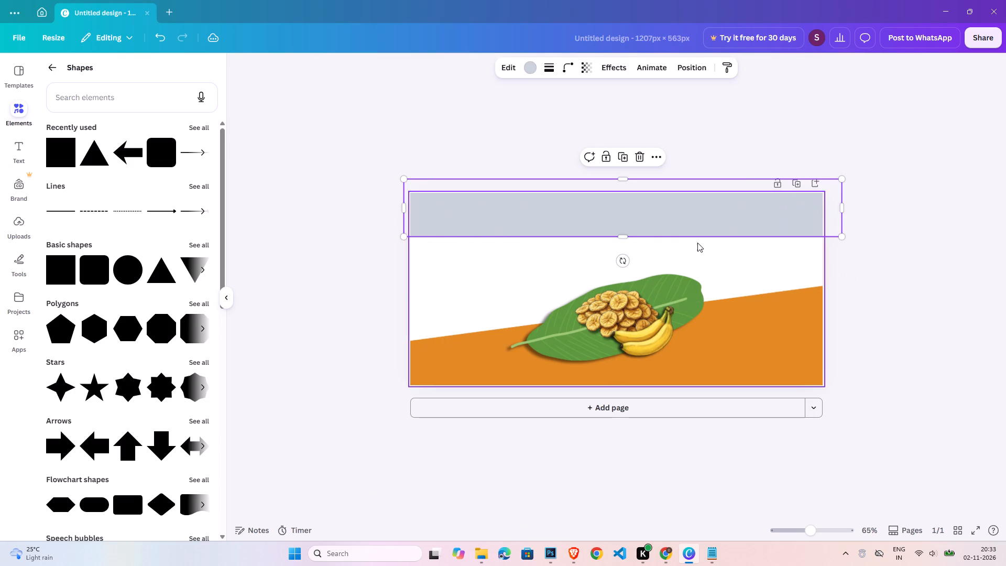
drag(659, 239, 678, 407)
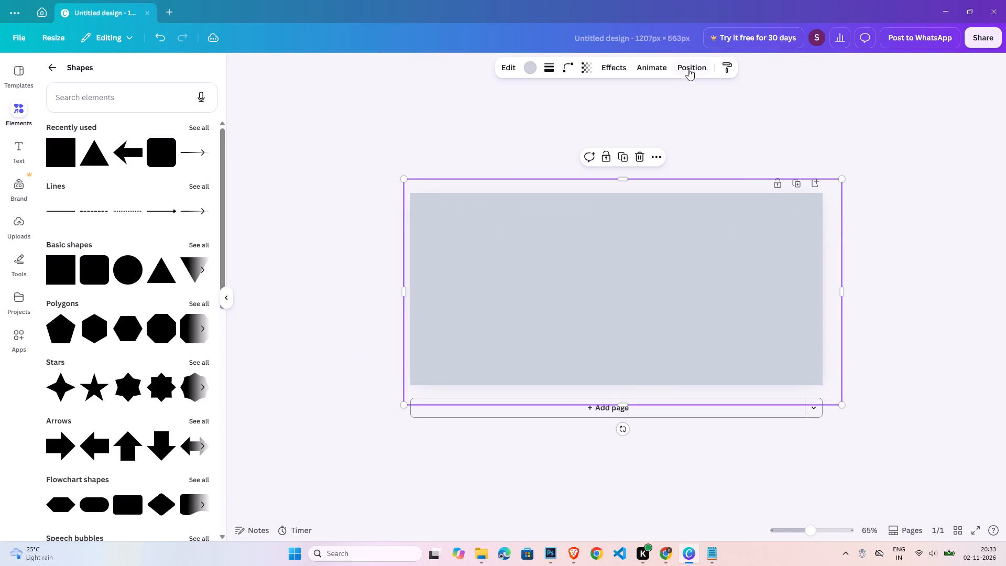
Send the page-covering rectangle to the back, behind the orange shape and banana artwork.
click(688, 69)
click(193, 143)
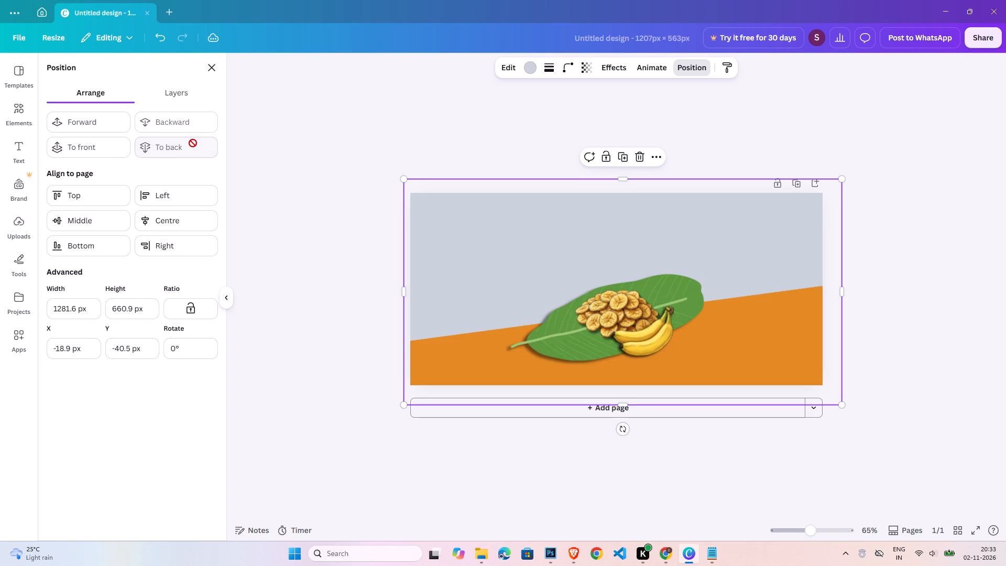
Recolour the backmost rectangle from yellow shades to pale cream yellow #FFF2BC, and deselect it.
click(494, 251)
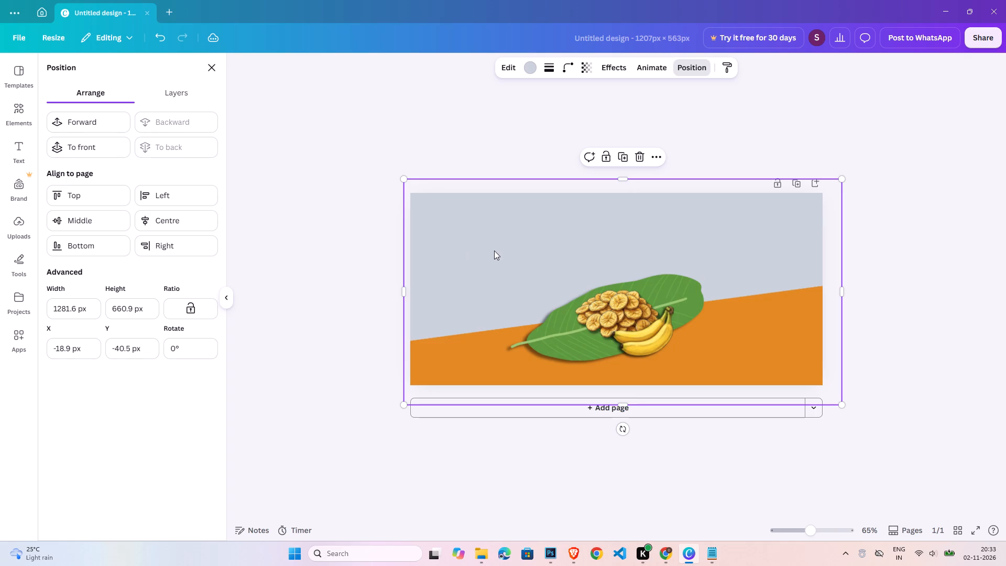
click(530, 64)
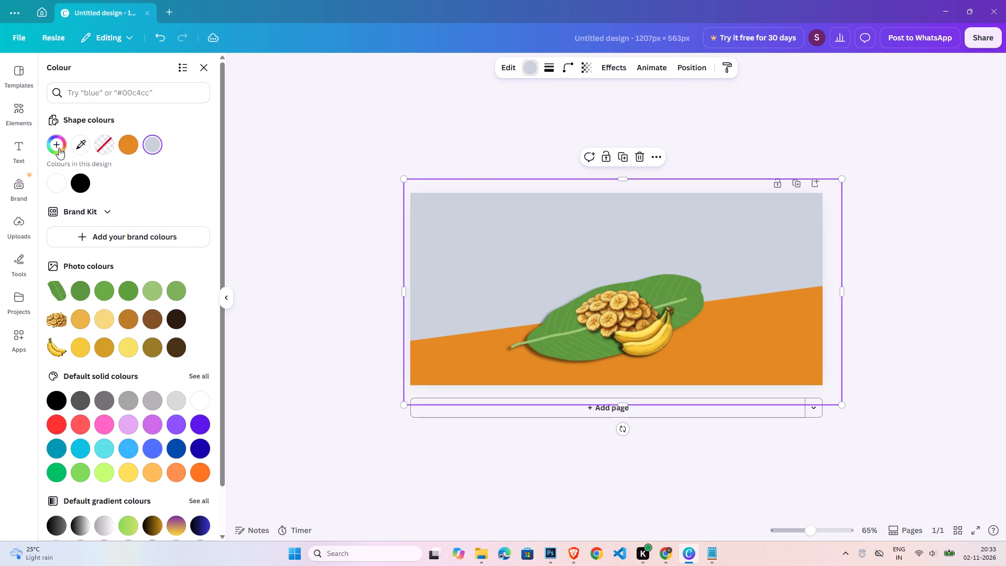
click(123, 478)
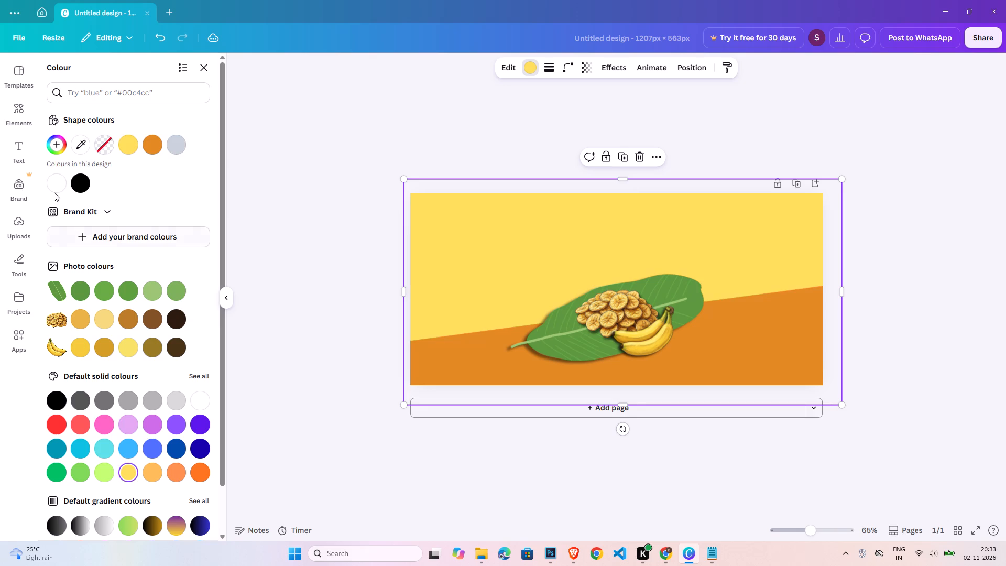
click(60, 149)
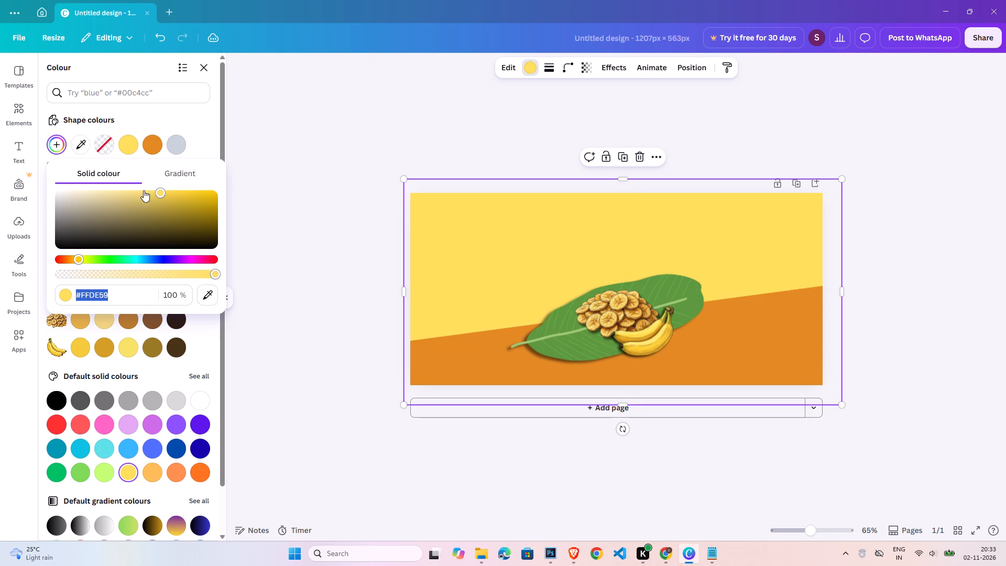
drag(157, 190, 92, 186)
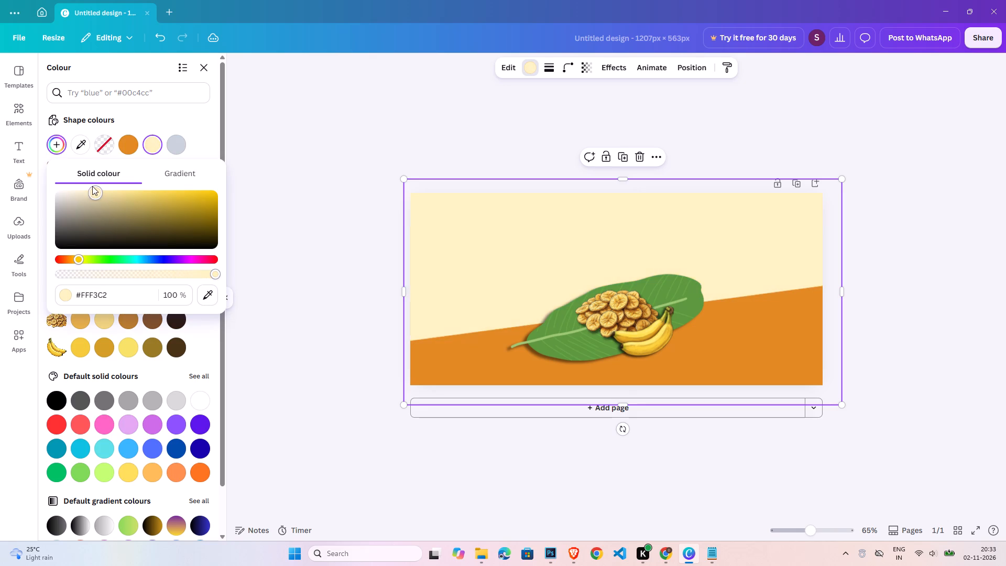
drag(92, 186, 79, 187)
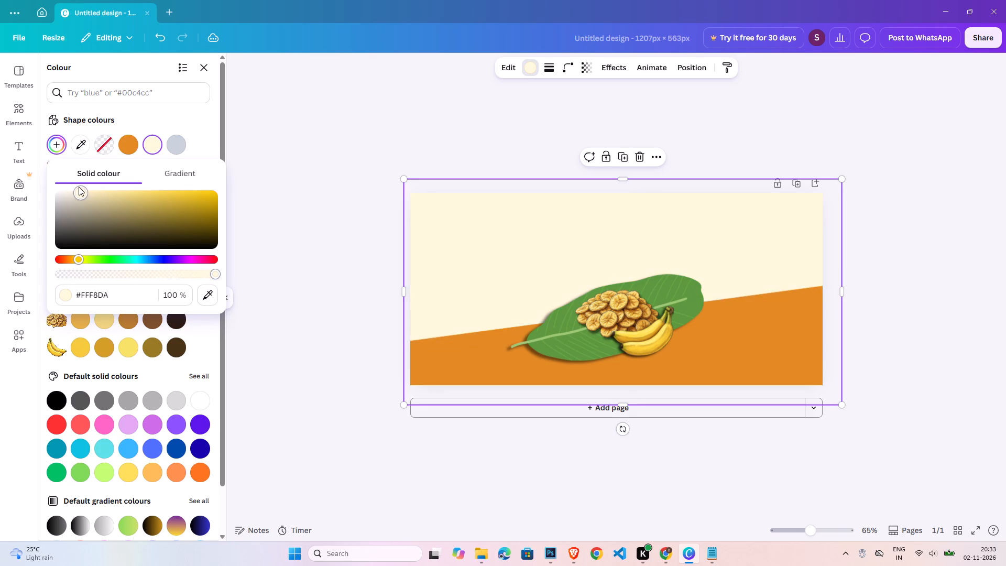
drag(79, 187, 80, 190)
drag(80, 190, 87, 180)
drag(87, 180, 89, 179)
drag(89, 179, 94, 183)
drag(94, 183, 100, 176)
drag(100, 176, 97, 174)
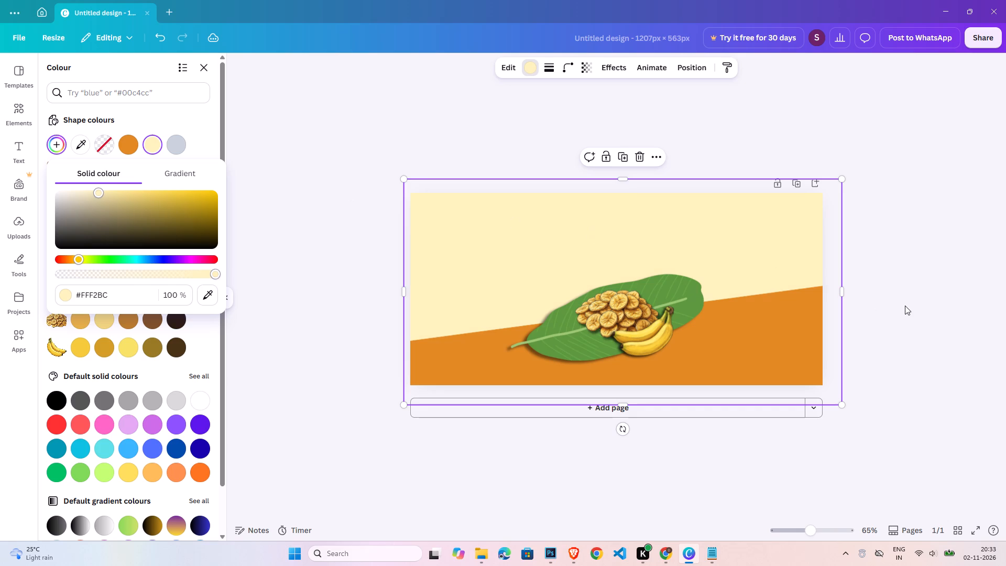
double_click(905, 306)
Recolour the slanted orange shape across the page's lower half to a darker brownish orange, about #B86809, and deselect it.
click(763, 344)
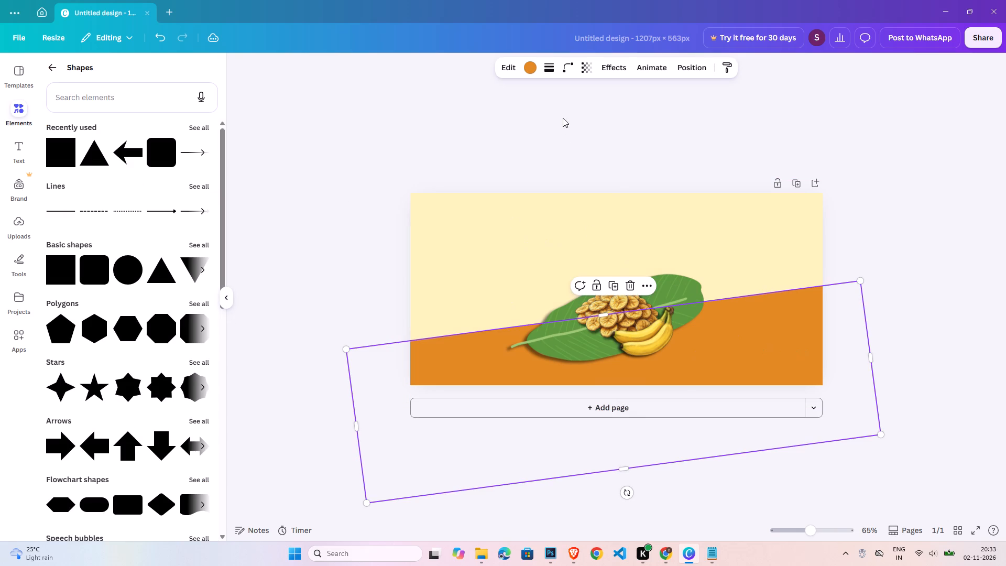
click(529, 68)
click(57, 139)
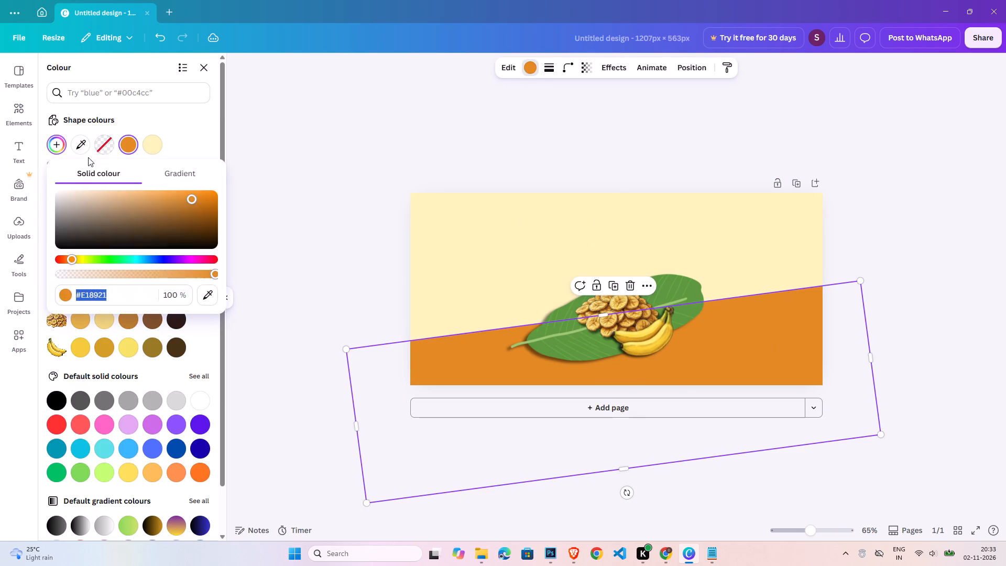
click(195, 197)
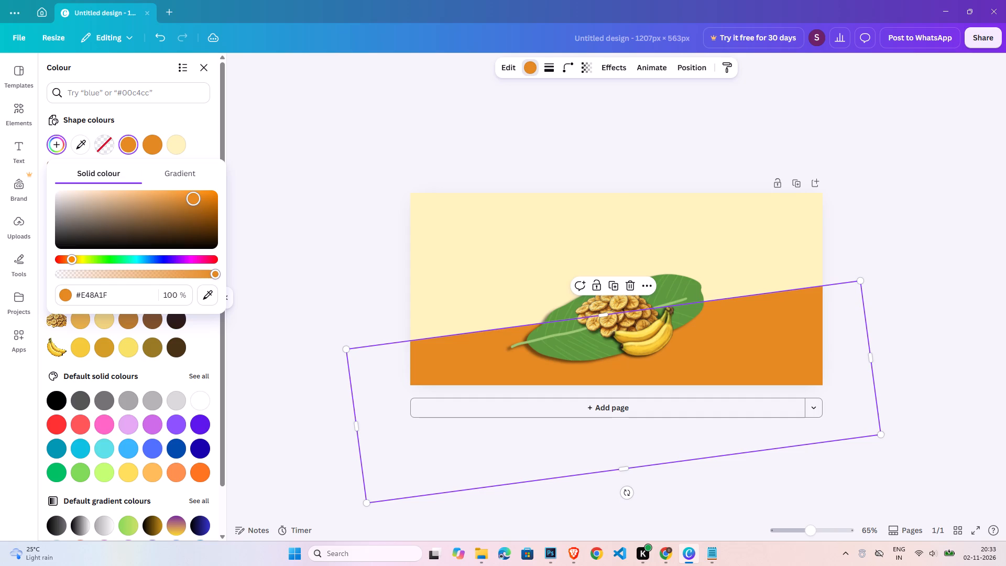
click(74, 259)
drag(196, 197, 201, 204)
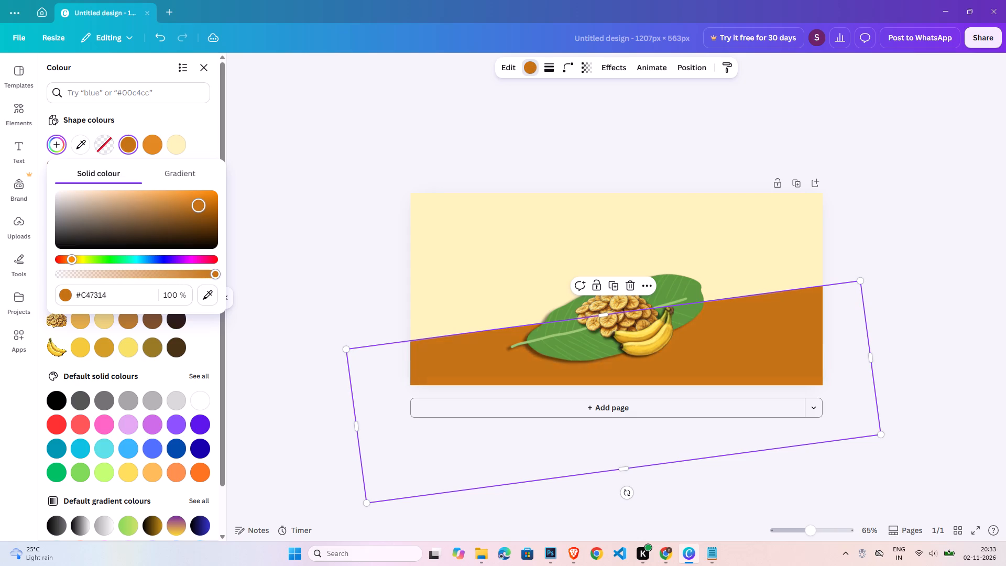
drag(201, 204, 194, 211)
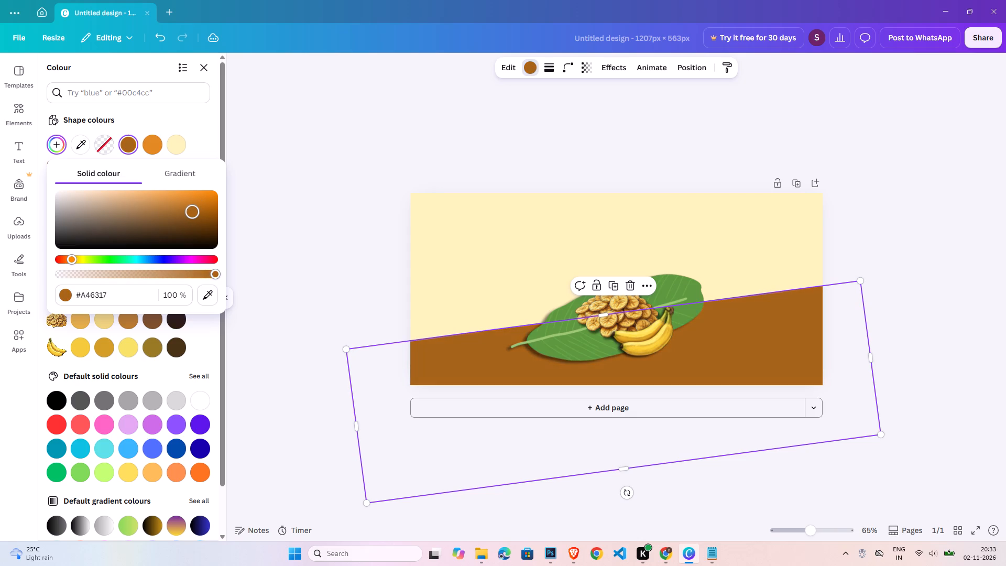
drag(194, 211, 210, 206)
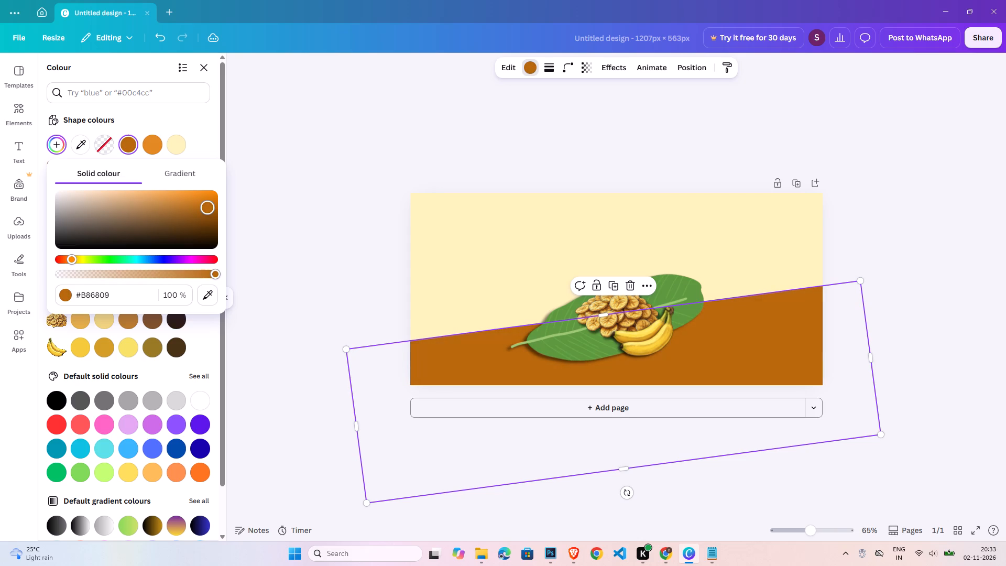
drag(210, 206, 208, 206)
double_click(388, 304)
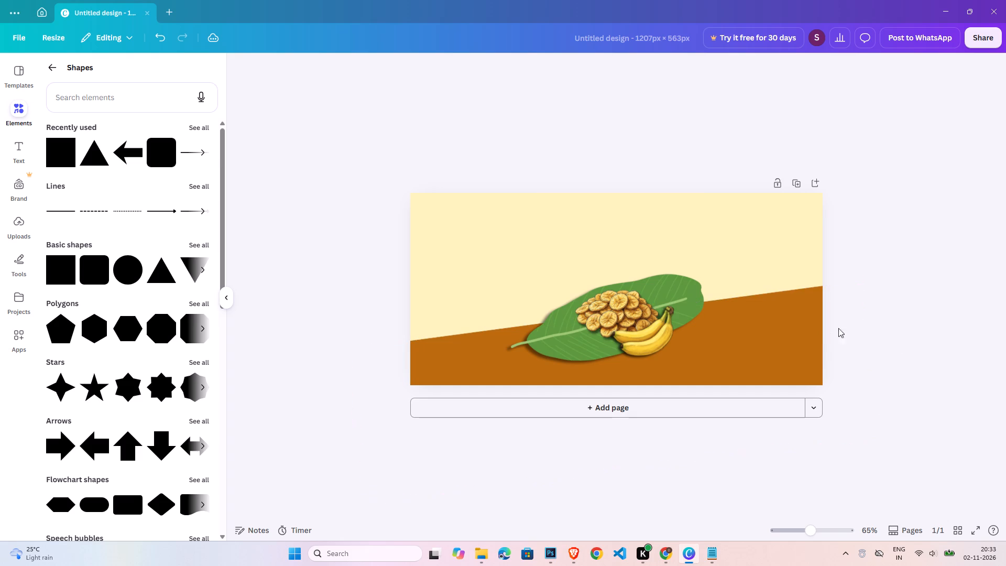
click(911, 334)
click(662, 547)
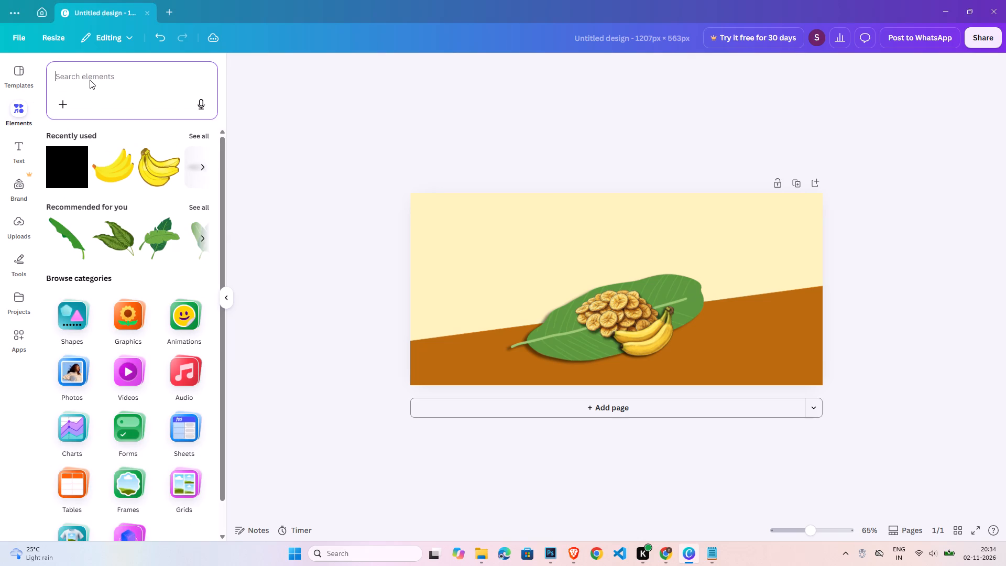
text(garland)
key(Return)
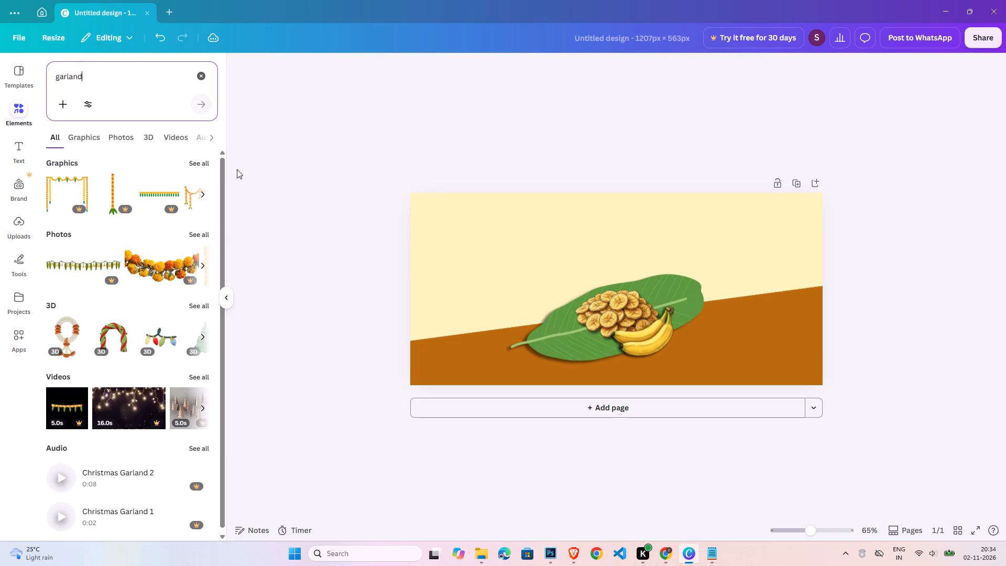
click(197, 160)
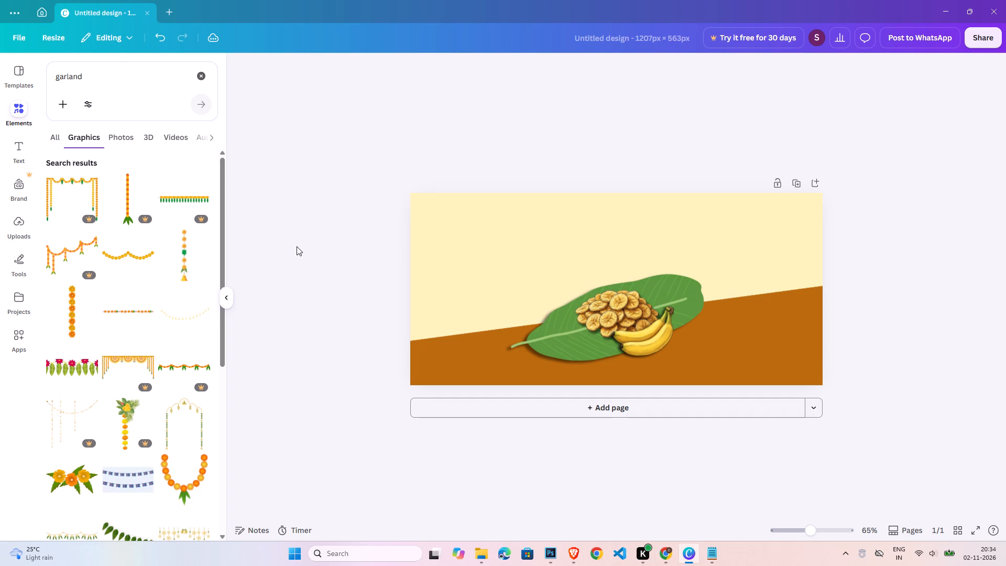
click(183, 255)
click(904, 286)
Shrink the garland to about two-thirds size and hang it from the page's top edge near the left corner.
drag(613, 262, 424, 168)
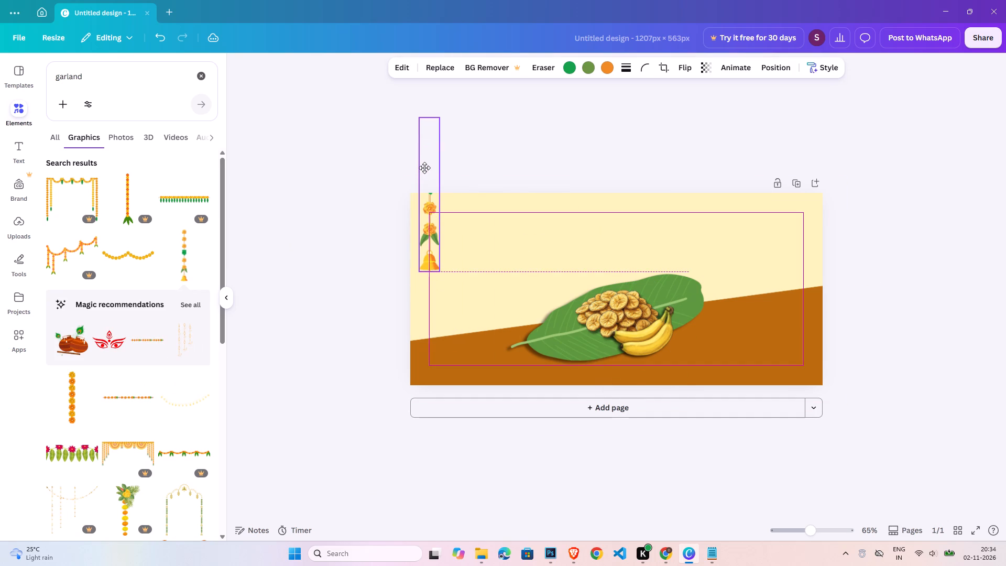
drag(424, 168, 444, 224)
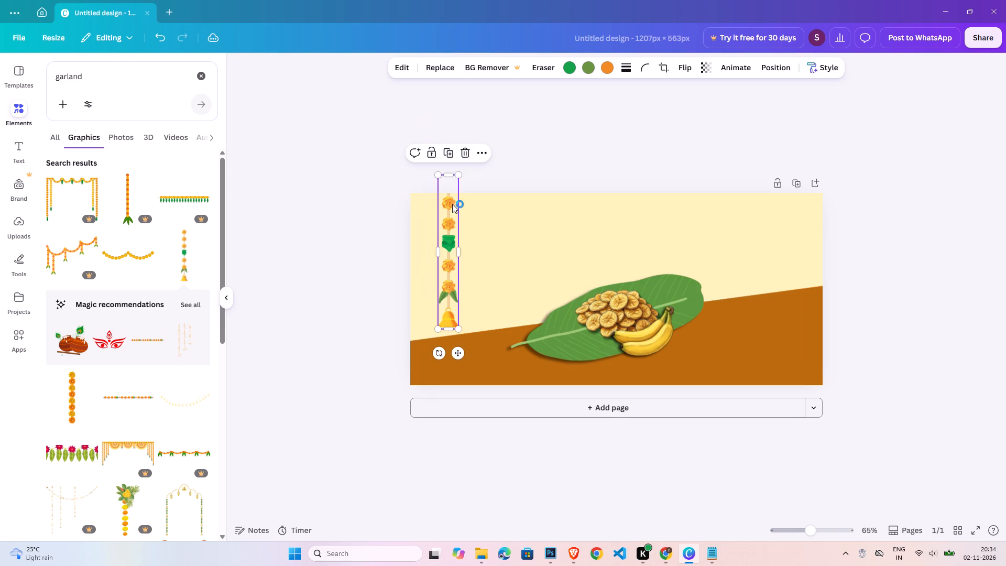
drag(457, 175, 433, 225)
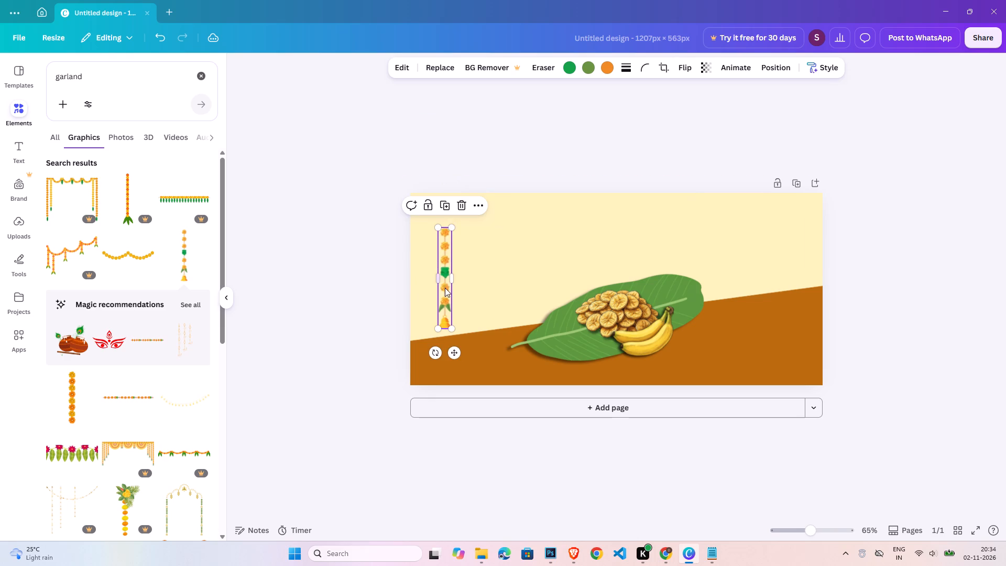
drag(445, 288, 430, 253)
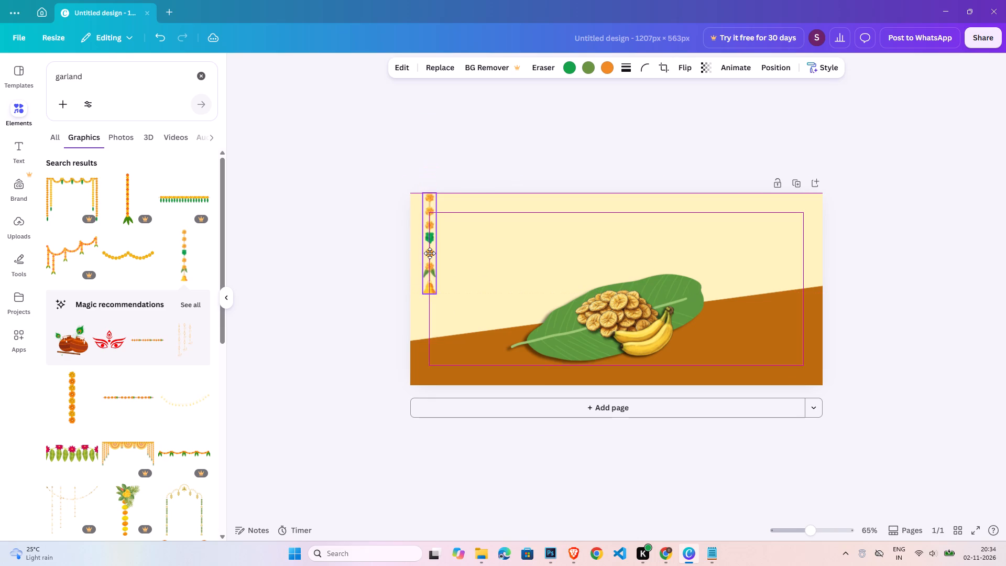
drag(430, 253, 424, 255)
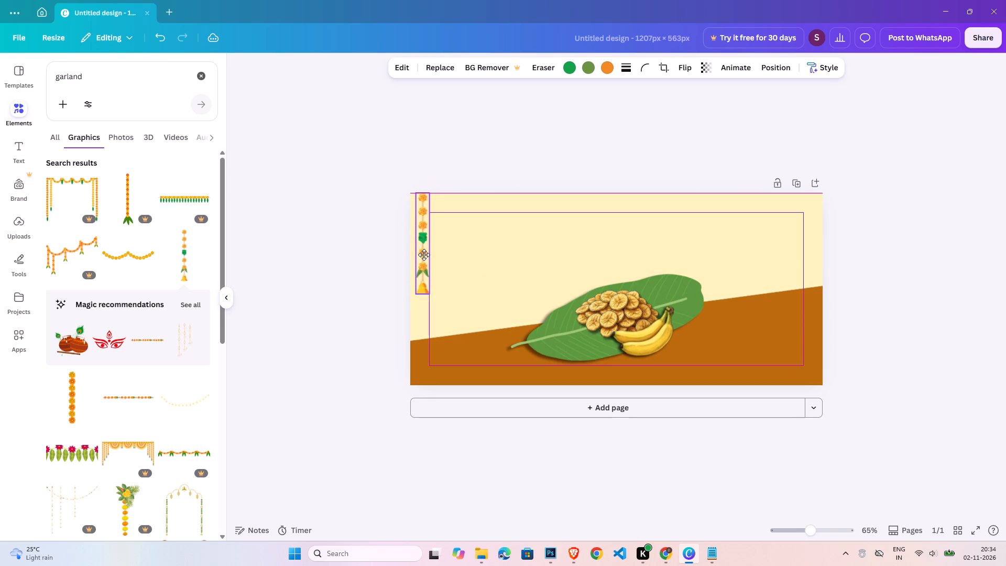
drag(424, 255, 424, 255)
Duplicate the garland and hang the copy to its right, partly above the page edge, spacing the two closely as a long-and-short pair.
key(ctrl+c)
key(ctrl+v)
drag(428, 270, 451, 230)
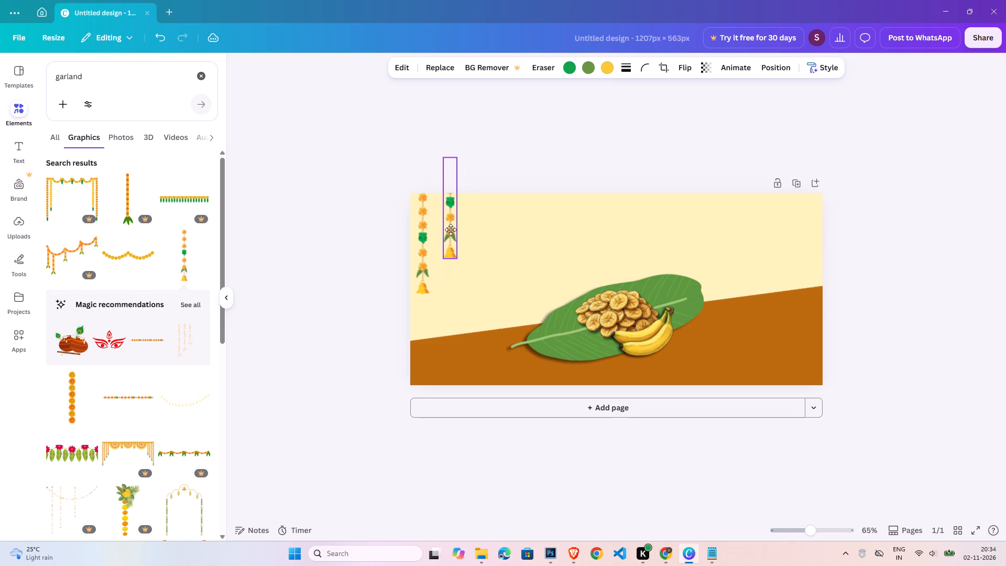
drag(451, 230, 453, 229)
click(328, 285)
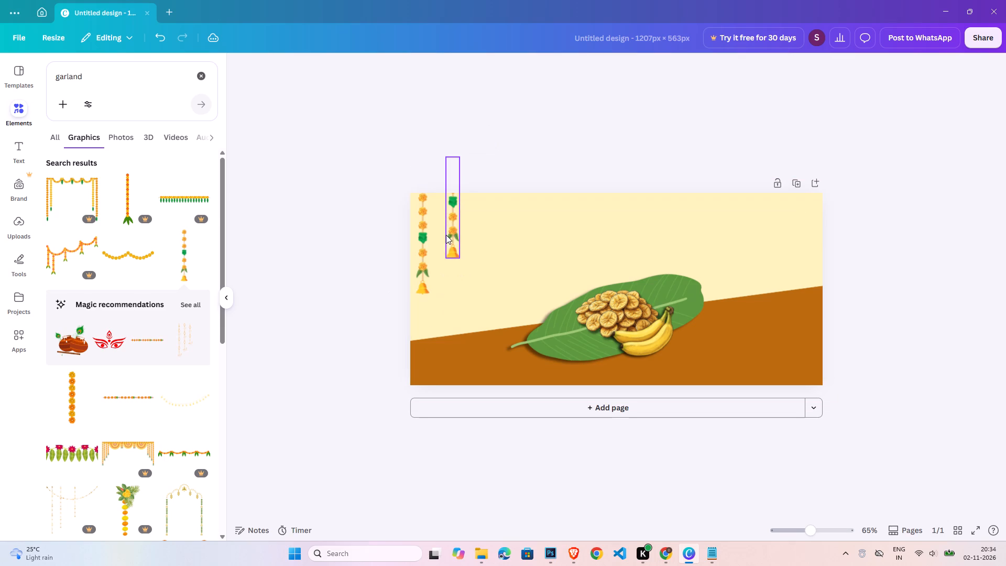
drag(449, 234, 489, 233)
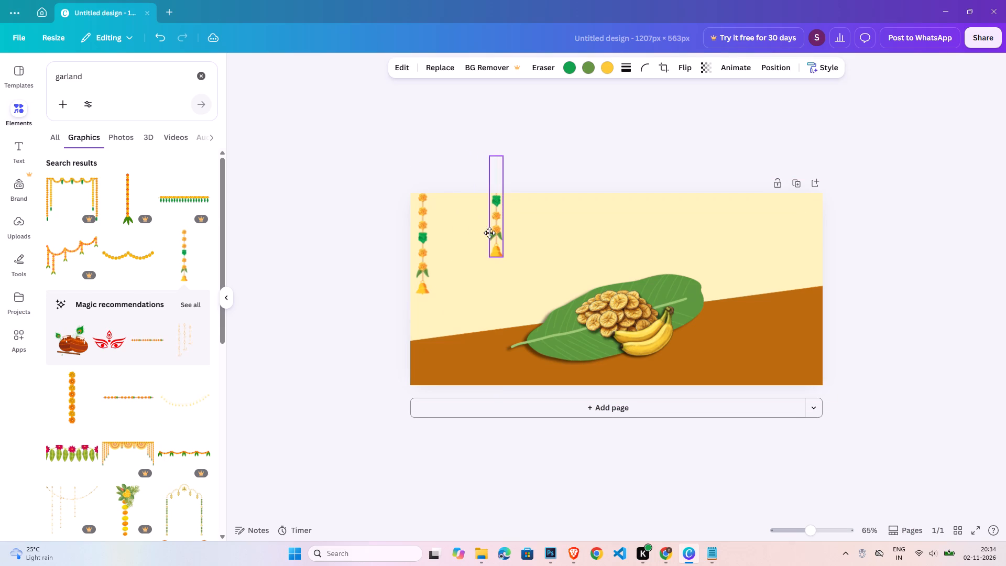
drag(489, 233, 488, 234)
drag(425, 259, 462, 247)
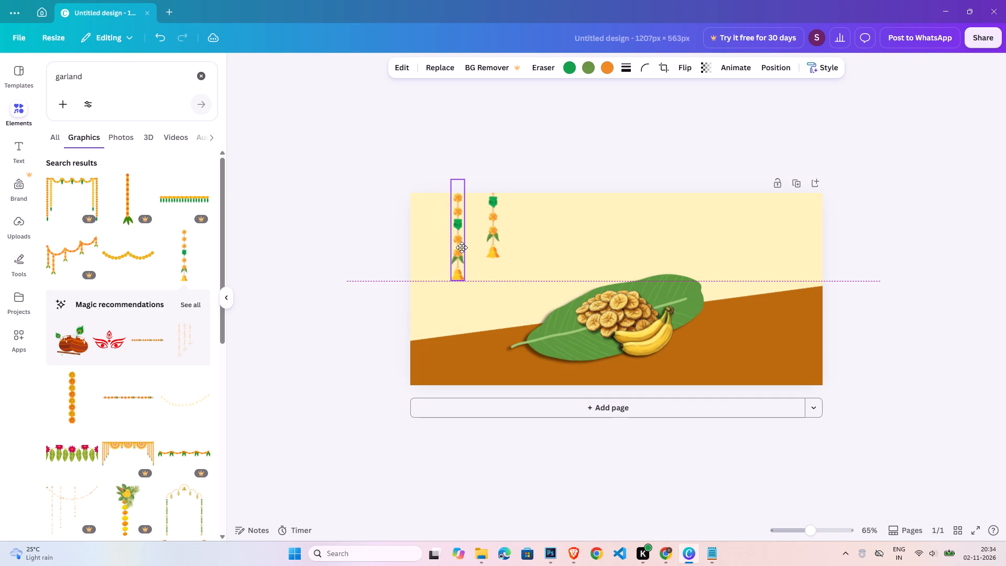
drag(462, 247, 466, 255)
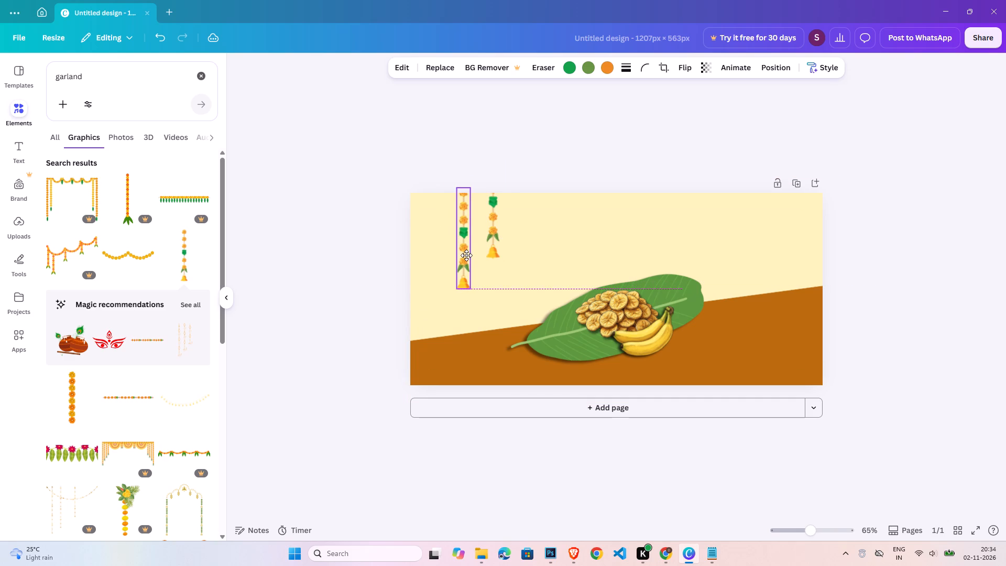
drag(466, 255, 449, 259)
drag(491, 239, 485, 237)
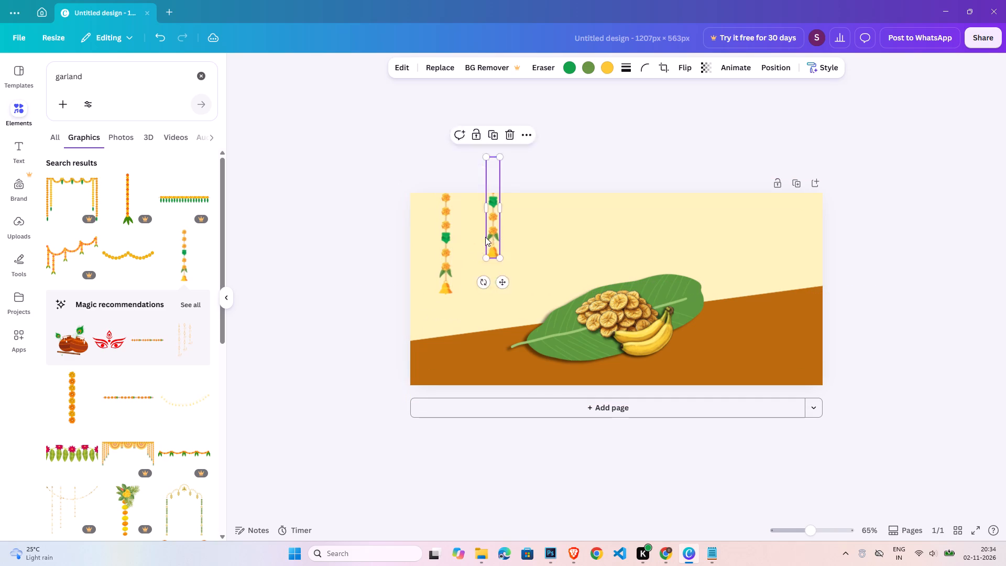
drag(485, 237, 467, 238)
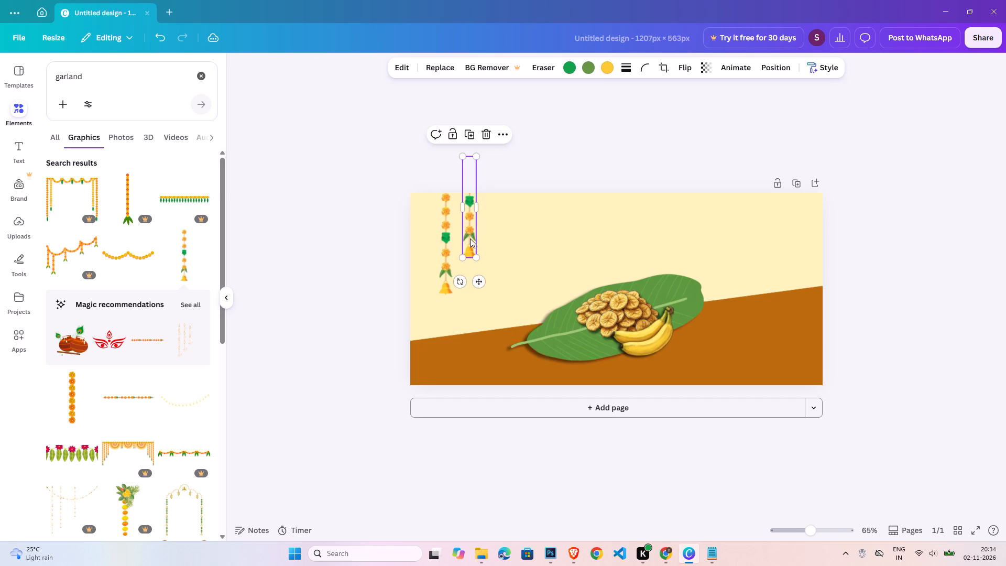
click(914, 320)
Copy both garlands together and hang the duplicate pair from the top edge near the page's right corner.
click(450, 241)
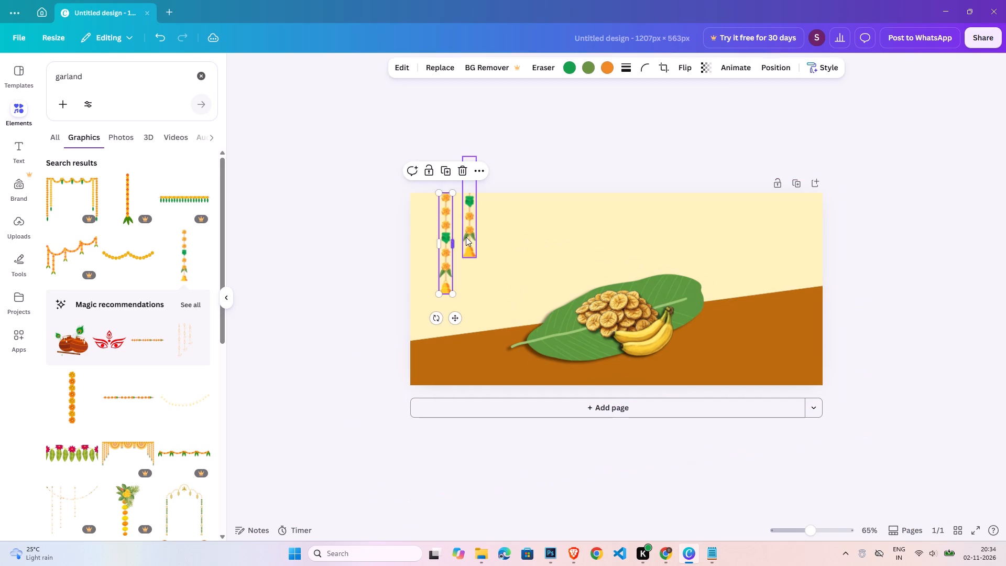
shift+click(469, 236)
key(ctrl+c)
key(ctrl+v)
drag(475, 248, 830, 241)
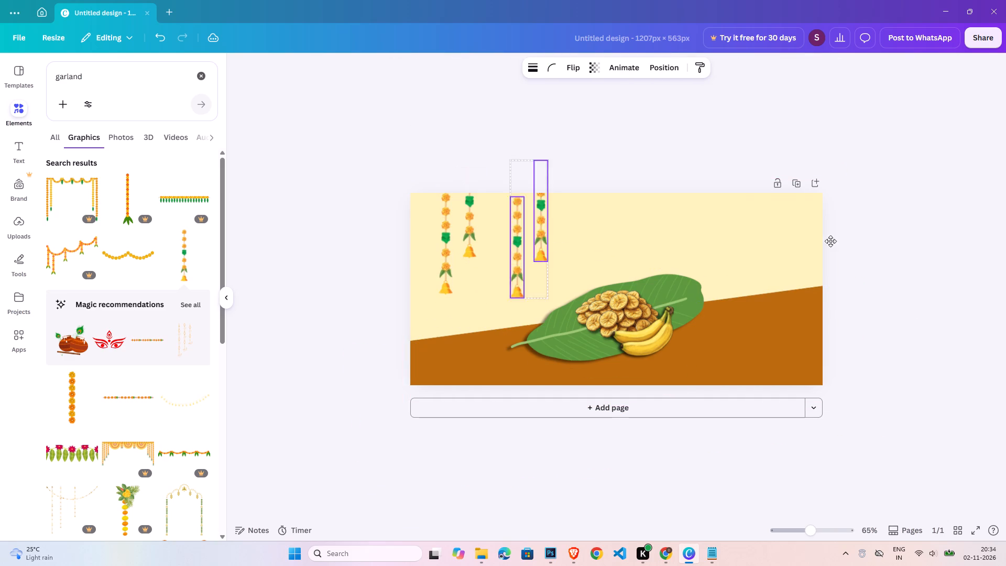
drag(830, 241, 773, 245)
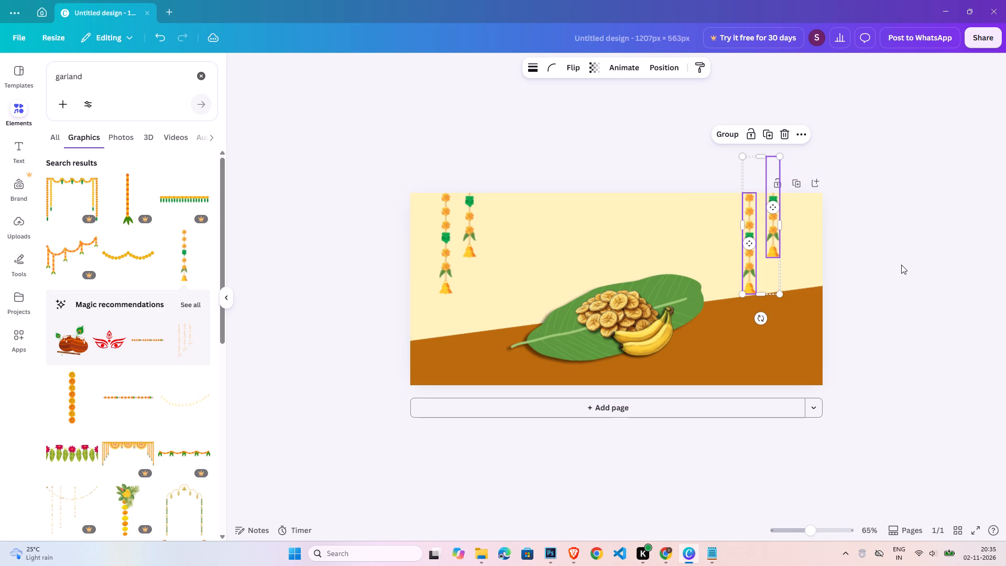
drag(772, 245, 760, 247)
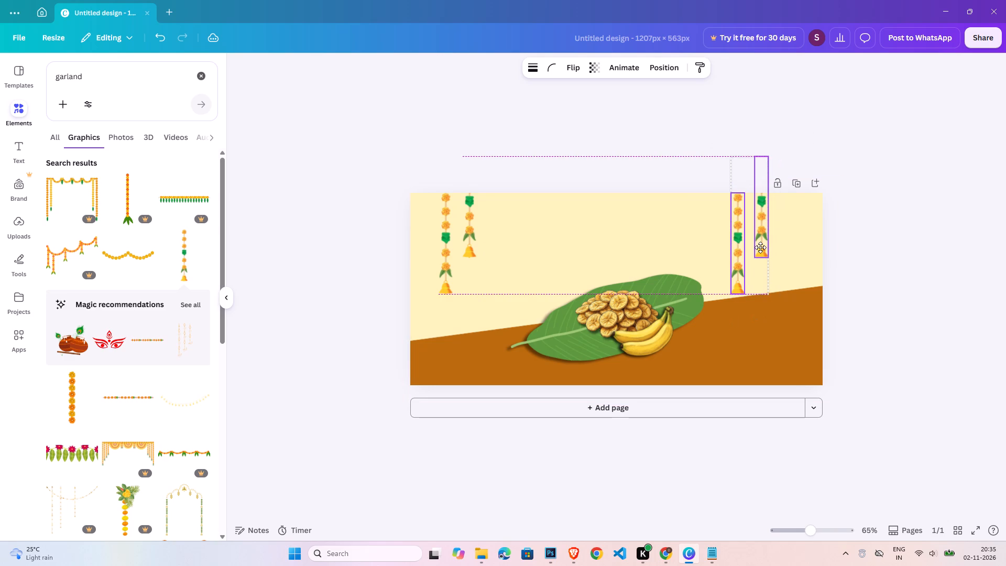
drag(760, 247, 760, 247)
click(868, 269)
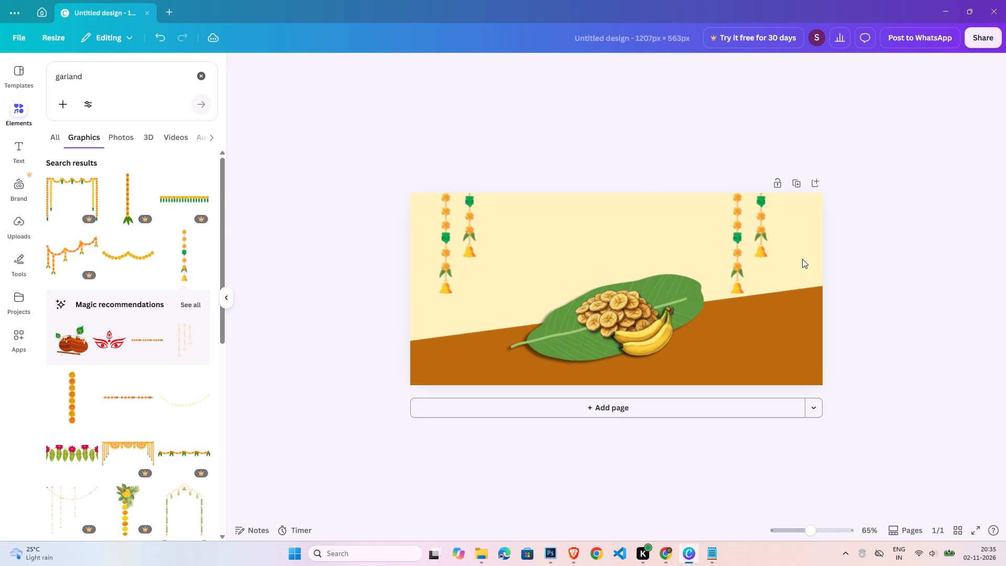
Move the longer garland of the right pair to the outer side of the shorter one, mirroring the left pair.
drag(740, 258, 792, 253)
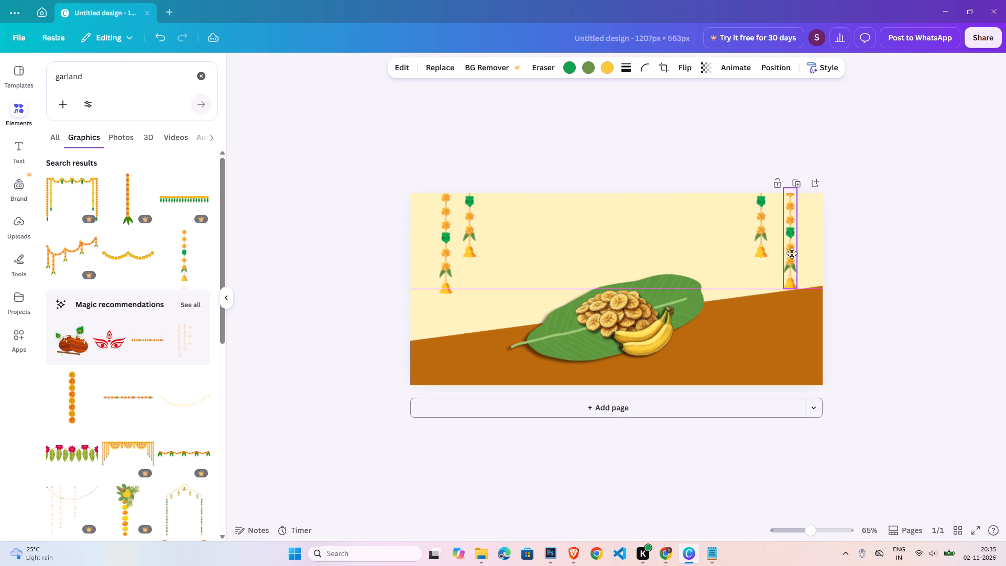
drag(792, 253, 793, 247)
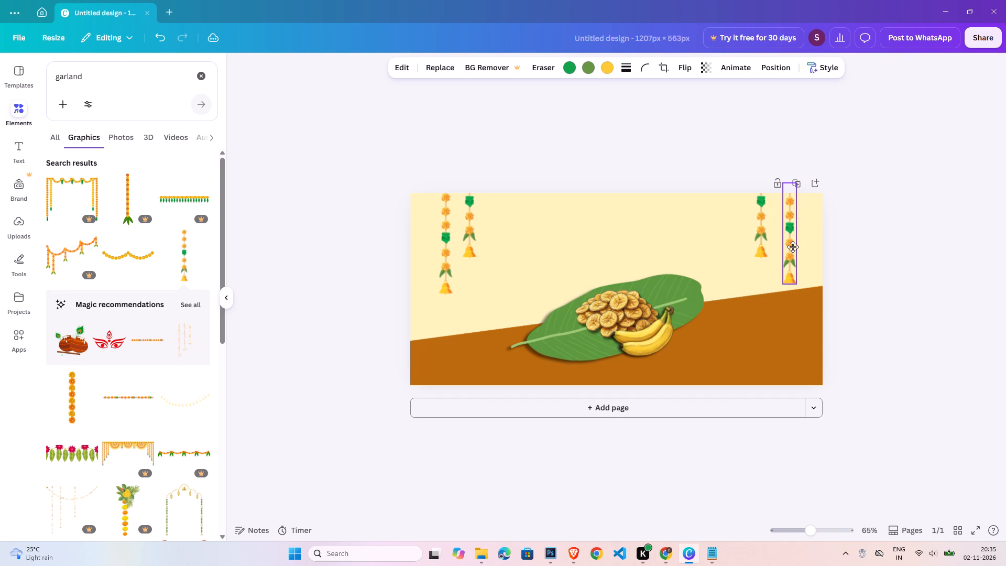
drag(793, 247, 792, 255)
click(848, 265)
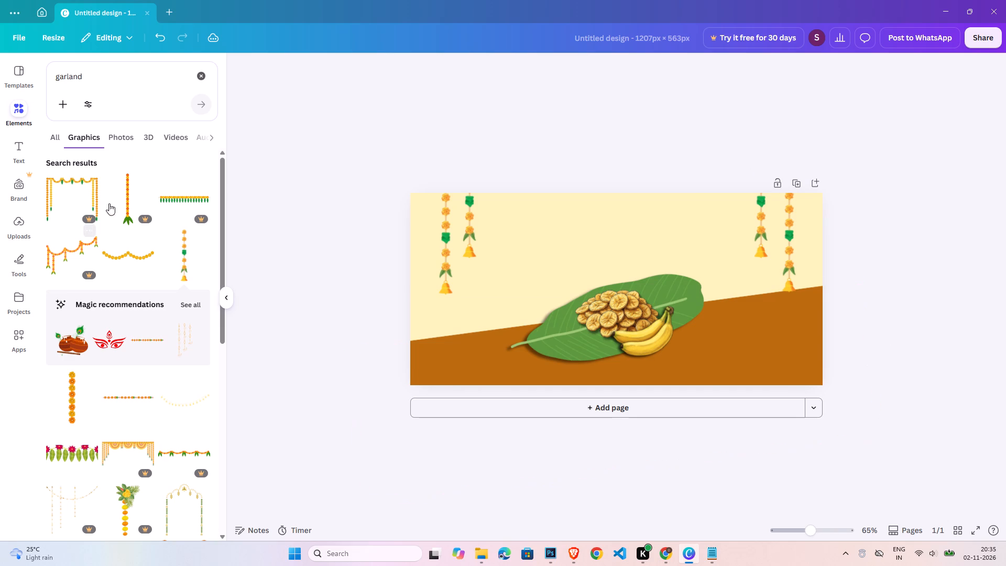
Add a heading reading REKHA and place it near the page's top edge, between the garland pairs.
click(21, 147)
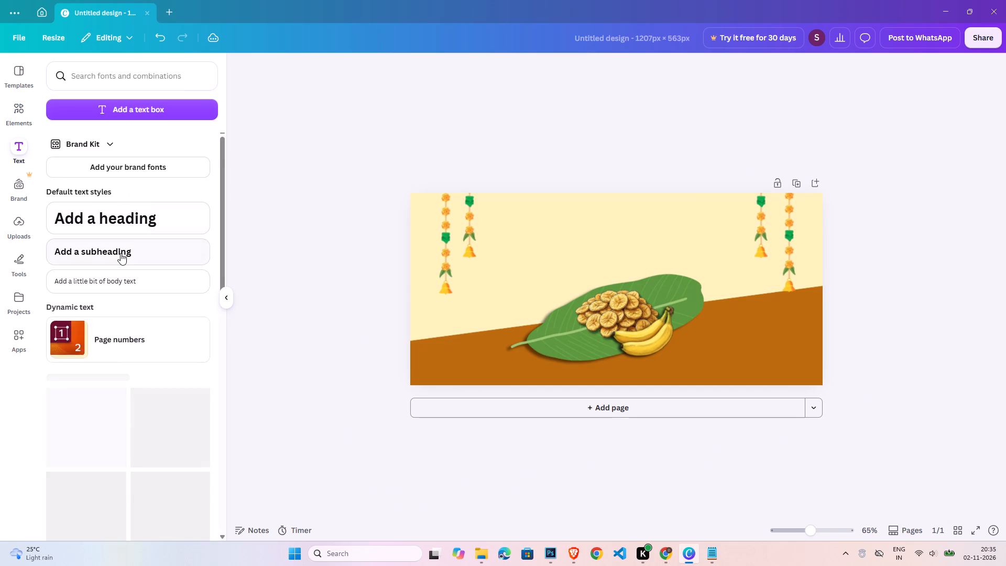
click(120, 237)
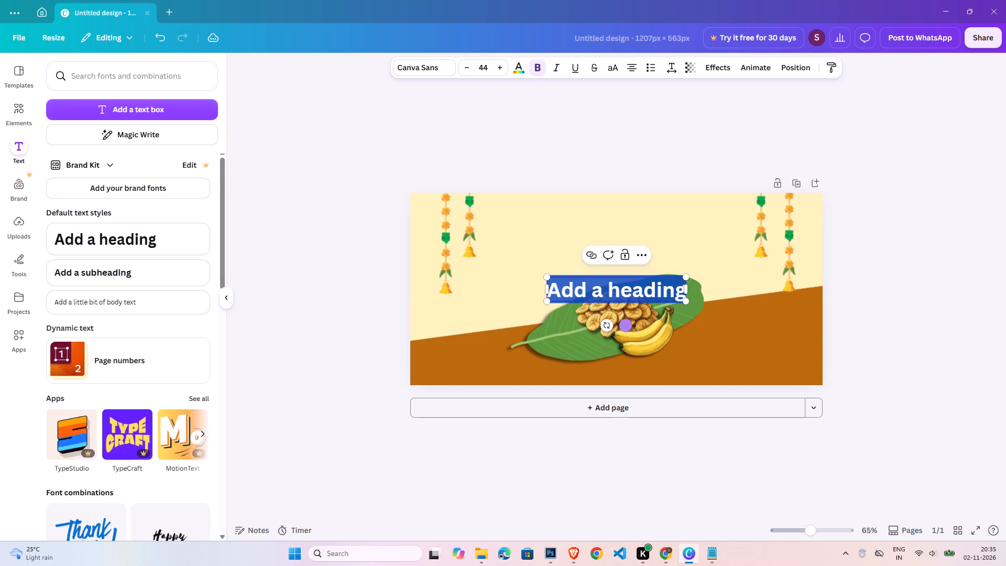
triple_click(620, 289)
text(REKHA)
click(870, 348)
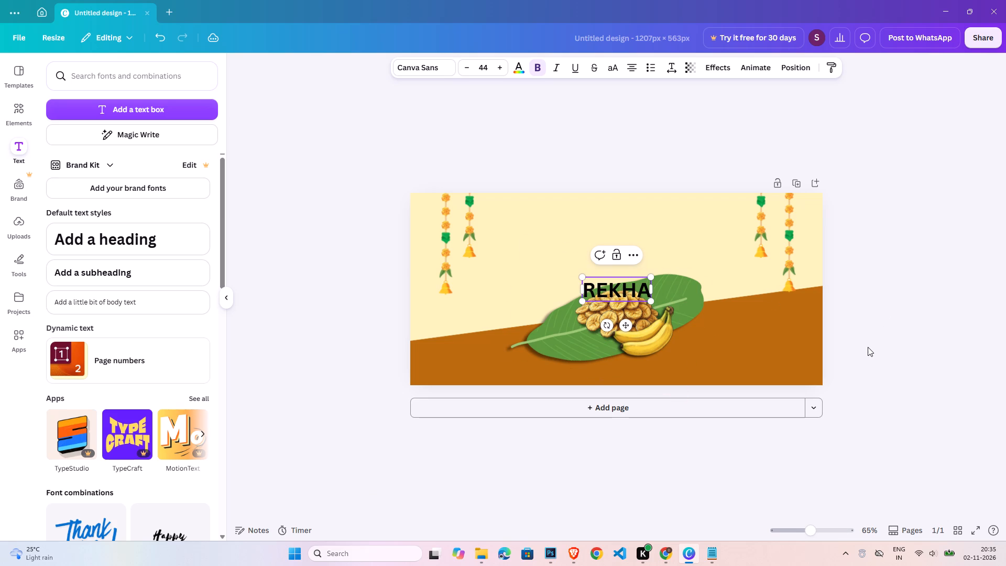
drag(611, 291, 600, 218)
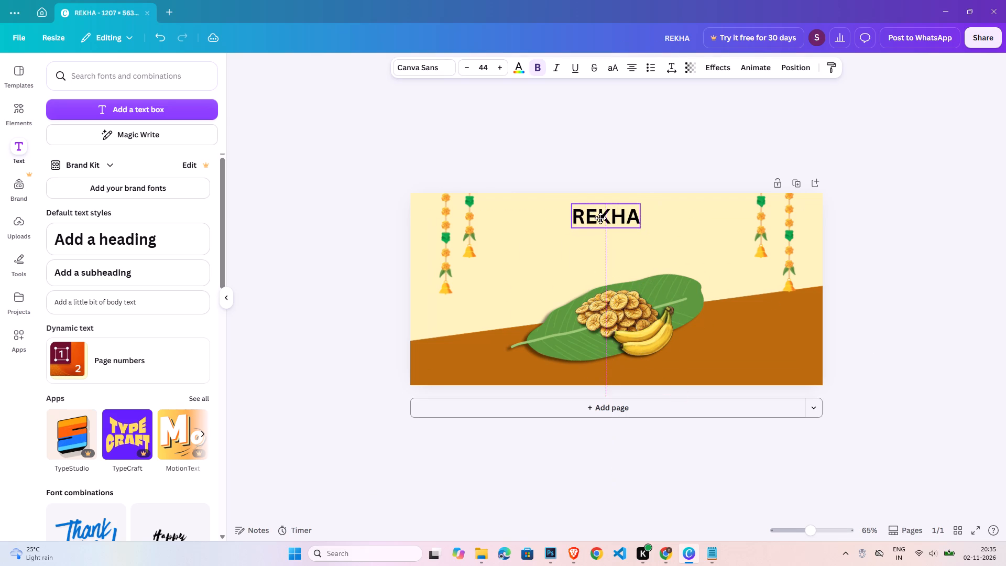
drag(600, 218, 594, 216)
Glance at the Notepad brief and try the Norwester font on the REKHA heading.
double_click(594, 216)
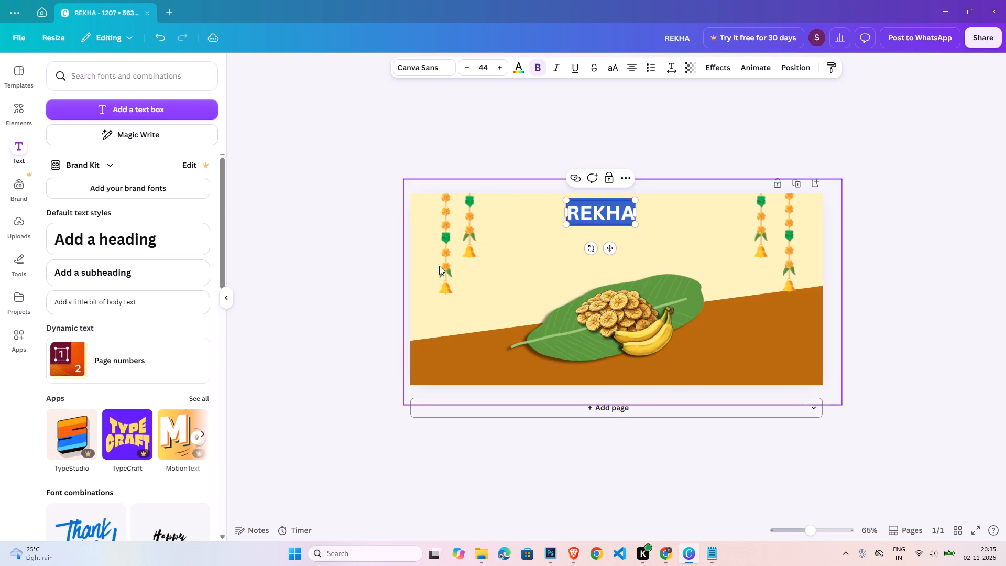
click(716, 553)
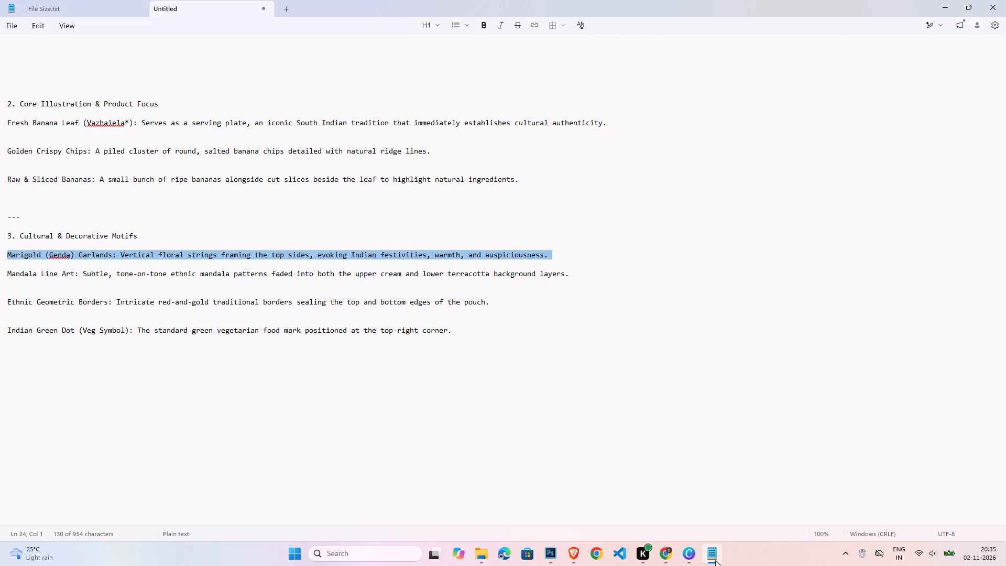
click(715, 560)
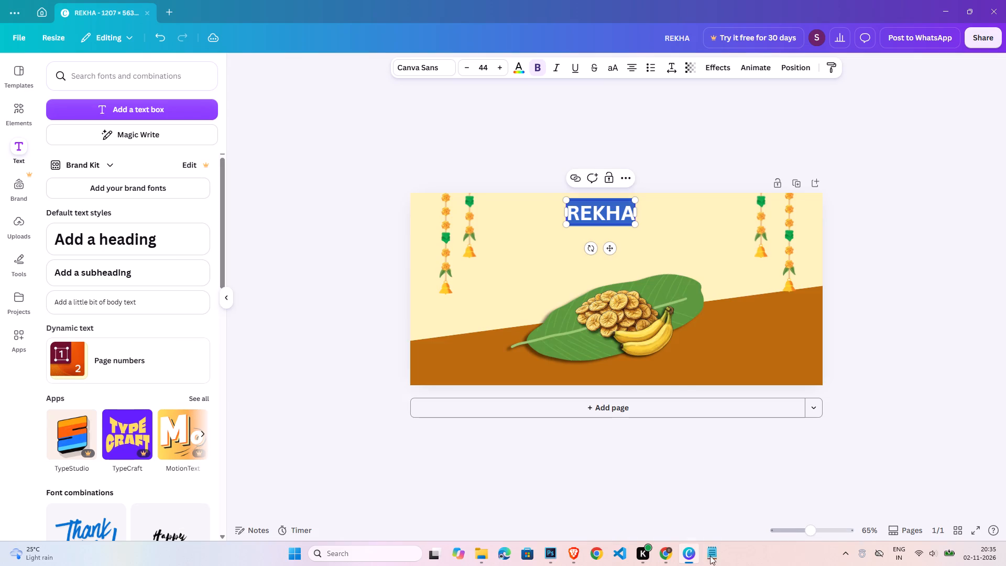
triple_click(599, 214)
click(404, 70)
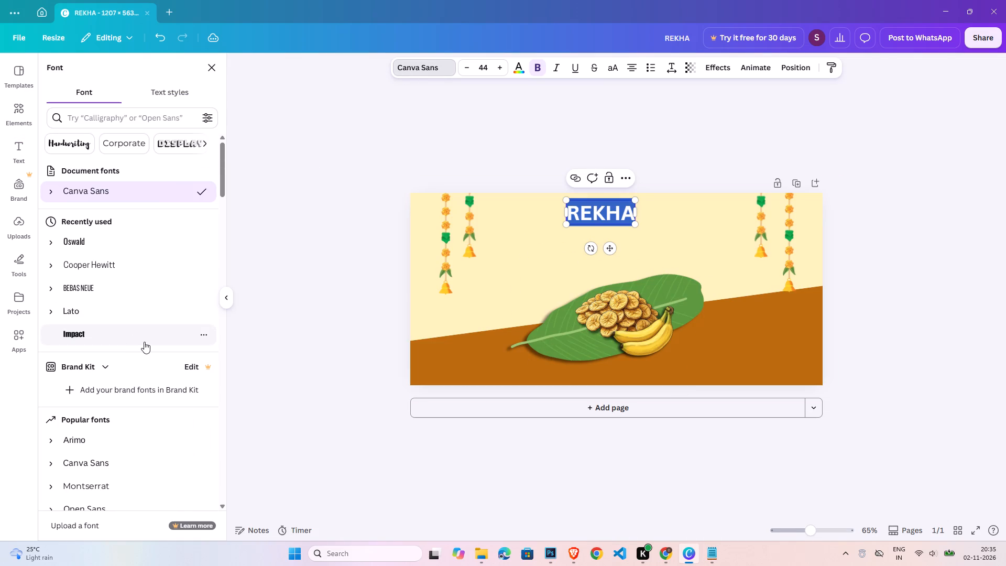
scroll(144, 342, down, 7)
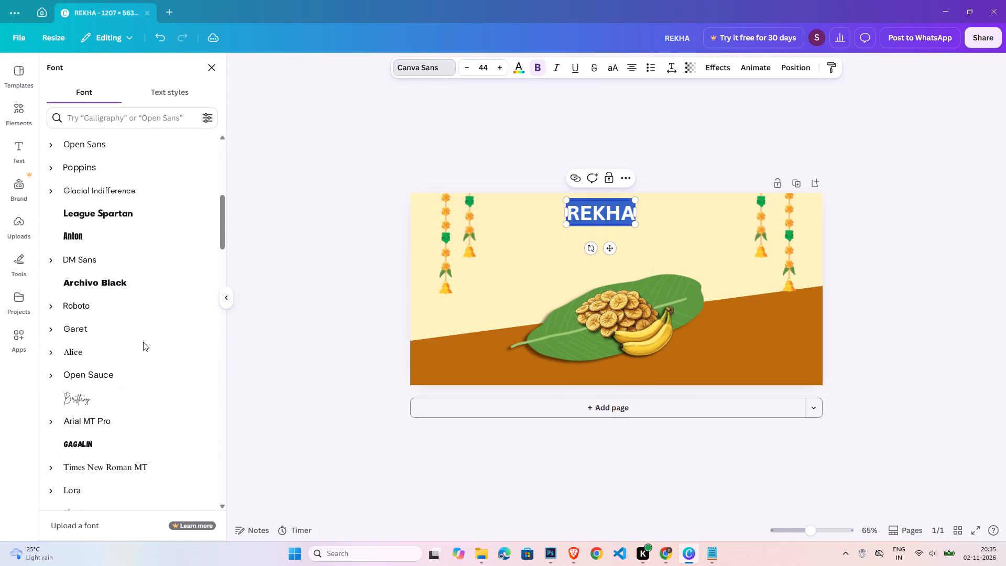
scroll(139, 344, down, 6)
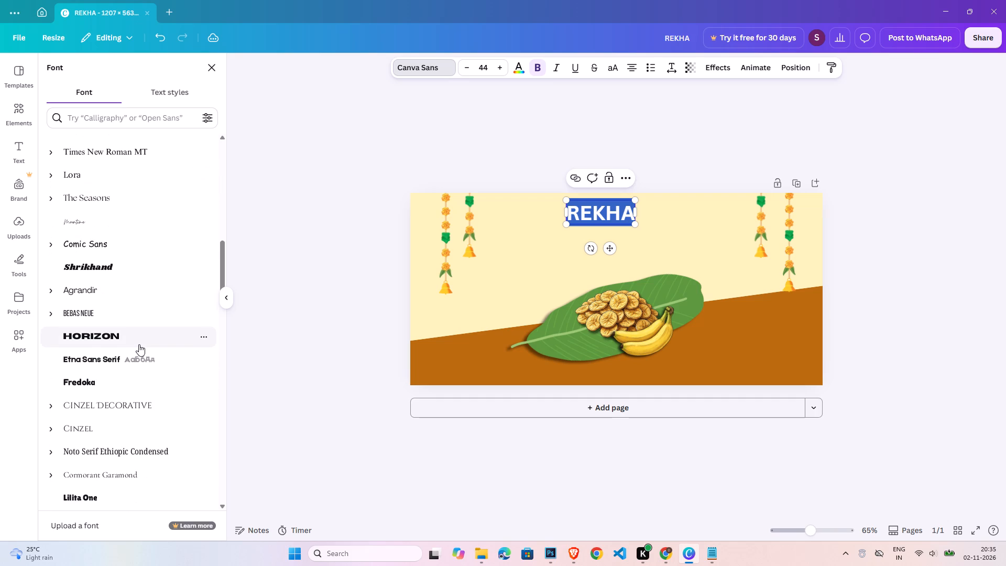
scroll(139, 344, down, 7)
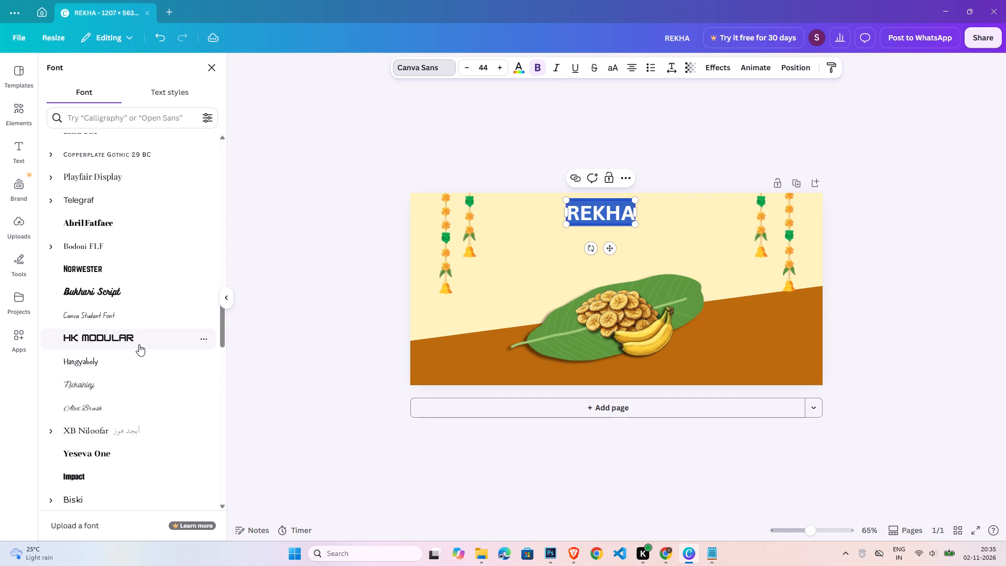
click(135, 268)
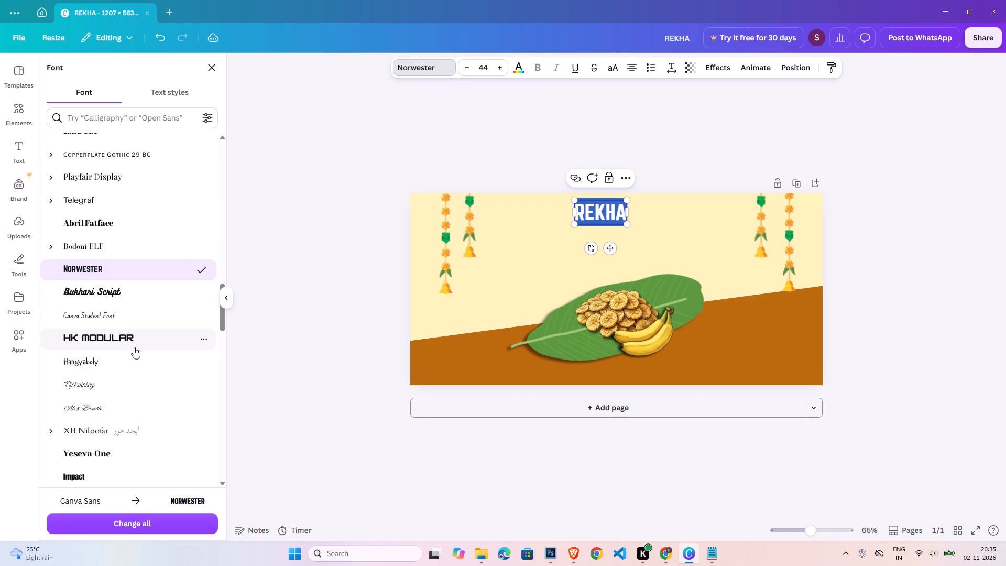
Set the REKHA heading's font to League Gothic.
scroll(134, 347, down, 3)
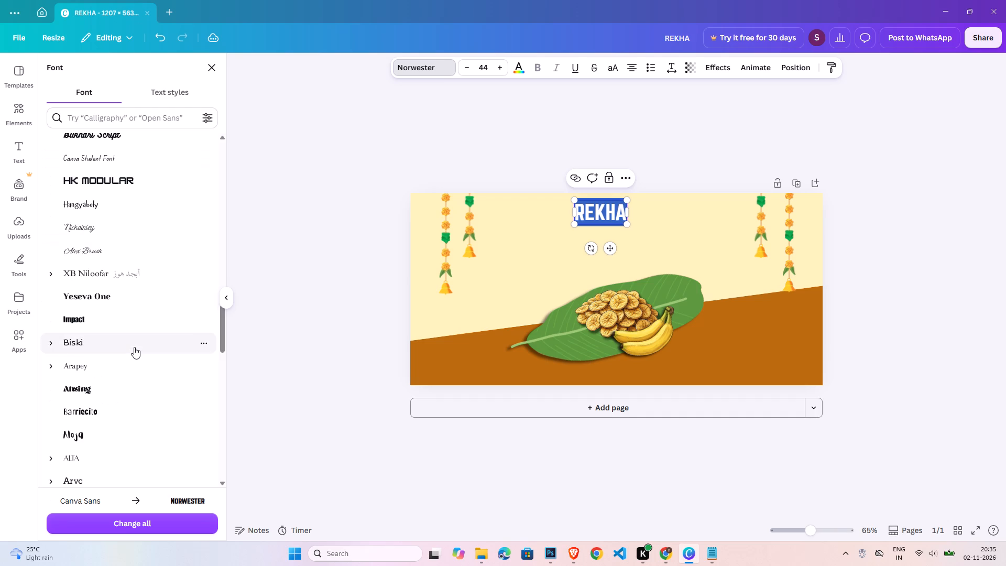
scroll(134, 347, down, 4)
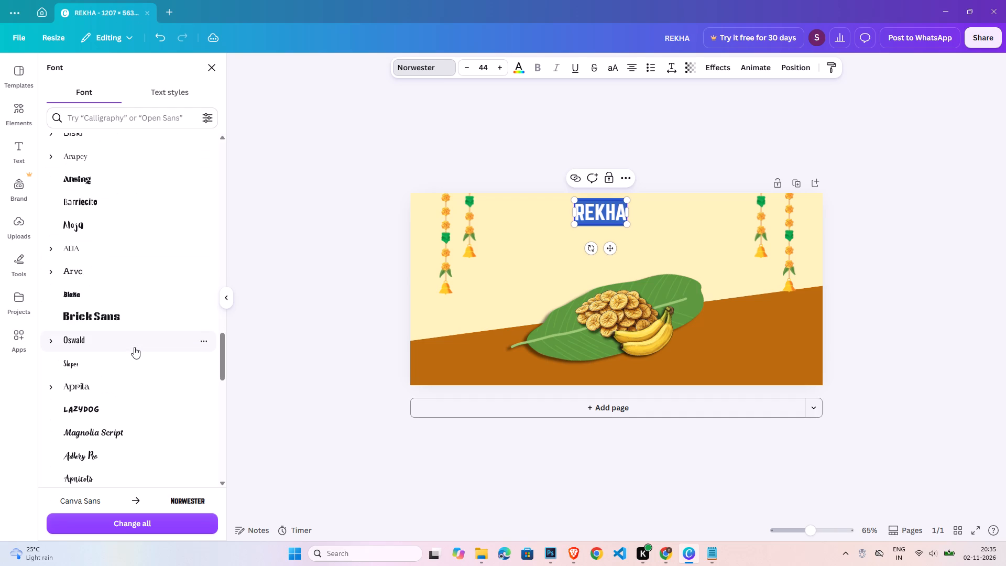
scroll(134, 347, down, 3)
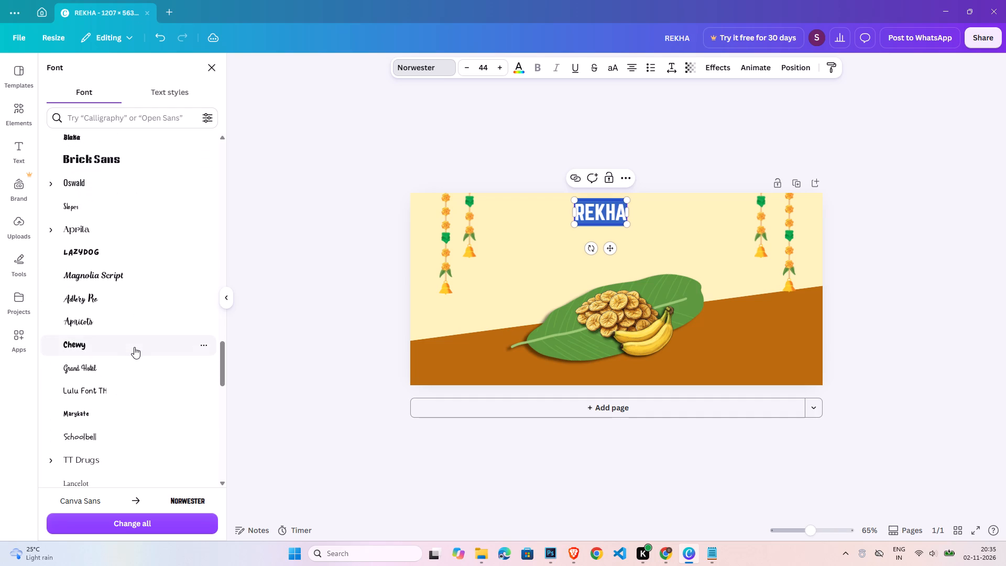
scroll(134, 347, down, 10)
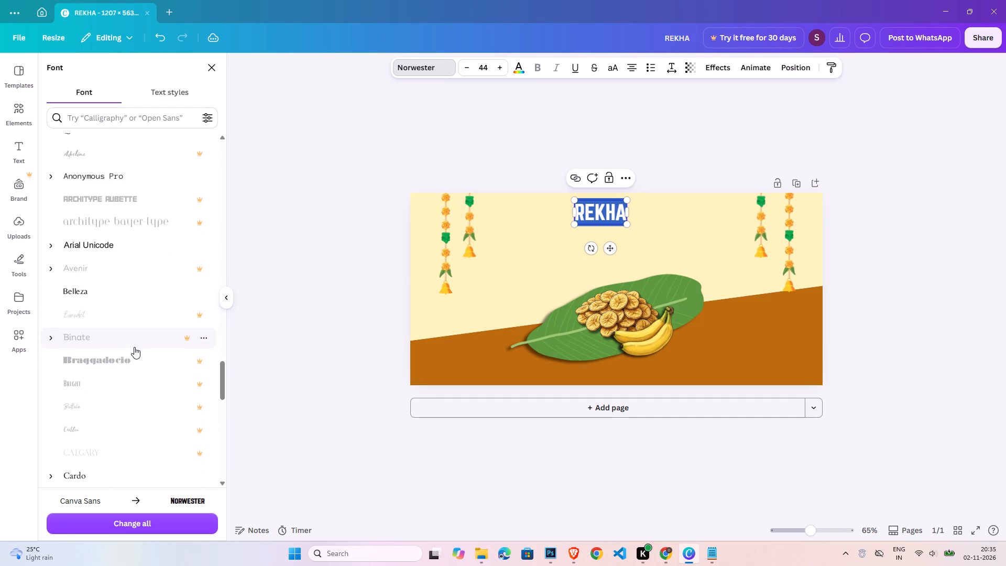
scroll(134, 347, down, 8)
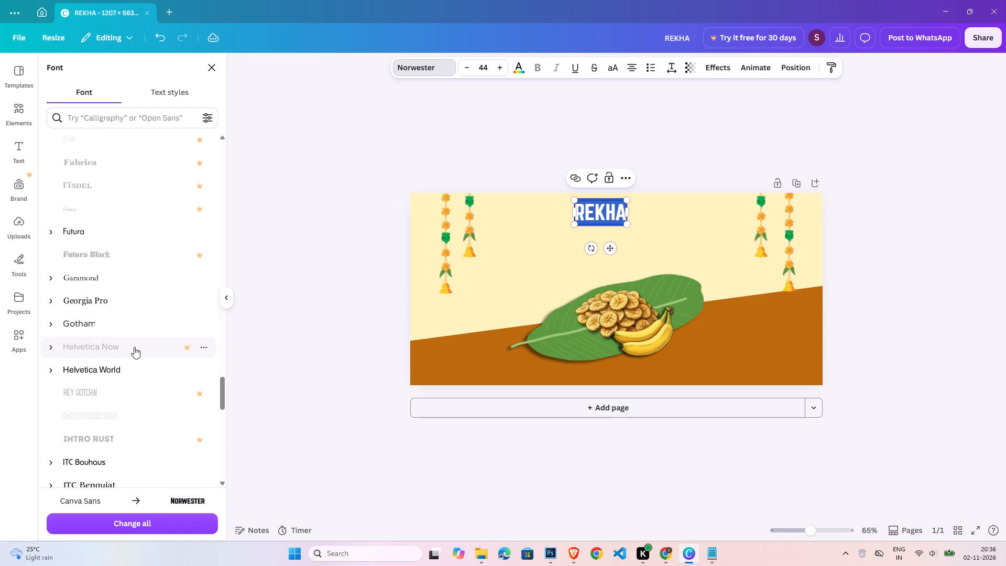
scroll(134, 347, down, 7)
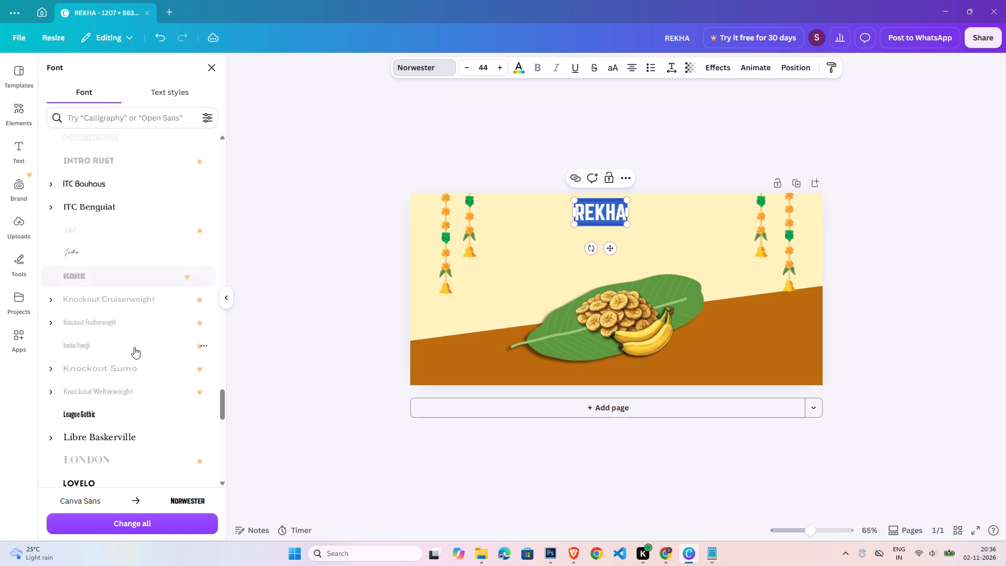
click(138, 322)
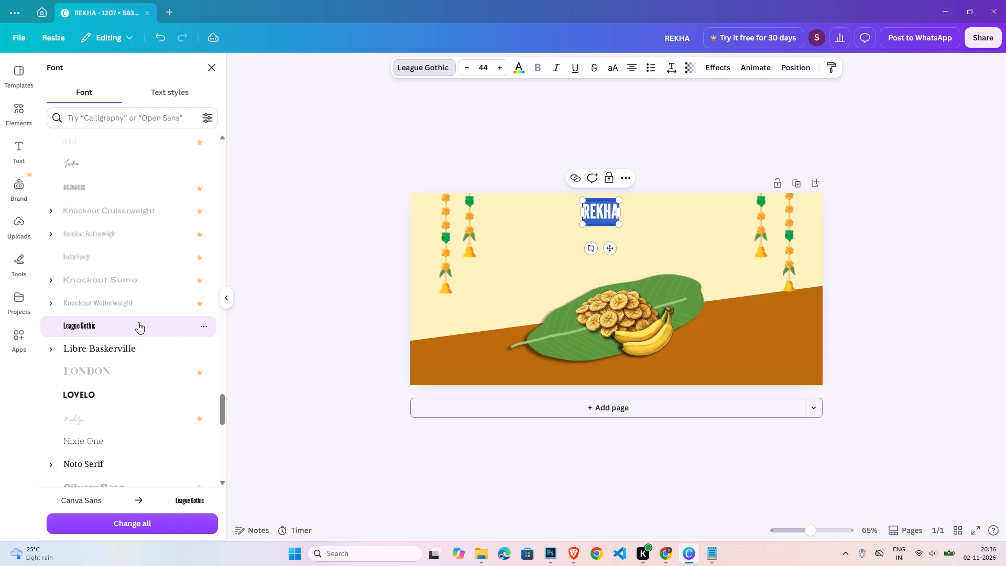
double_click(837, 292)
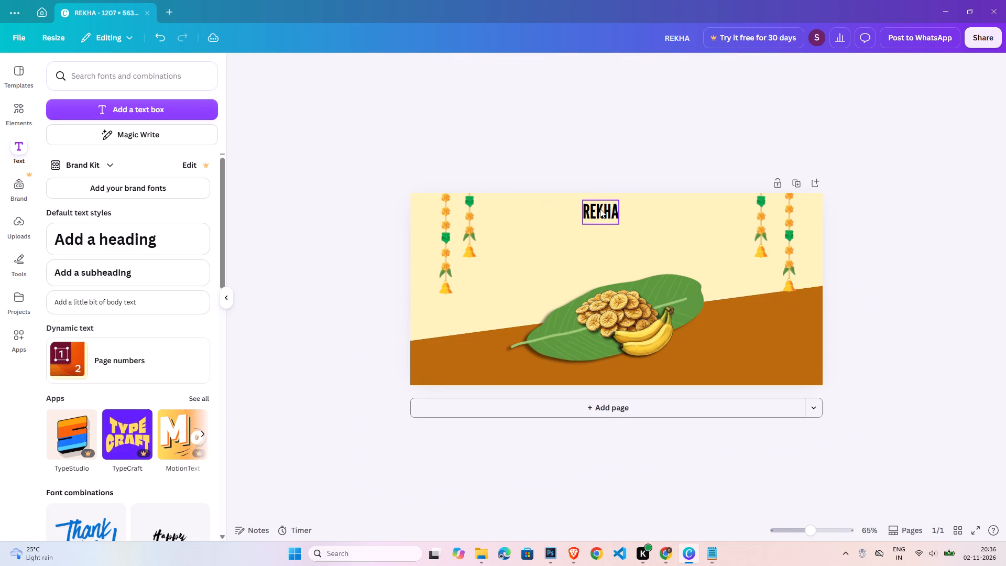
Enlarge the REKHA heading to about size 108 and centre it over the banana artwork near the page's top edge.
drag(597, 210, 560, 208)
drag(582, 221, 583, 221)
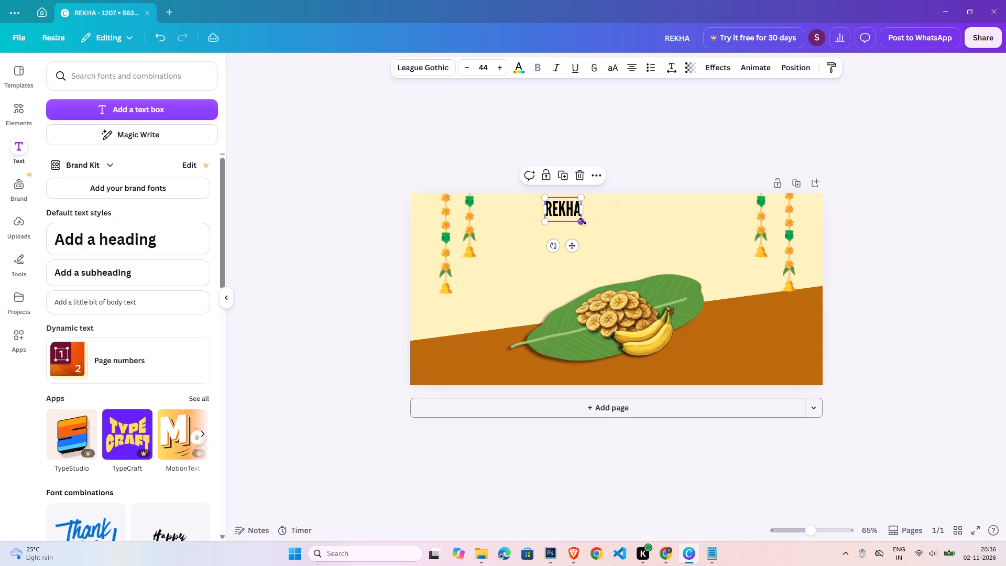
drag(583, 221, 660, 217)
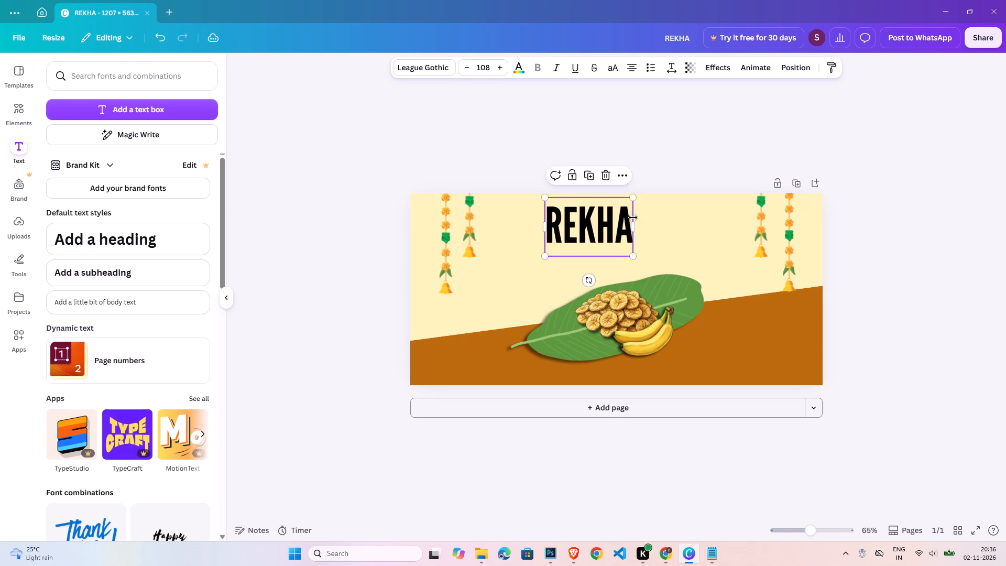
drag(596, 225, 615, 217)
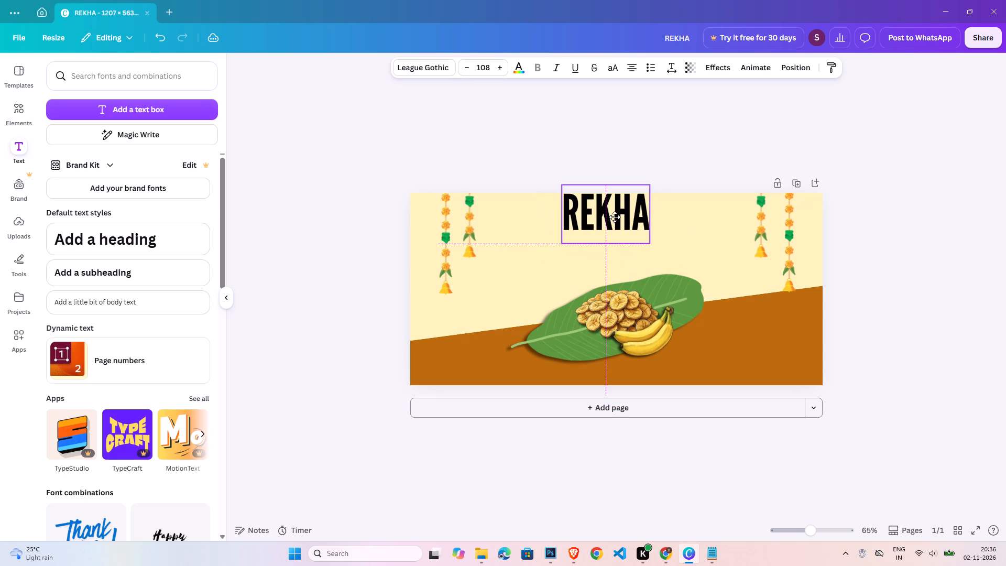
drag(615, 217, 616, 220)
Colour the REKHA heading with the medium-dark brown sampled from the banana chips photo.
click(528, 64)
click(520, 67)
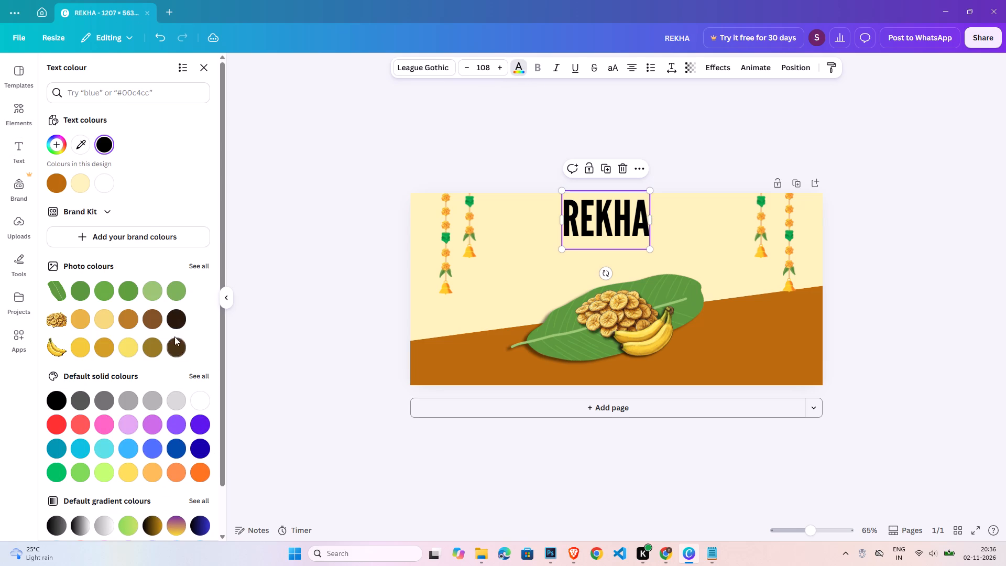
click(159, 319)
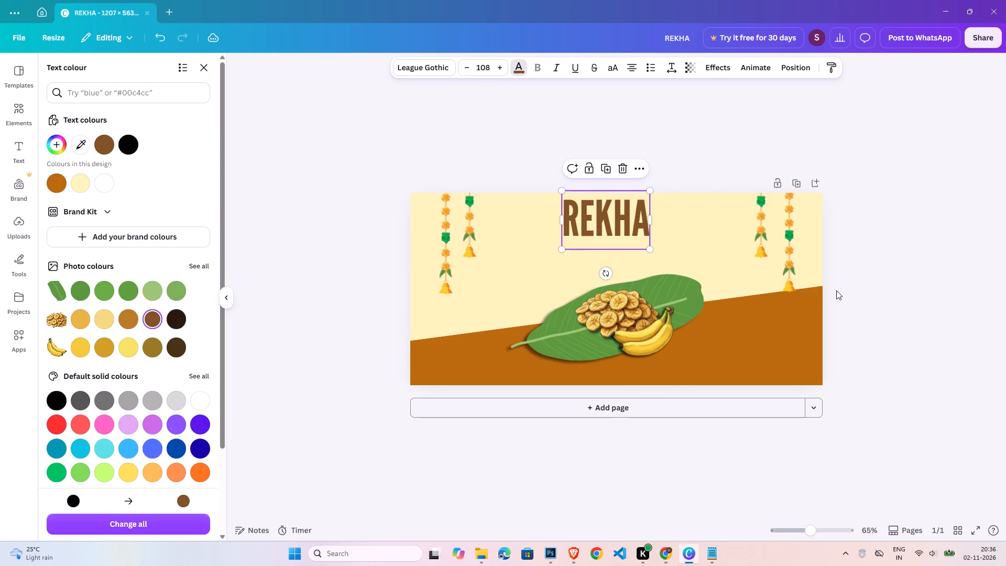
Apply the Outline text effect to the REKHA heading.
click(617, 230)
double_click(616, 230)
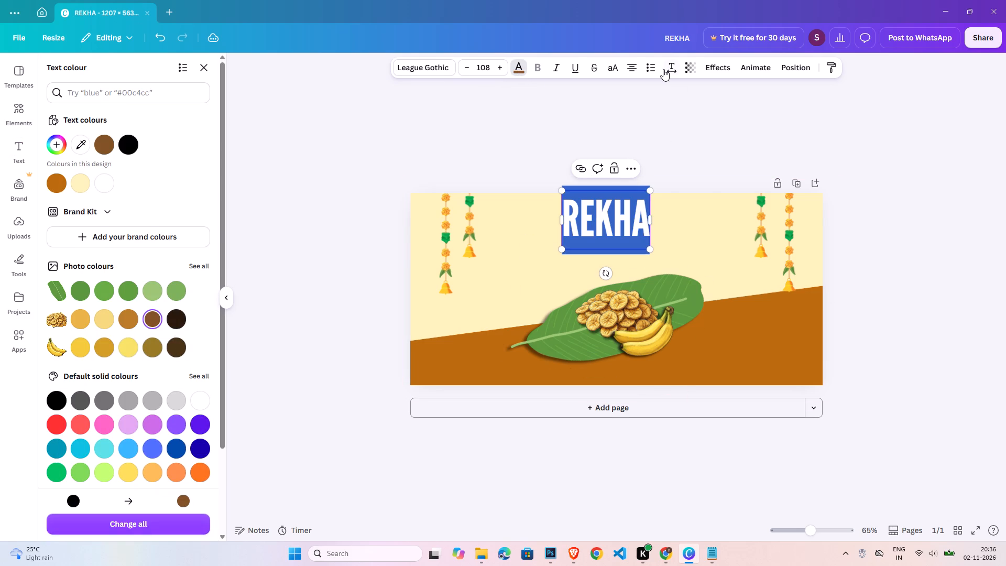
click(715, 62)
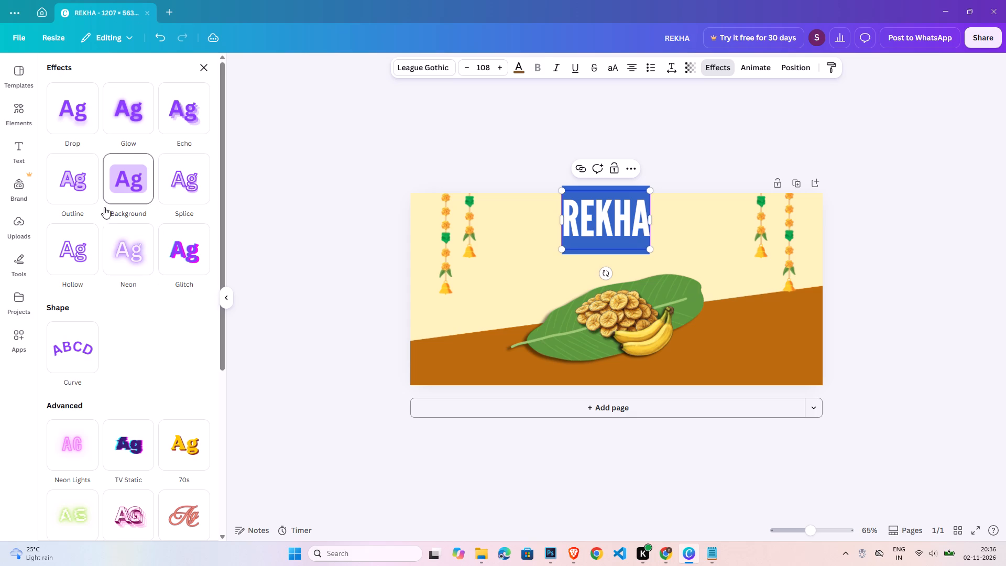
click(91, 195)
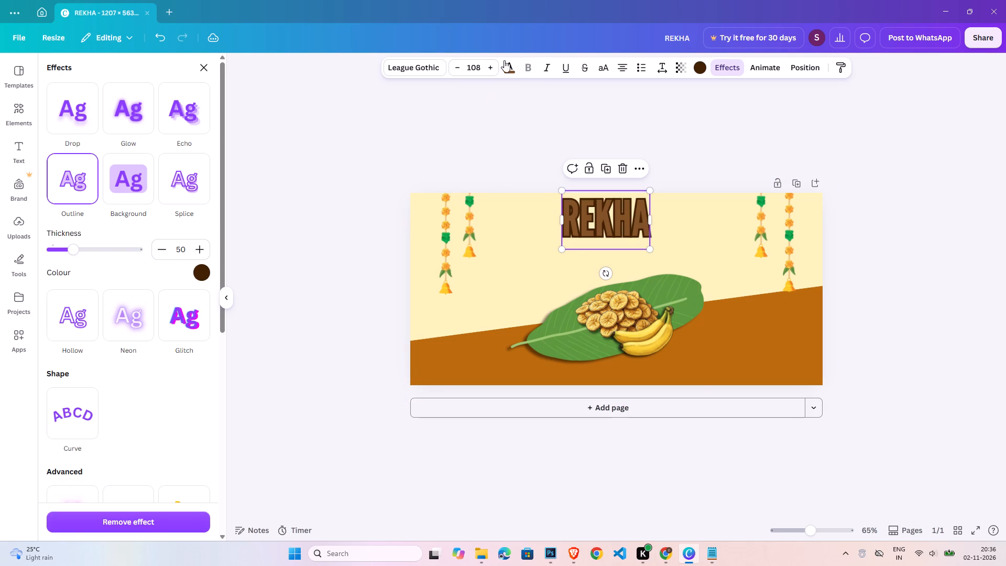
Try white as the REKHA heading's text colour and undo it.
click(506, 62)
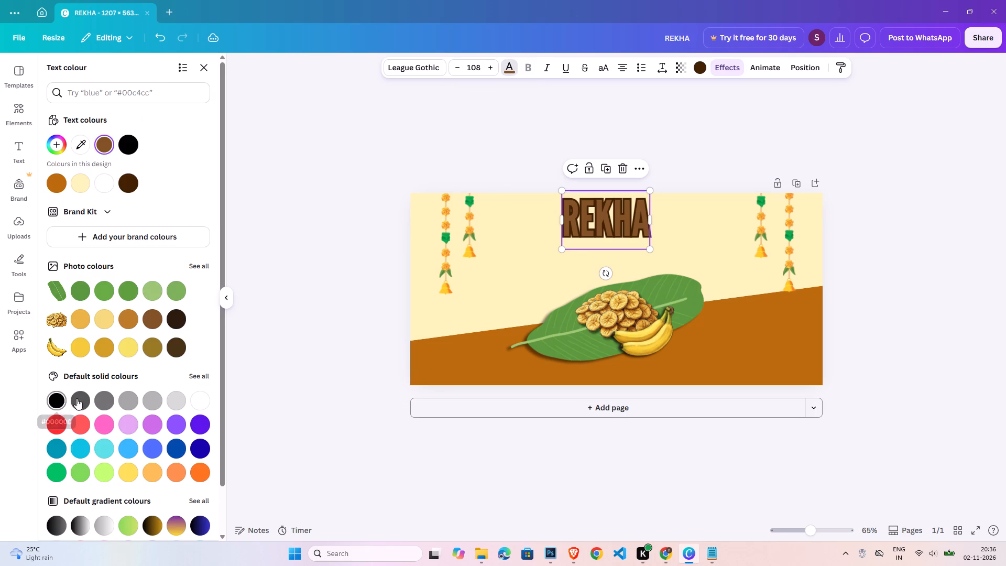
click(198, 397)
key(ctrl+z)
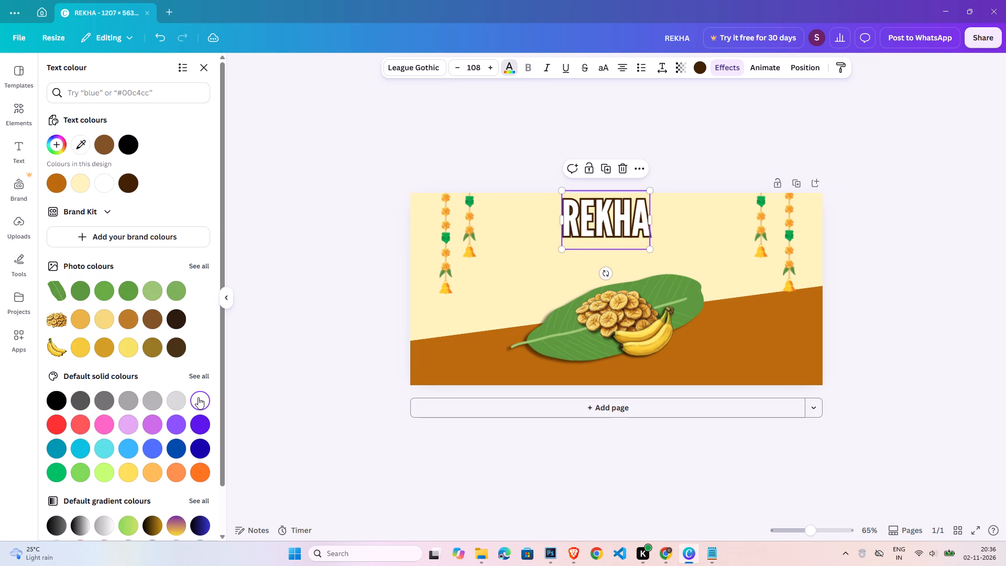
Try white for the REKHA heading's outline, and set the outline colour to black.
click(695, 67)
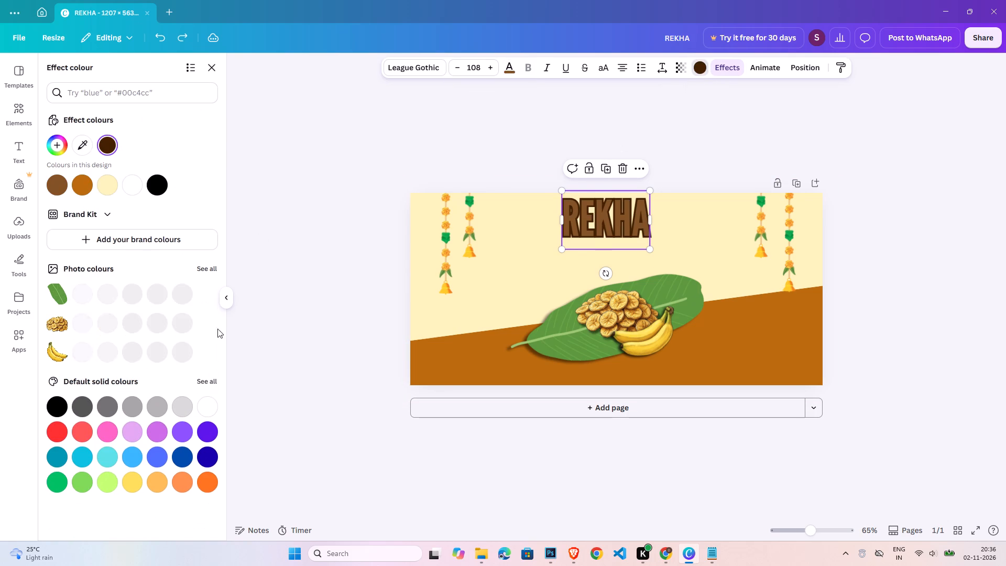
click(205, 407)
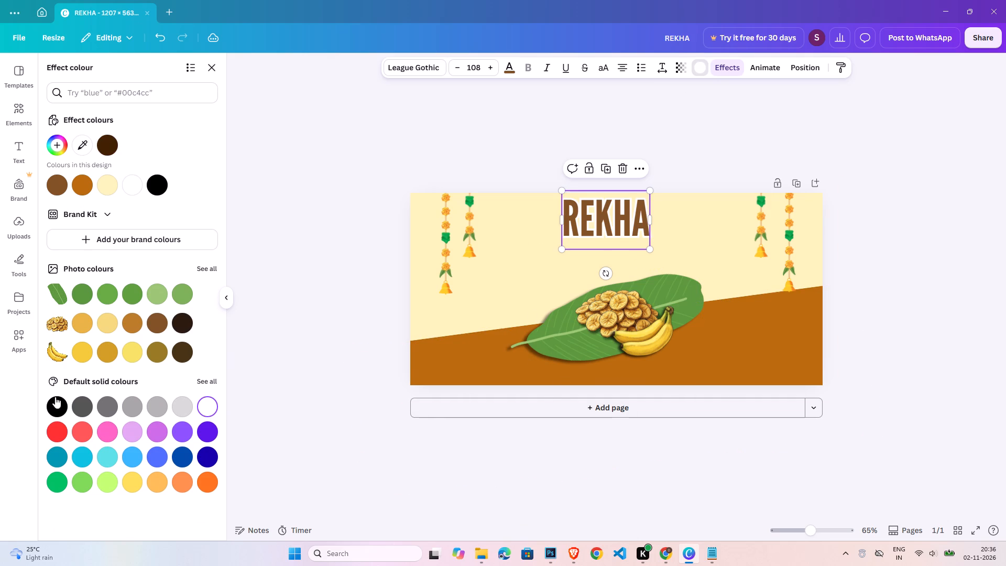
click(55, 394)
click(54, 407)
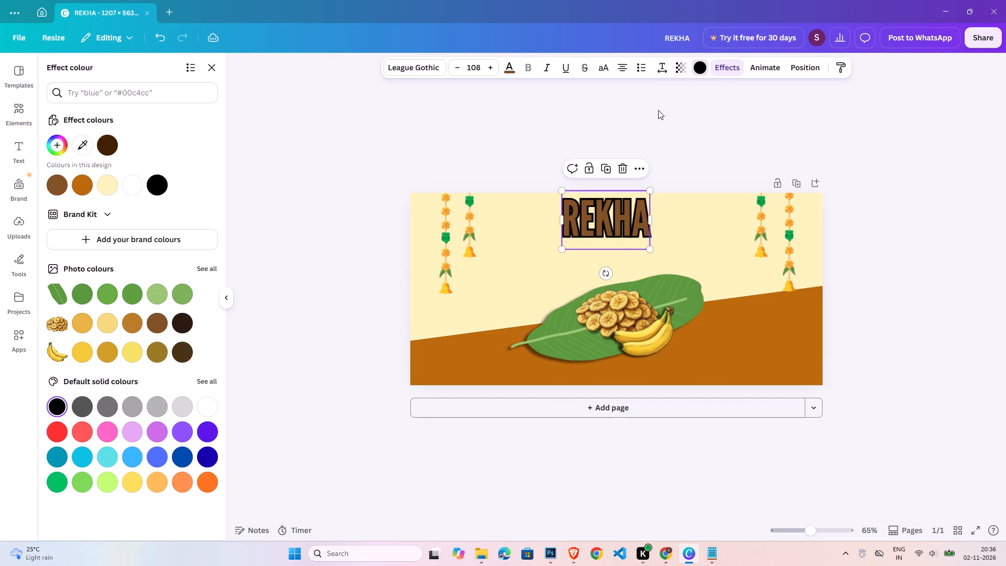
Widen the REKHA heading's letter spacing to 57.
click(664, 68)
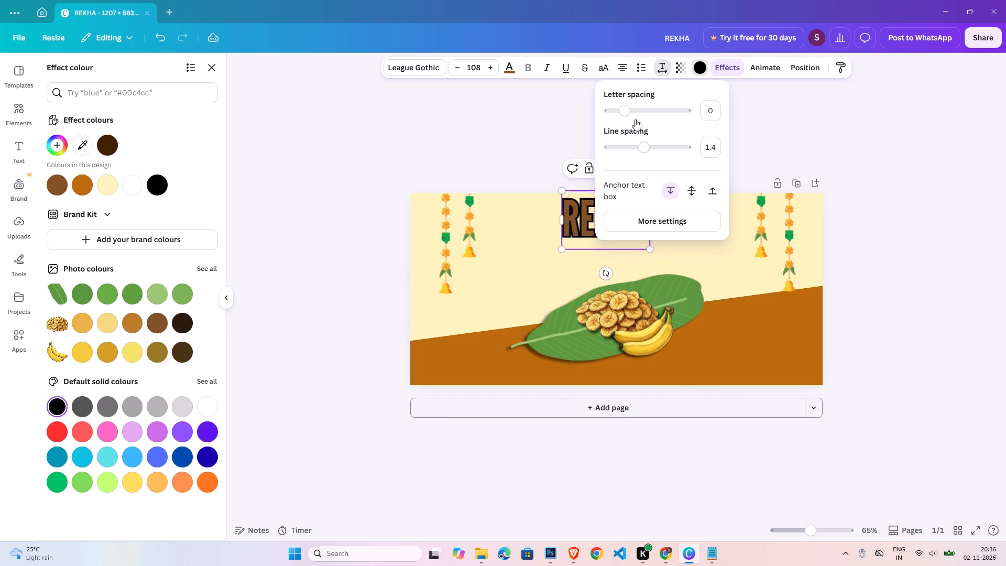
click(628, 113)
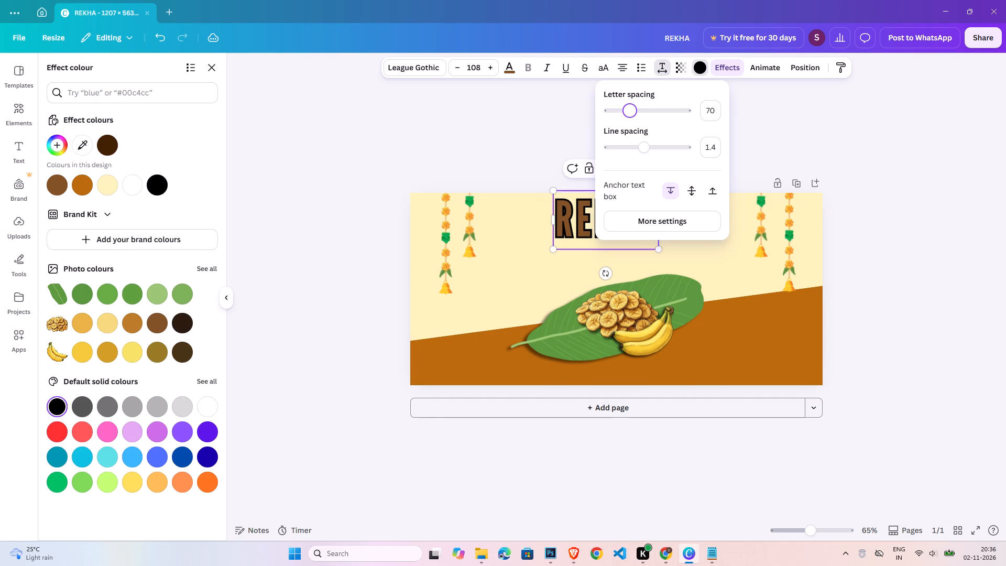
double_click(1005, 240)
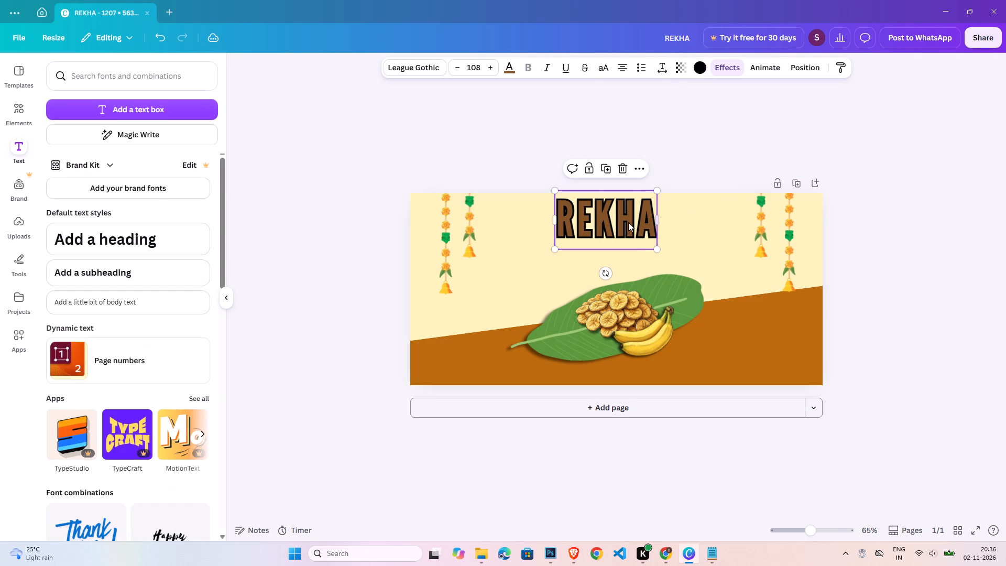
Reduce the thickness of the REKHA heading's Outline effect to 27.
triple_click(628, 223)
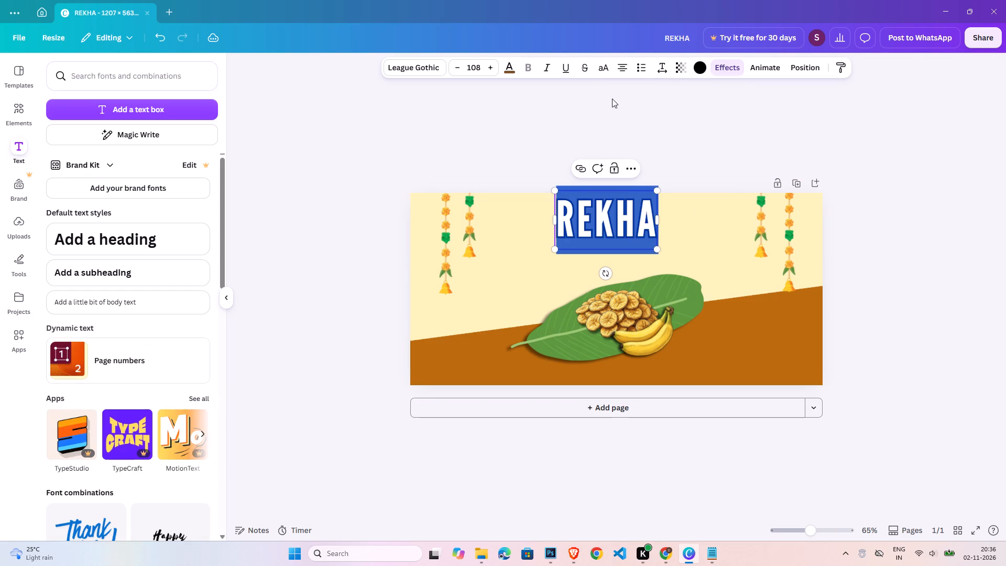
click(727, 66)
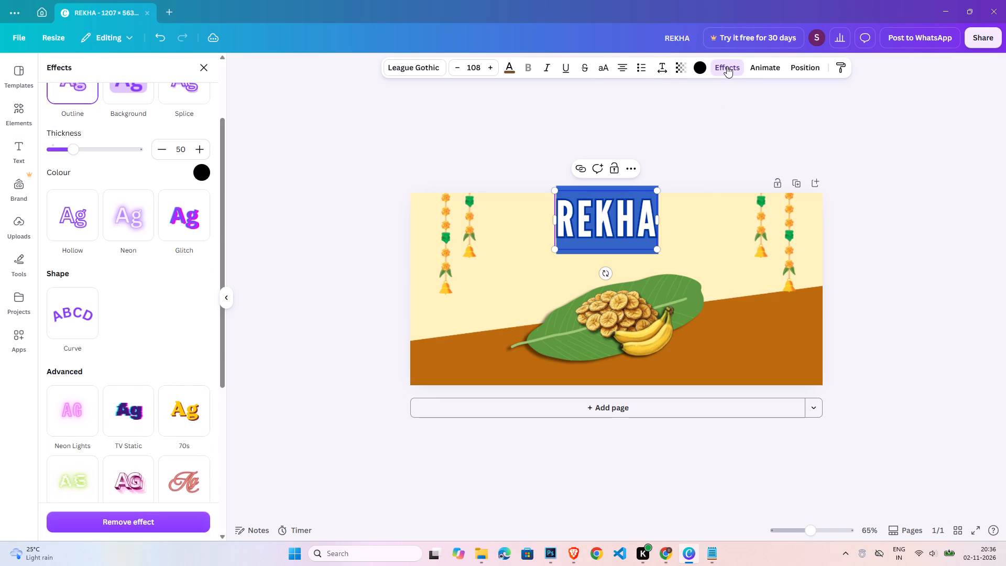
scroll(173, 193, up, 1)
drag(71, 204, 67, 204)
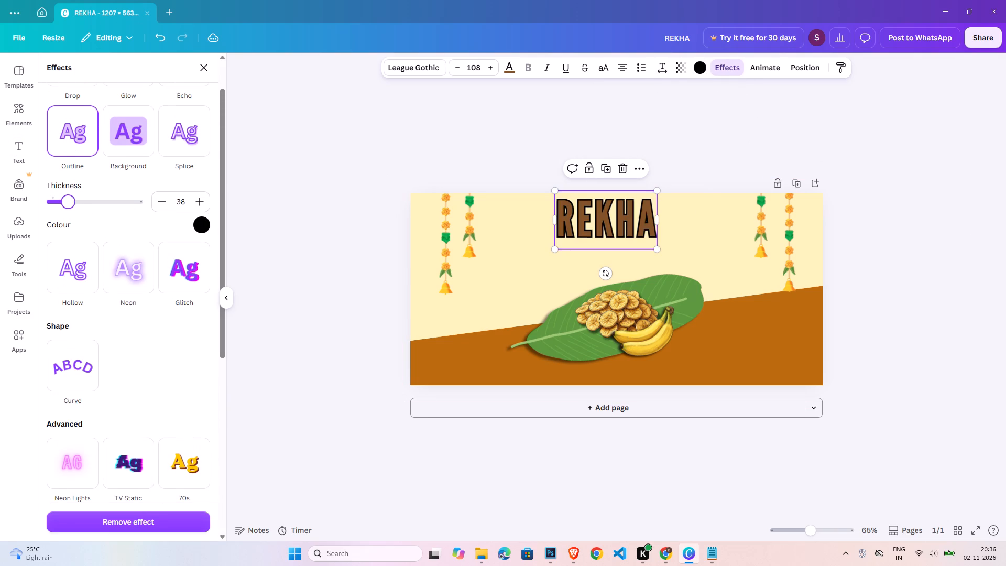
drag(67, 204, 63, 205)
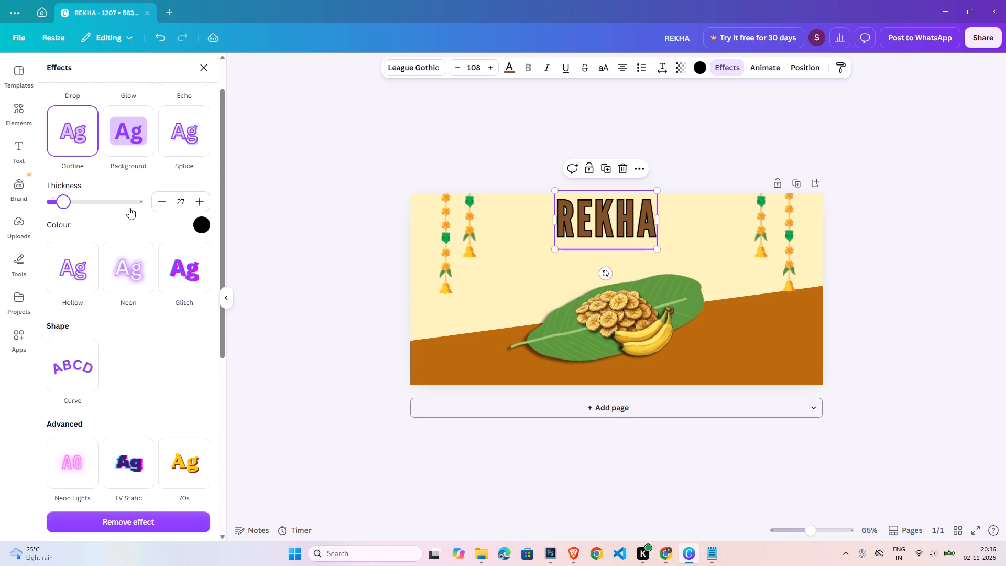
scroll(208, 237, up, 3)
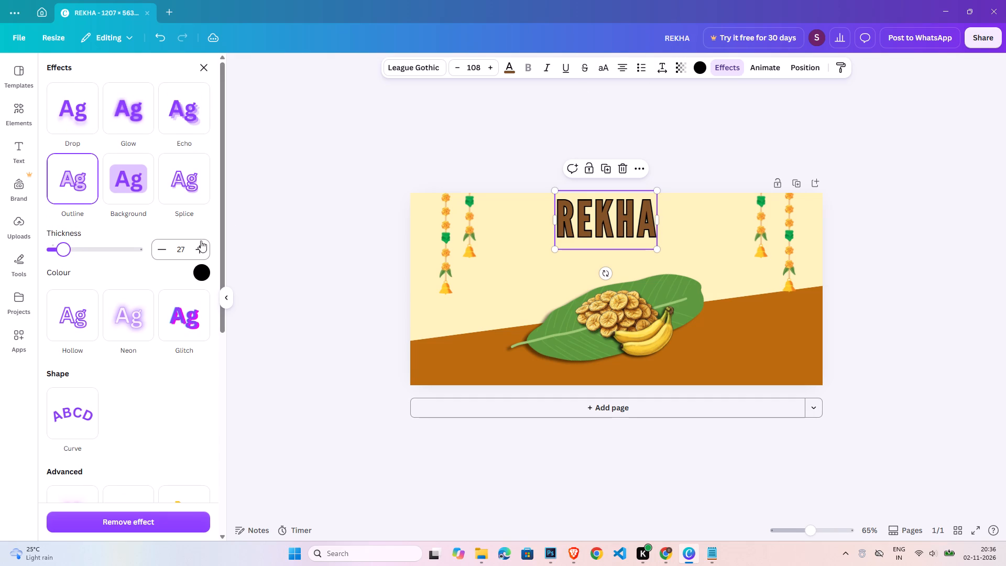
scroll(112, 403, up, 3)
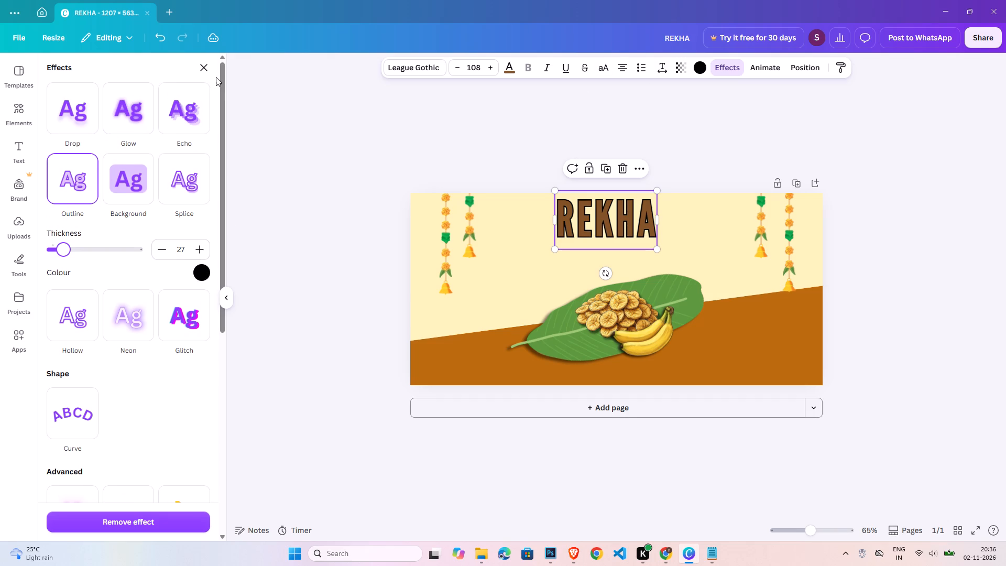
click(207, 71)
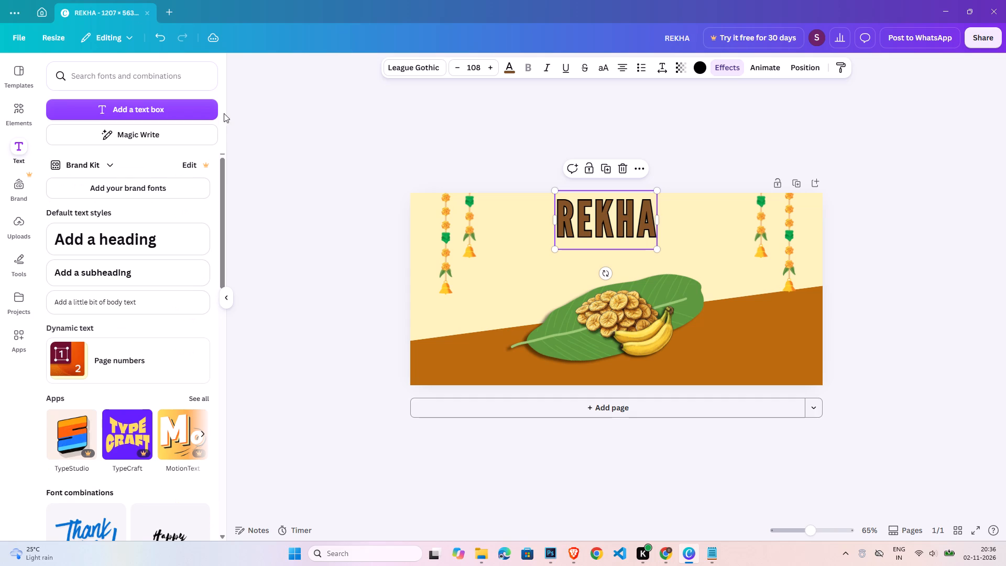
Remove the Outline effect from the REKHA heading.
click(730, 70)
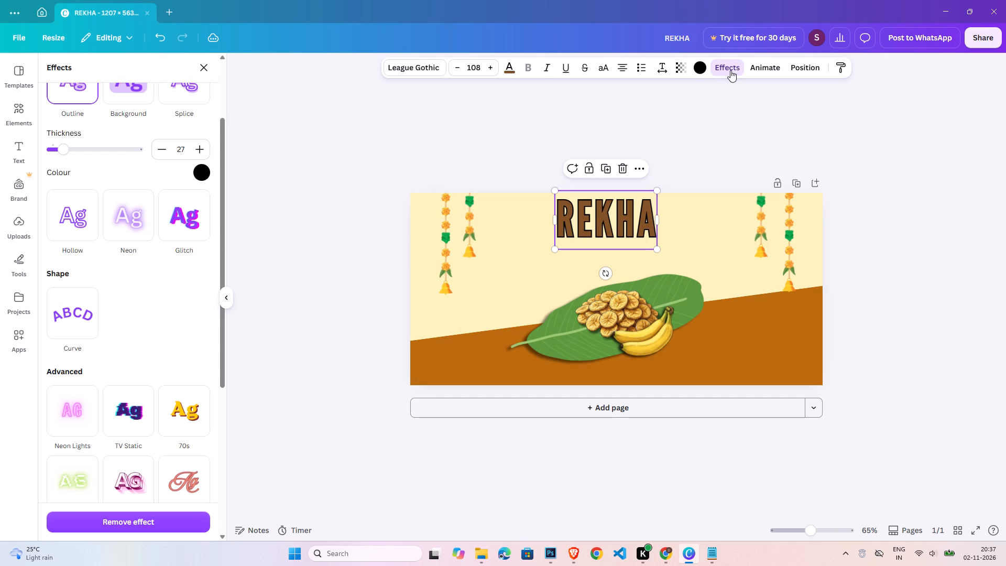
scroll(118, 497, down, 3)
click(132, 524)
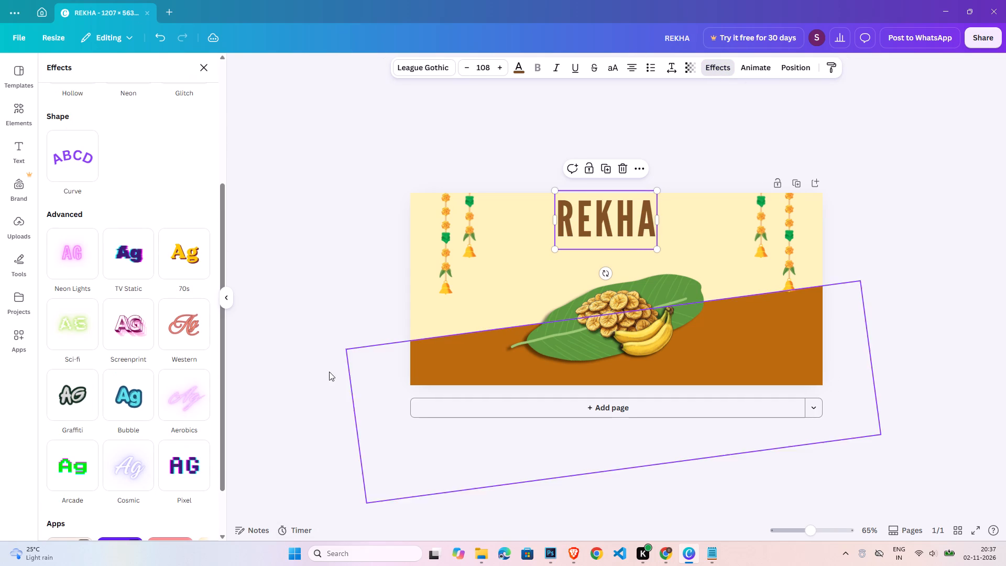
scroll(125, 382, down, 3)
click(863, 256)
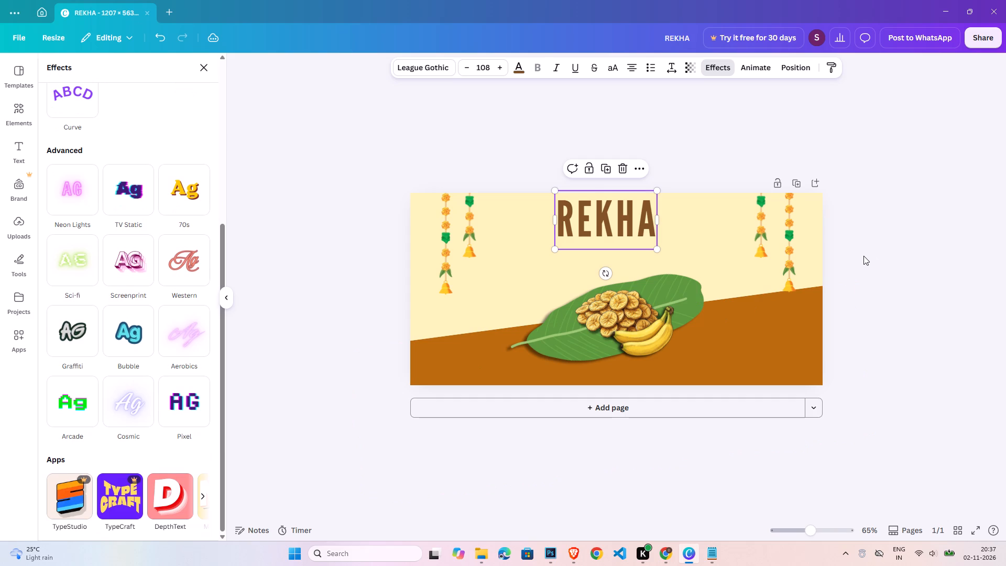
Try letter spacings of 188 and 0 on the REKHA heading, and settle on a slightly tighter value.
triple_click(600, 214)
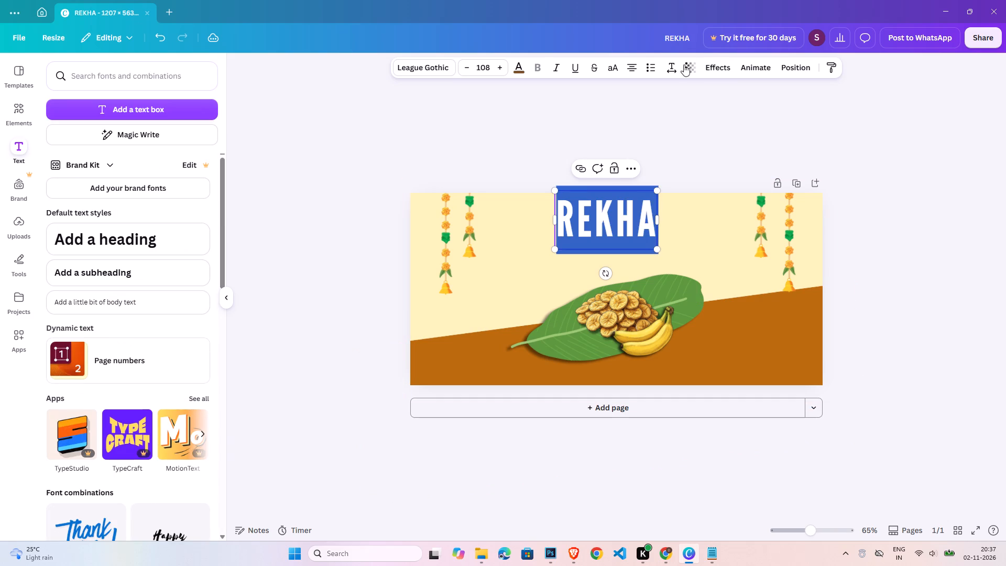
click(676, 72)
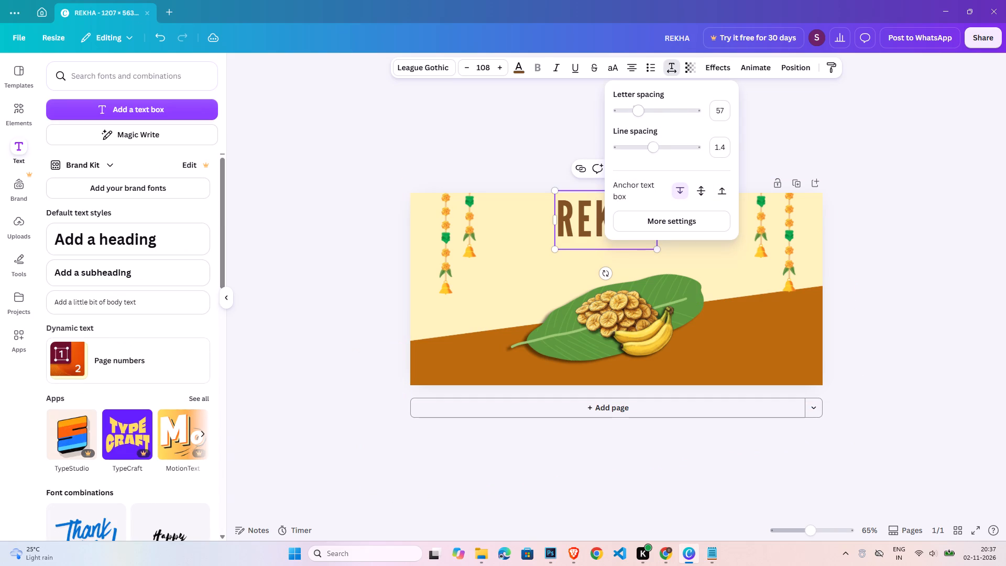
drag(641, 113, 648, 117)
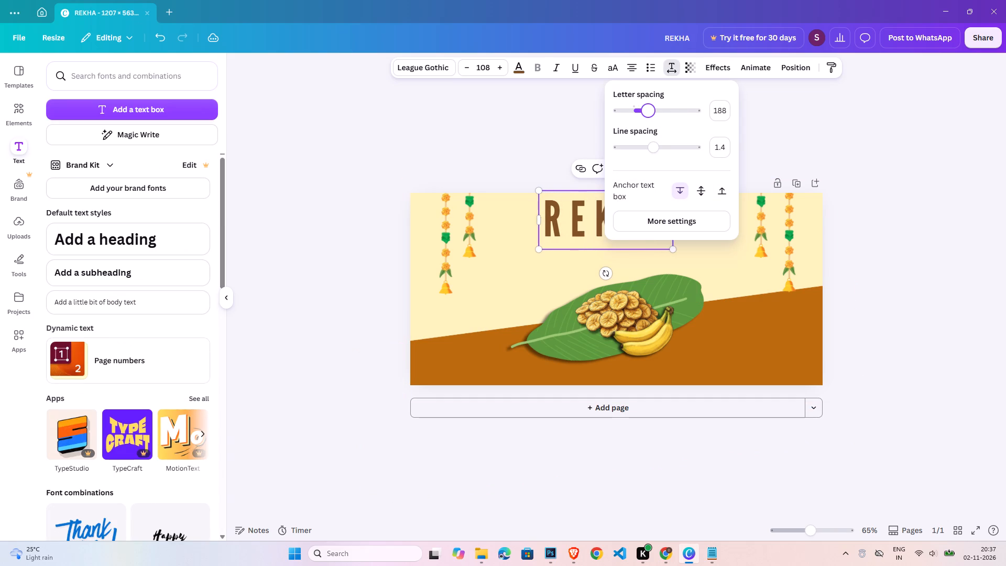
drag(648, 117, 629, 123)
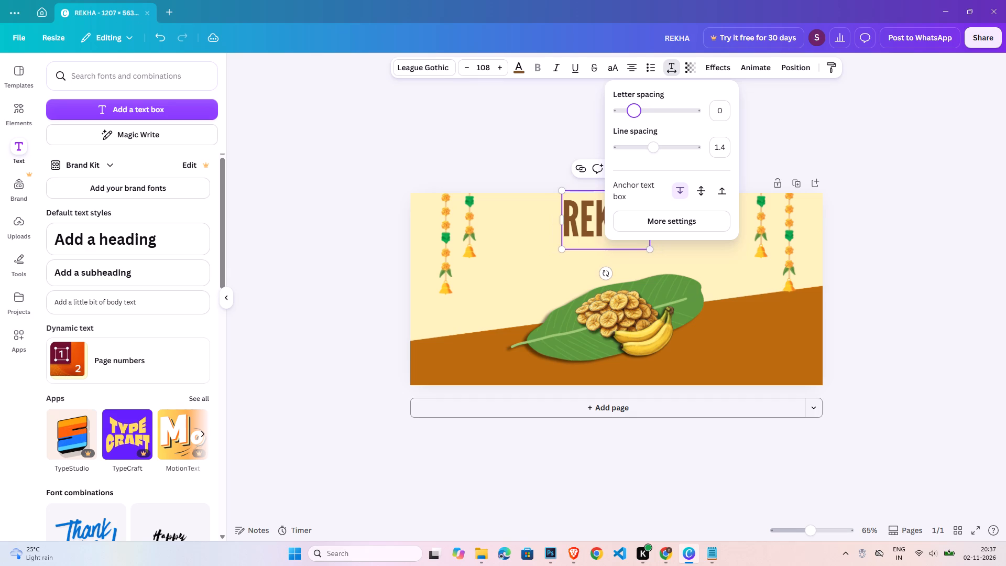
drag(629, 123, 632, 125)
double_click(936, 257)
Centre the REKHA heading horizontally on the page.
click(674, 232)
click(631, 212)
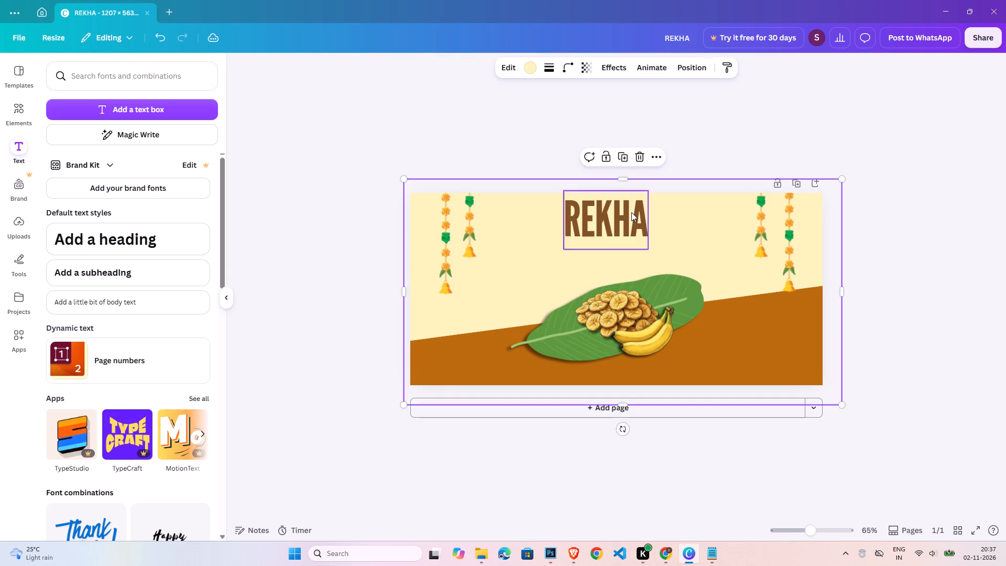
click(789, 63)
click(171, 216)
double_click(843, 263)
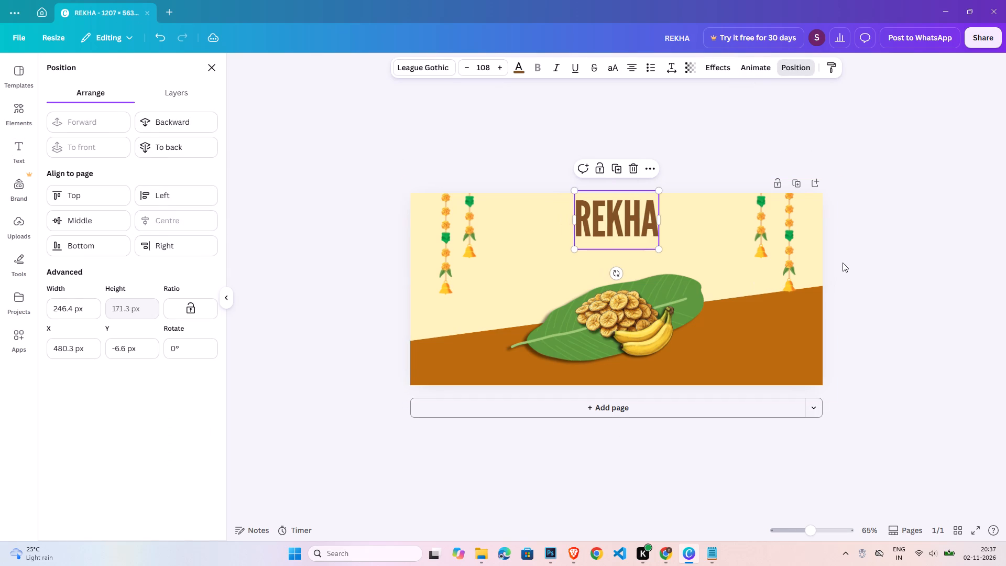
Browse the English fonts and set the REKHA heading's font to Art Nuvo Outline.
triple_click(626, 213)
click(418, 71)
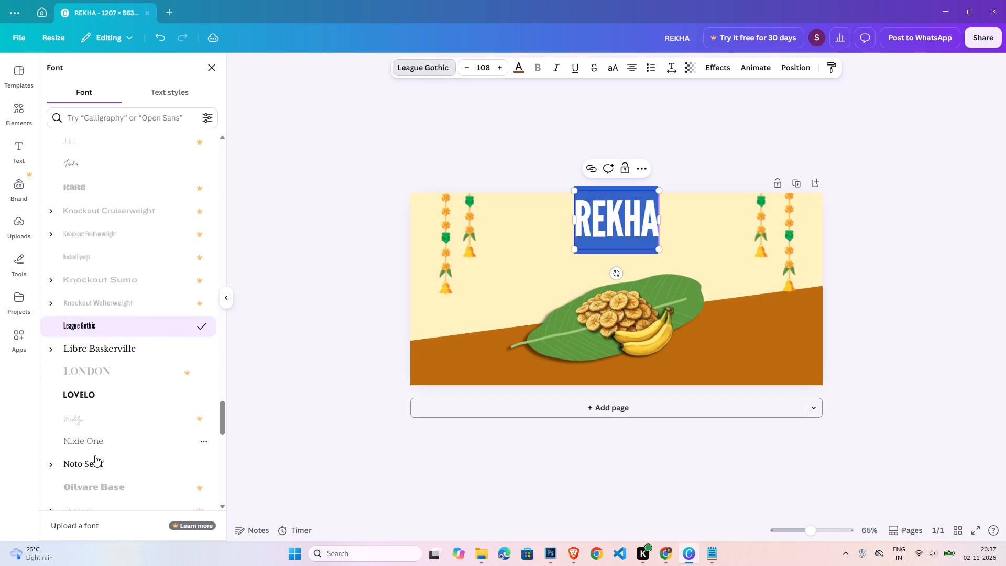
scroll(108, 450, down, 3)
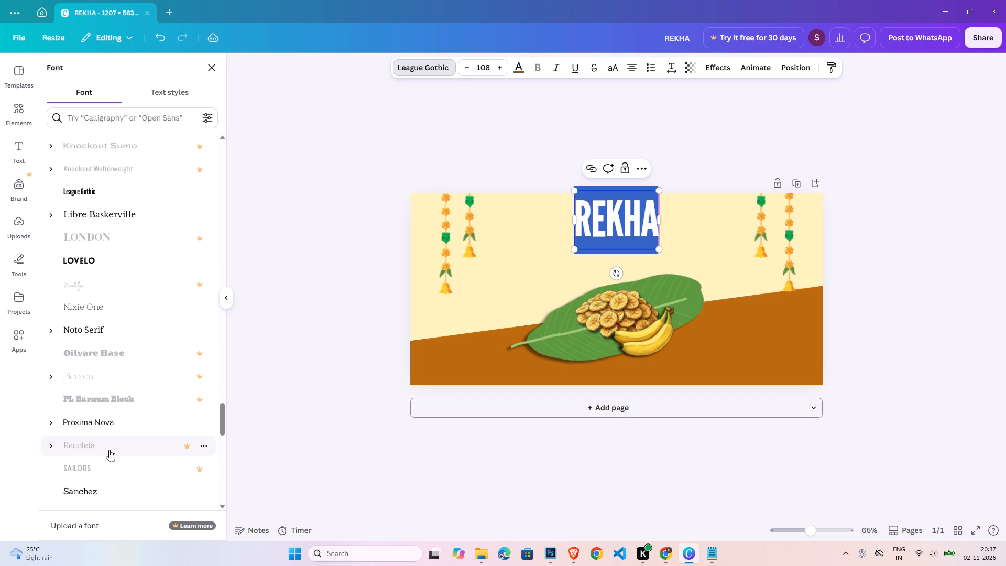
scroll(109, 449, down, 4)
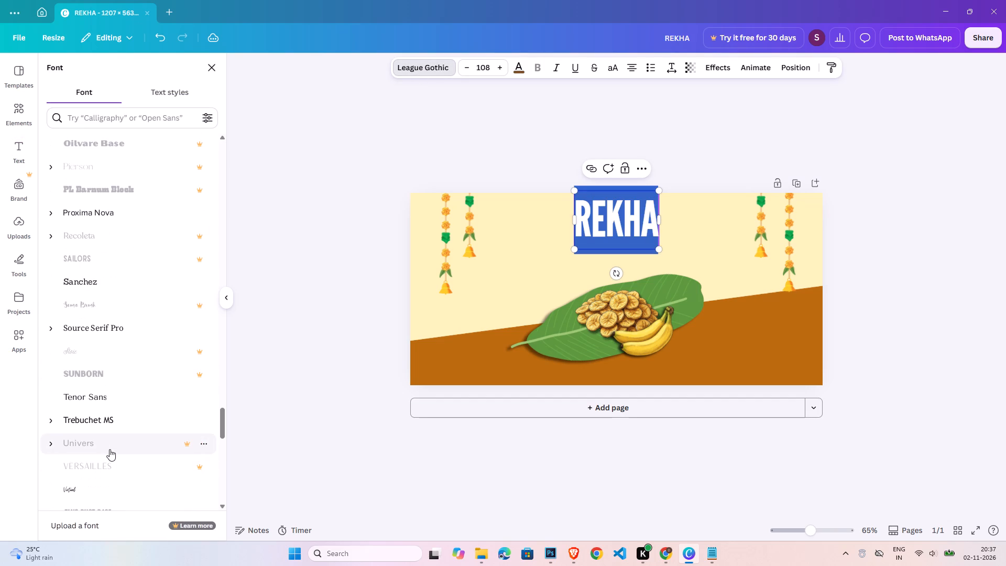
scroll(110, 449, down, 3)
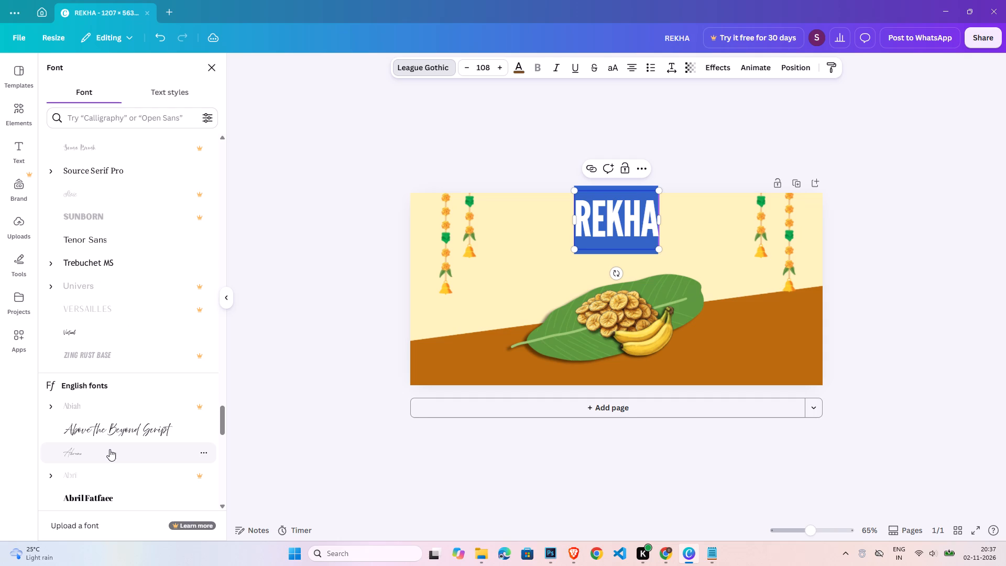
scroll(110, 449, down, 7)
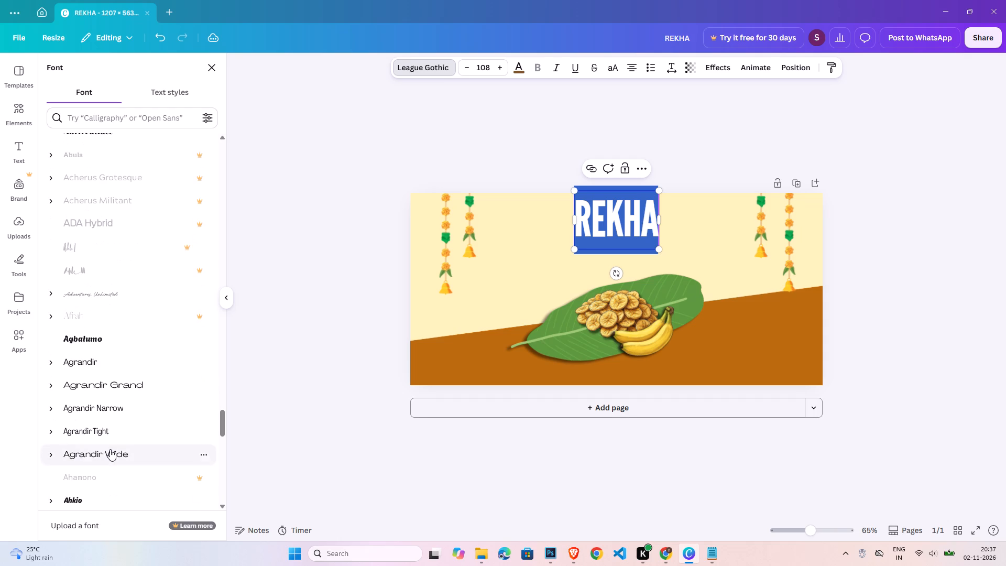
scroll(110, 450, down, 11)
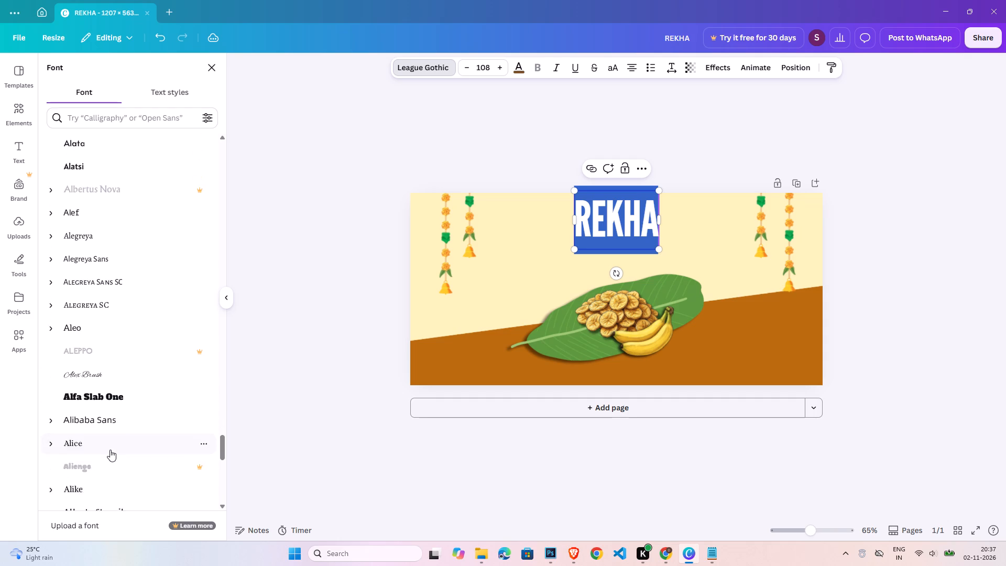
scroll(110, 450, down, 7)
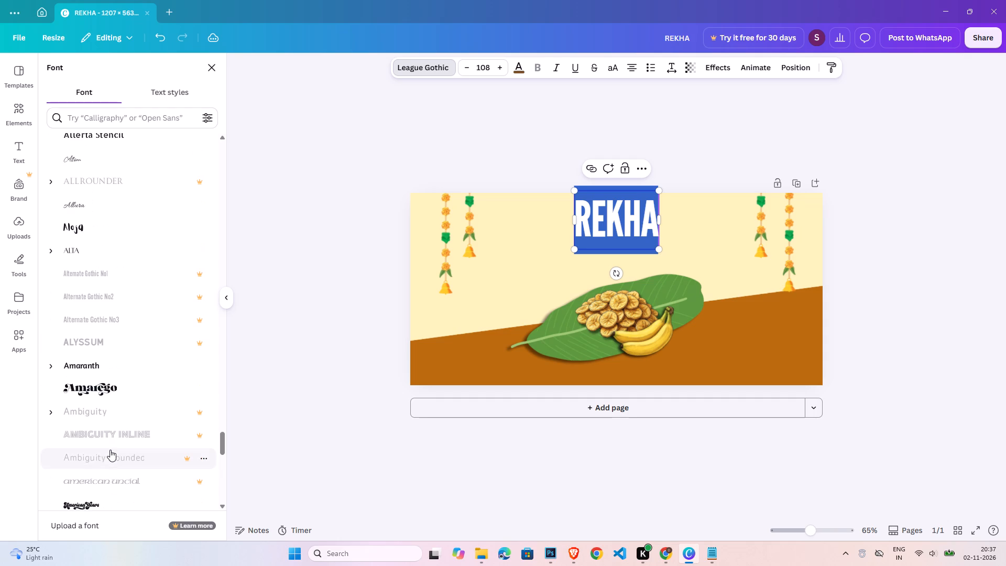
scroll(110, 450, down, 3)
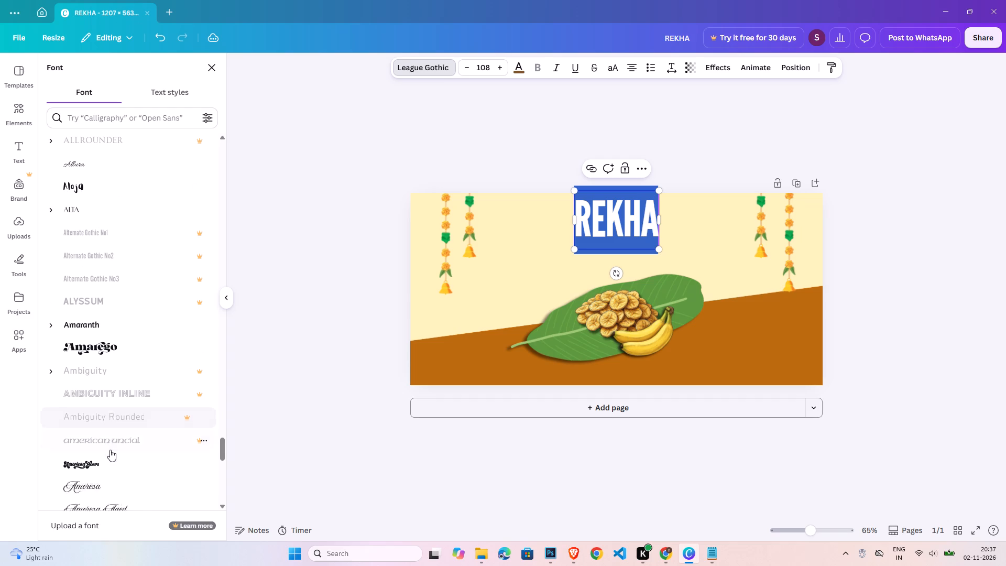
scroll(110, 450, down, 8)
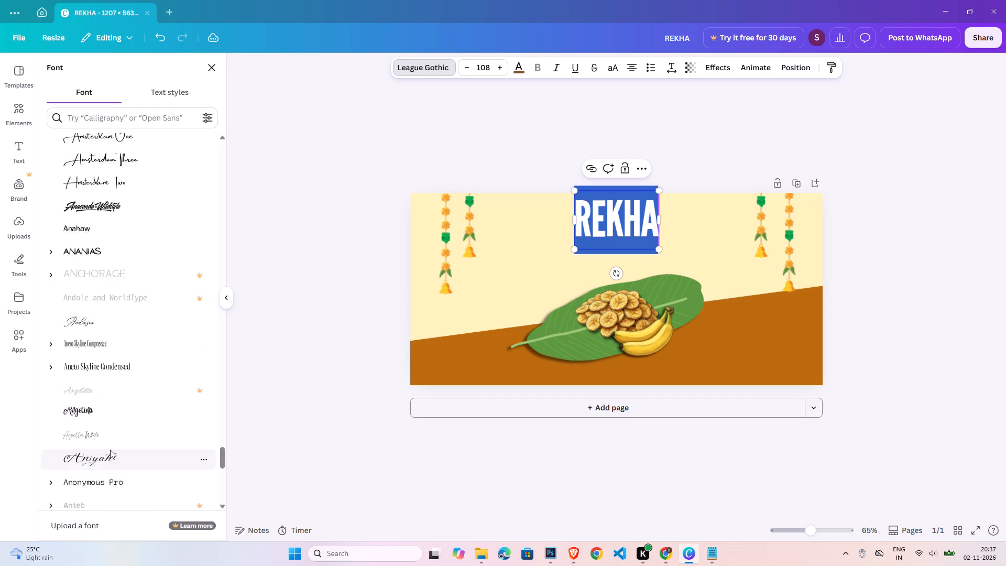
scroll(129, 441, down, 3)
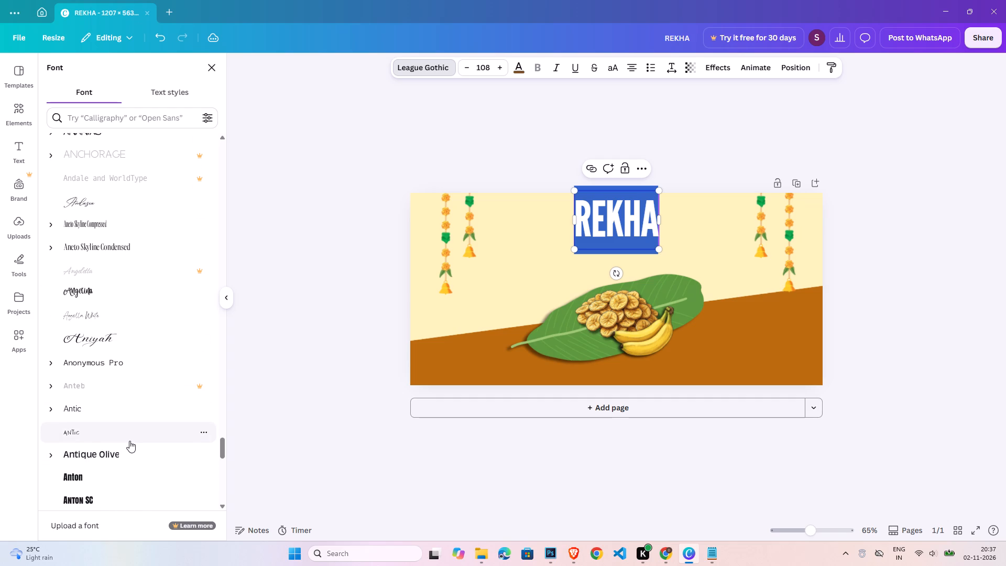
scroll(129, 441, down, 3)
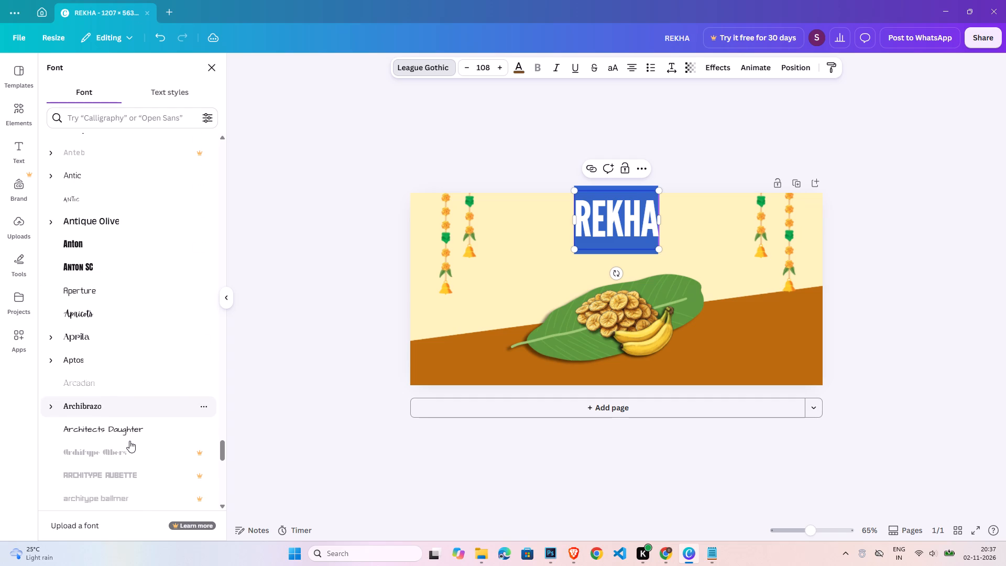
scroll(129, 441, down, 1)
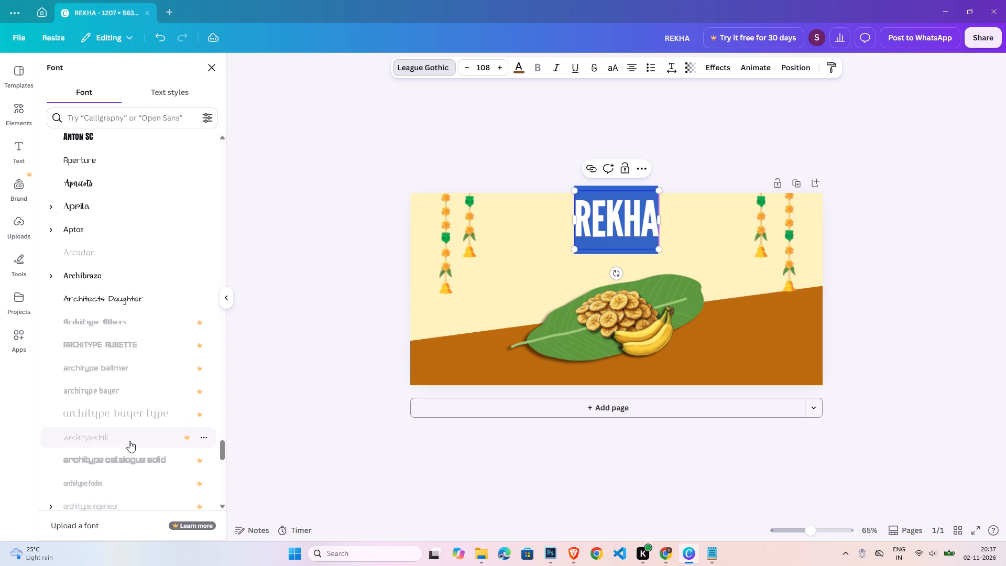
scroll(129, 441, down, 6)
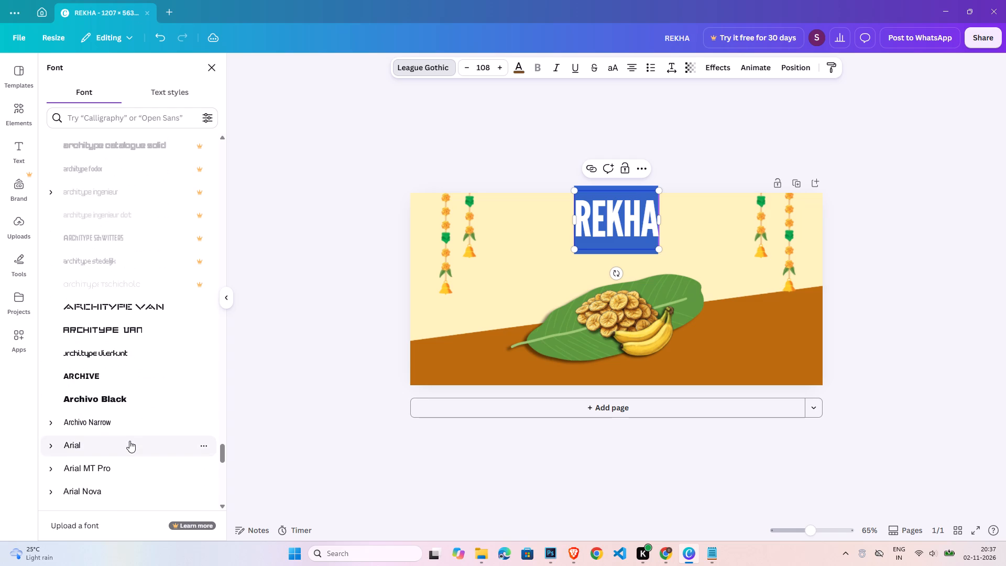
scroll(129, 441, down, 6)
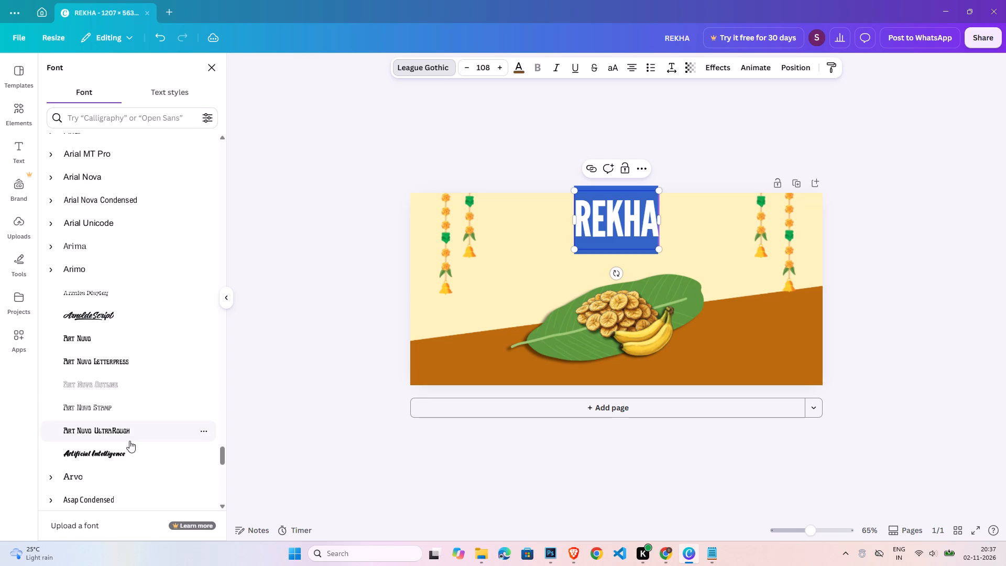
click(136, 384)
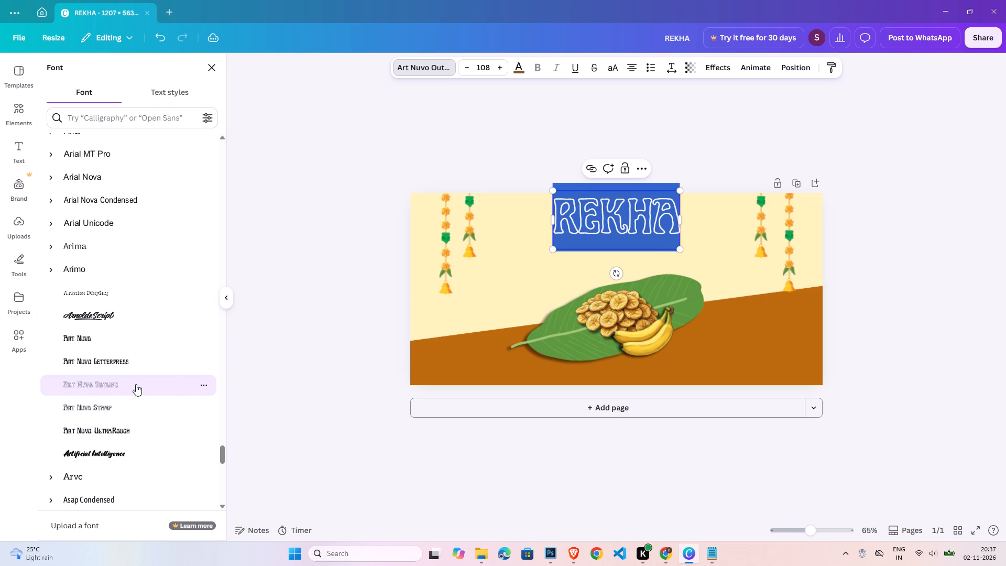
scroll(130, 387, down, 4)
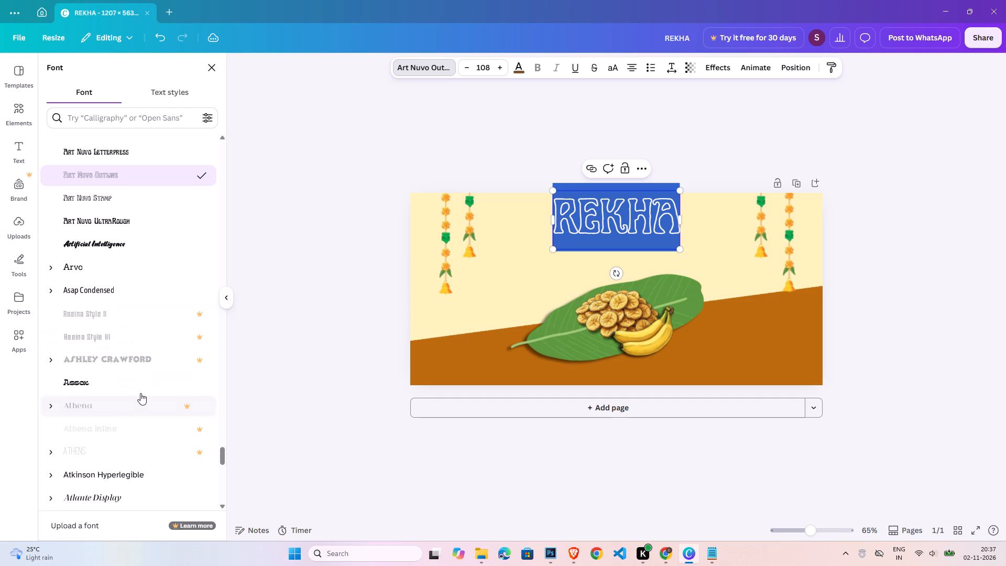
Try the Barabara font on the REKHA heading, and set its font to Bantayog.
scroll(153, 370, down, 3)
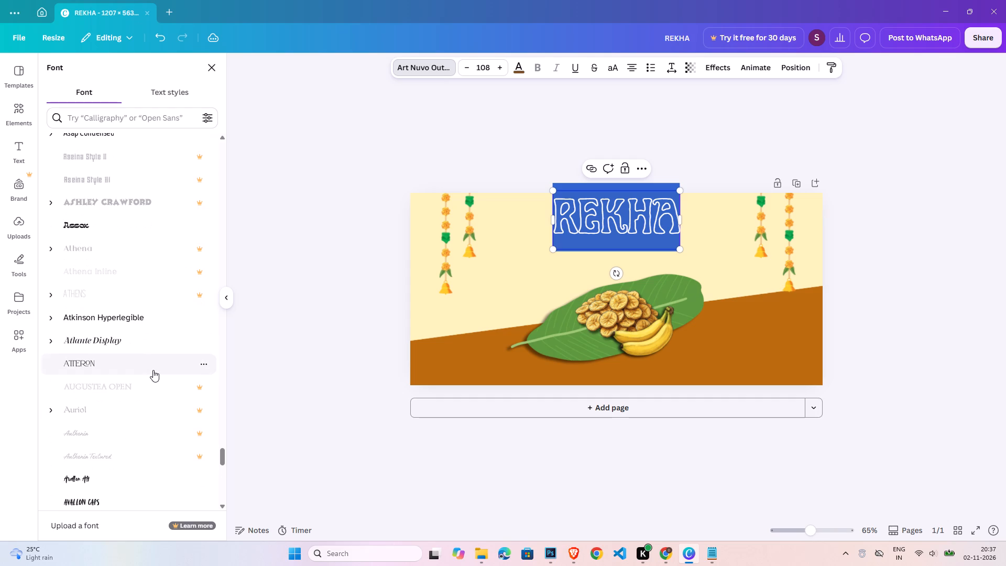
scroll(135, 417, down, 4)
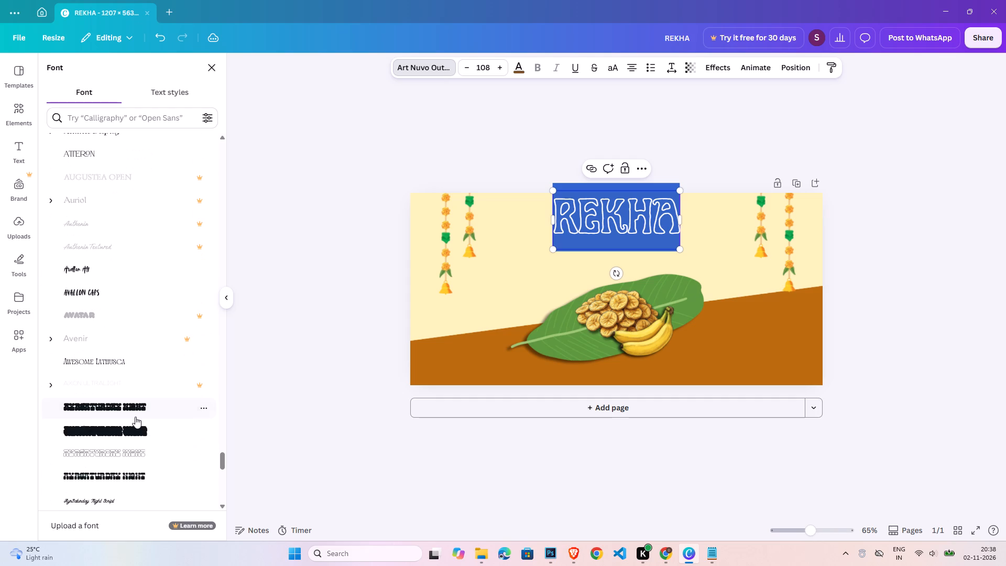
scroll(135, 417, down, 9)
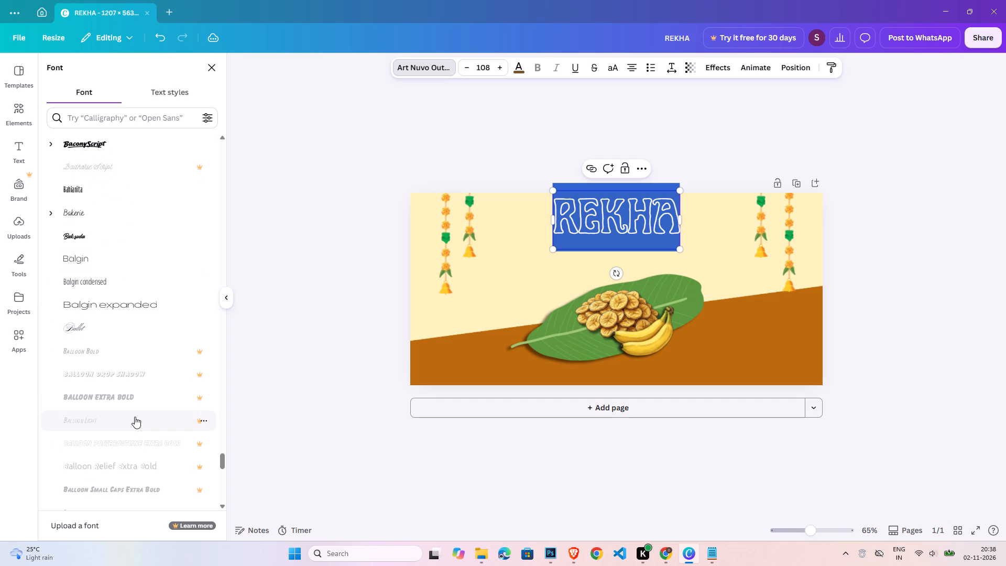
scroll(135, 417, down, 4)
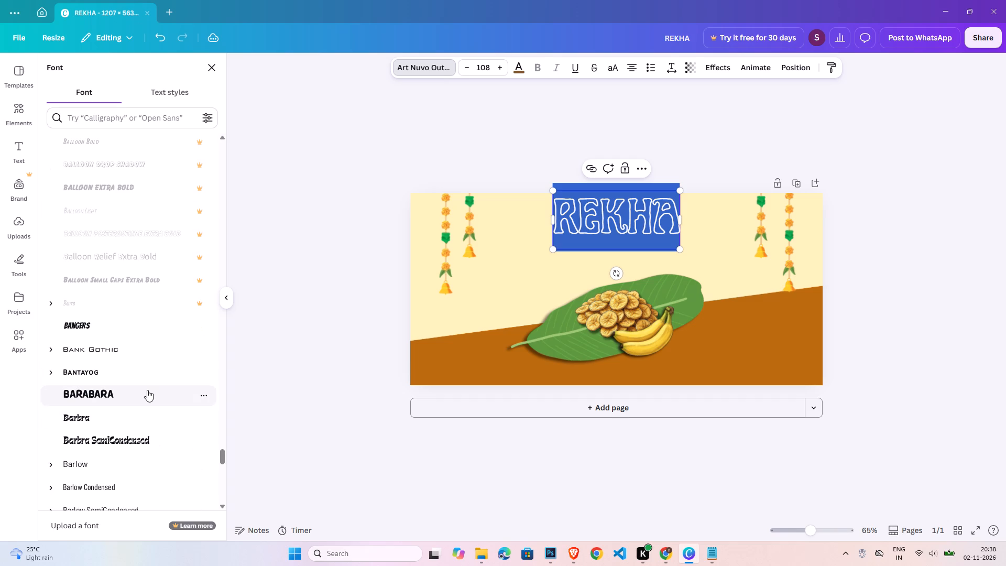
click(147, 390)
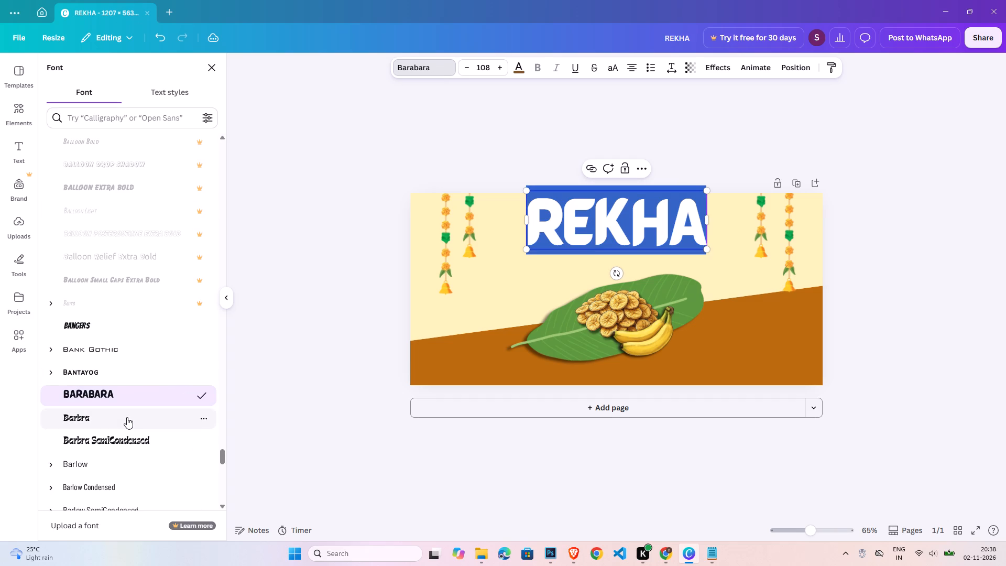
click(130, 379)
click(1005, 320)
click(958, 324)
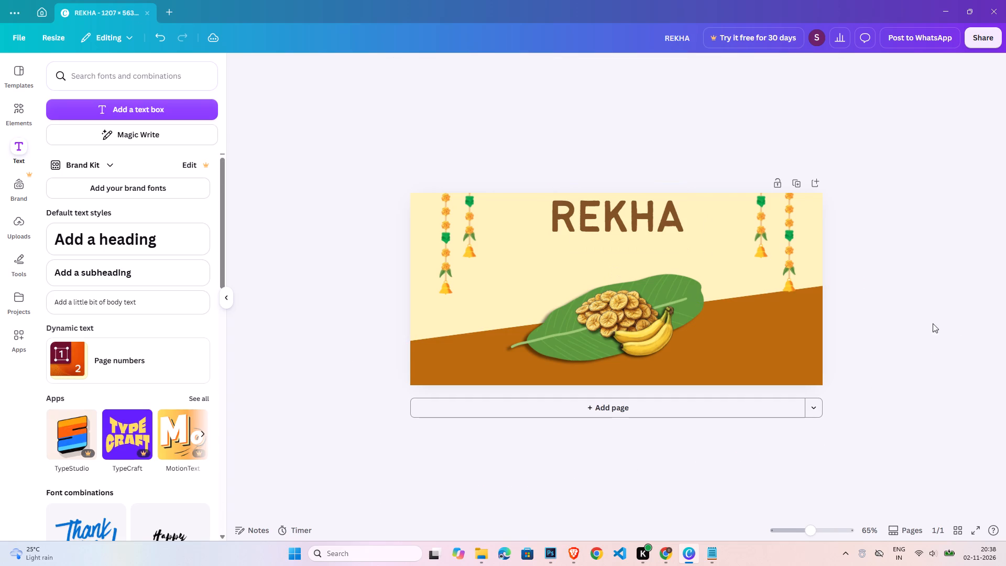
click(950, 265)
Duplicate the REKHA heading just below the original and replace the copy's text with BANANA CHIPS.
click(657, 219)
key(ctrl+c)
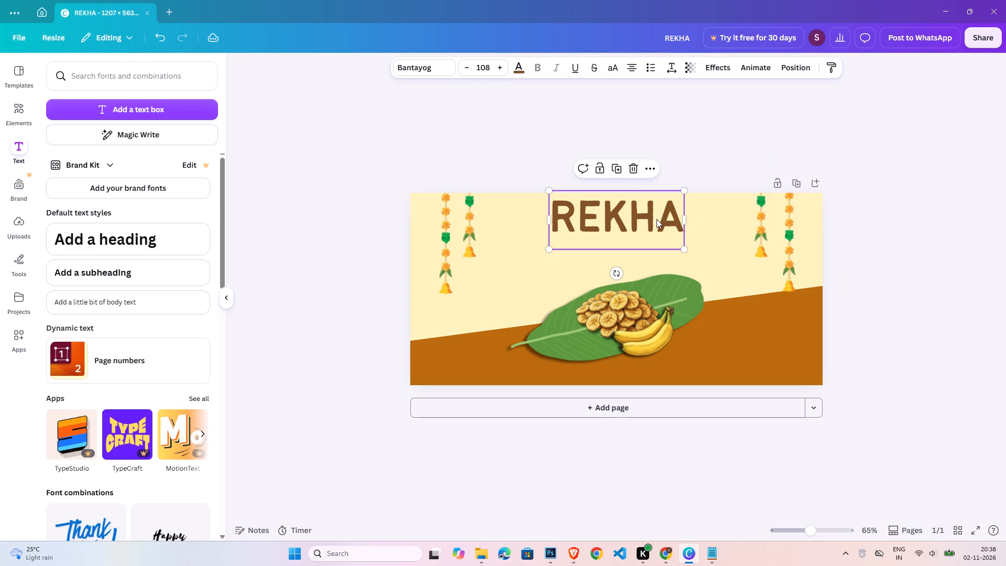
key(ctrl+v)
drag(657, 219, 630, 250)
double_click(631, 250)
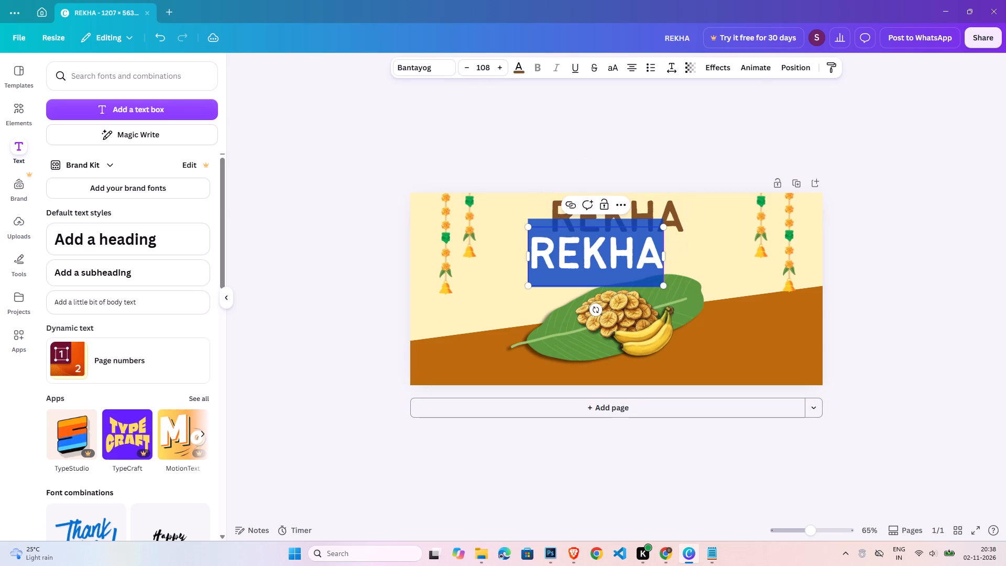
text(BANANA)
key(space)
text(CHIPS)
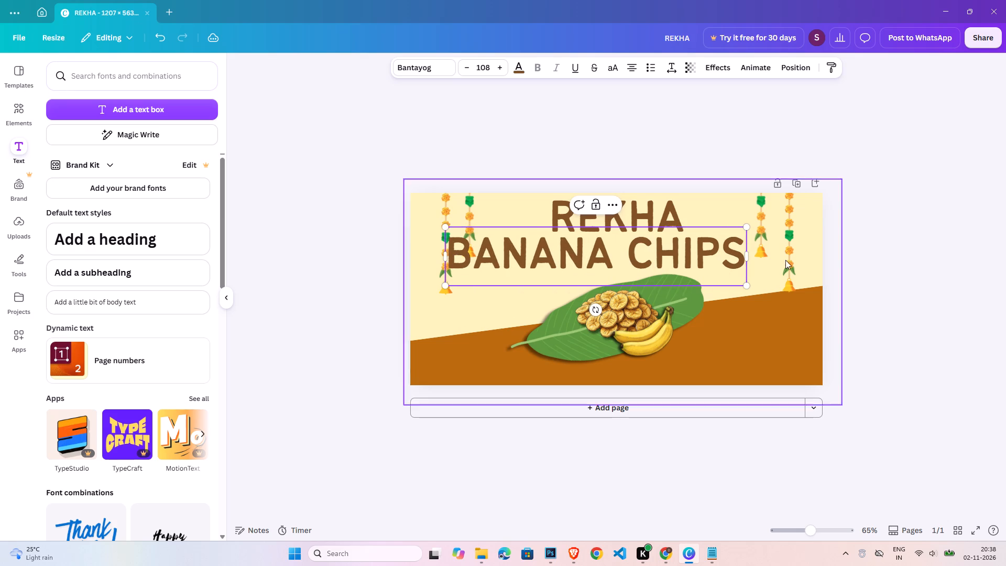
click(924, 297)
Scale down the BANANA CHIPS text and place it centred directly beneath the REKHA heading.
drag(707, 258, 745, 262)
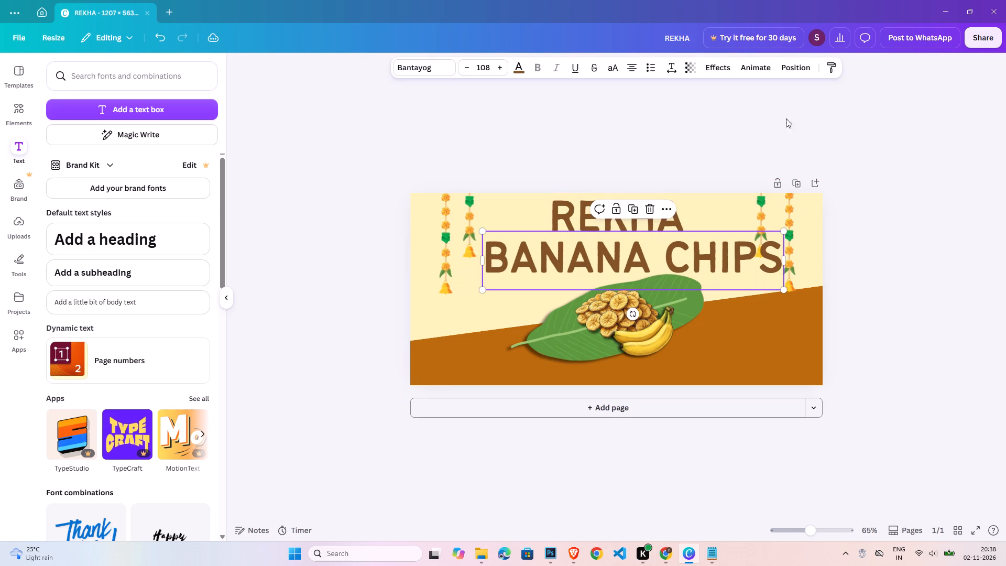
drag(784, 292, 703, 269)
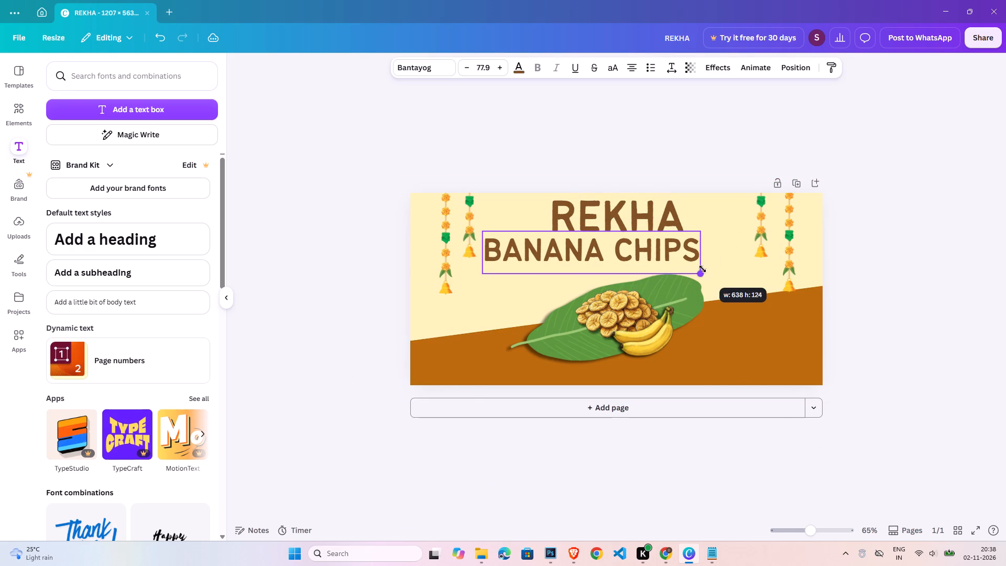
drag(703, 269, 665, 261)
drag(608, 248, 673, 251)
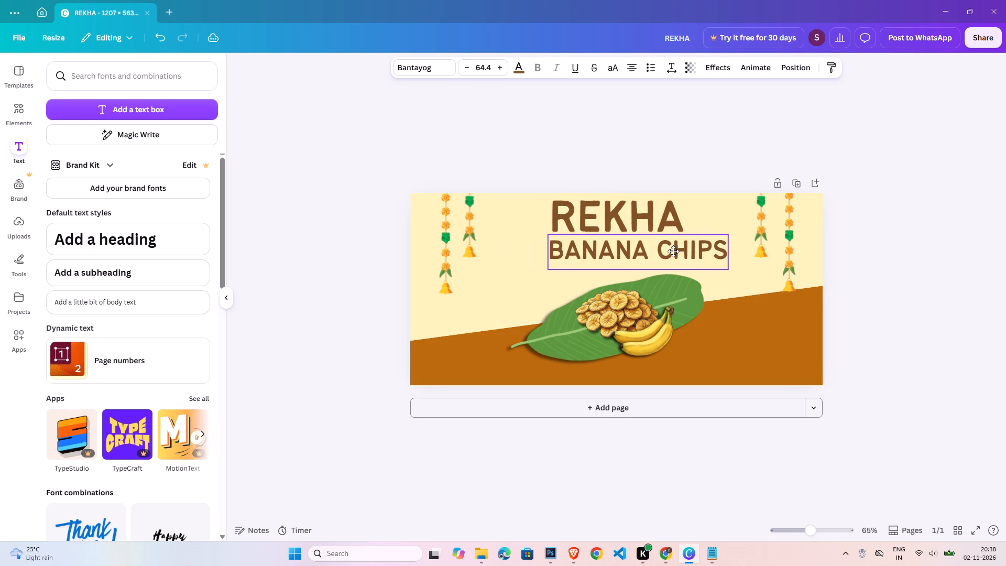
drag(673, 251, 669, 249)
drag(725, 266, 724, 267)
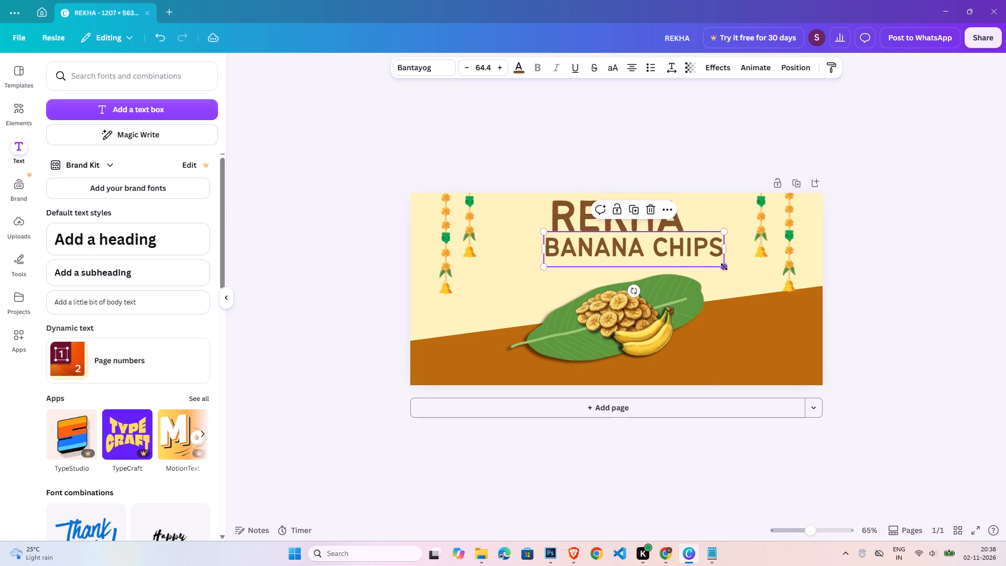
drag(724, 267, 691, 259)
click(880, 285)
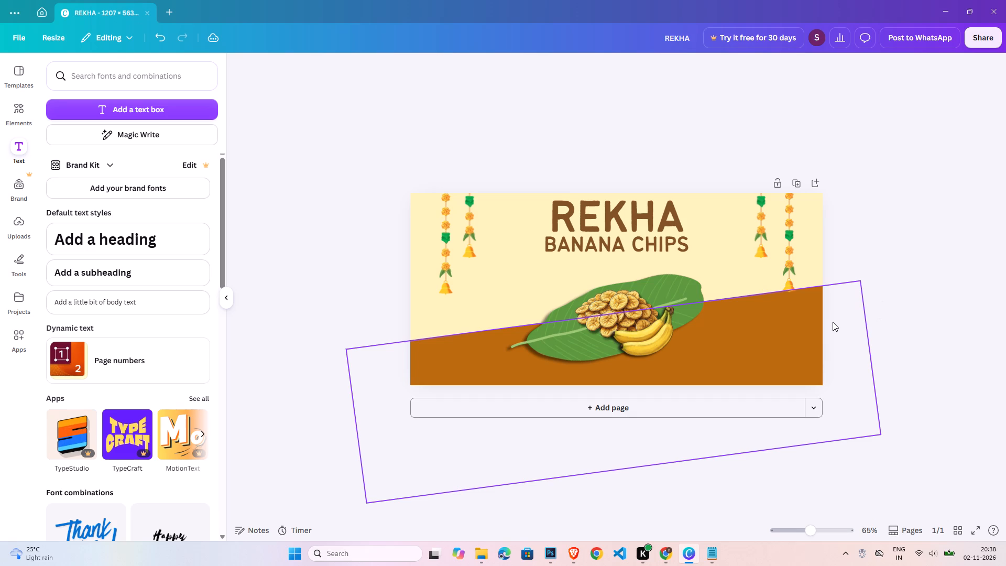
click(865, 332)
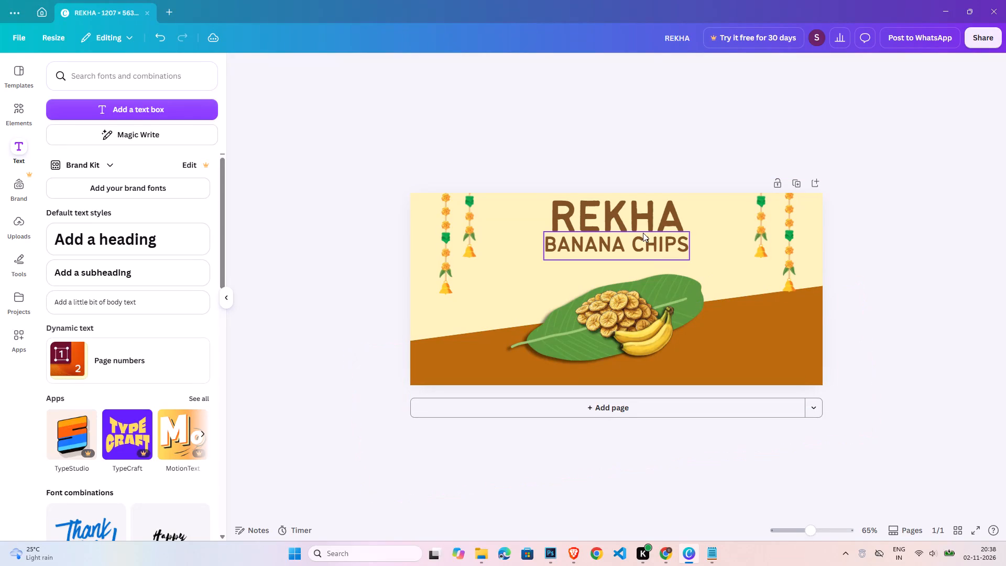
Move the slanted brownish-orange background shape down slightly so more of the cream area shows.
click(734, 360)
drag(752, 356, 753, 368)
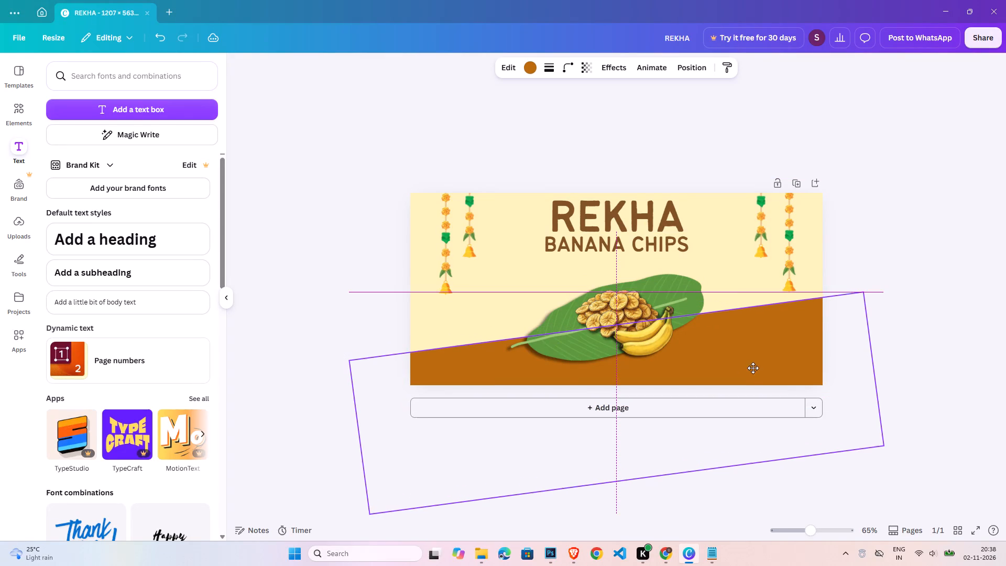
drag(753, 368, 754, 373)
click(883, 355)
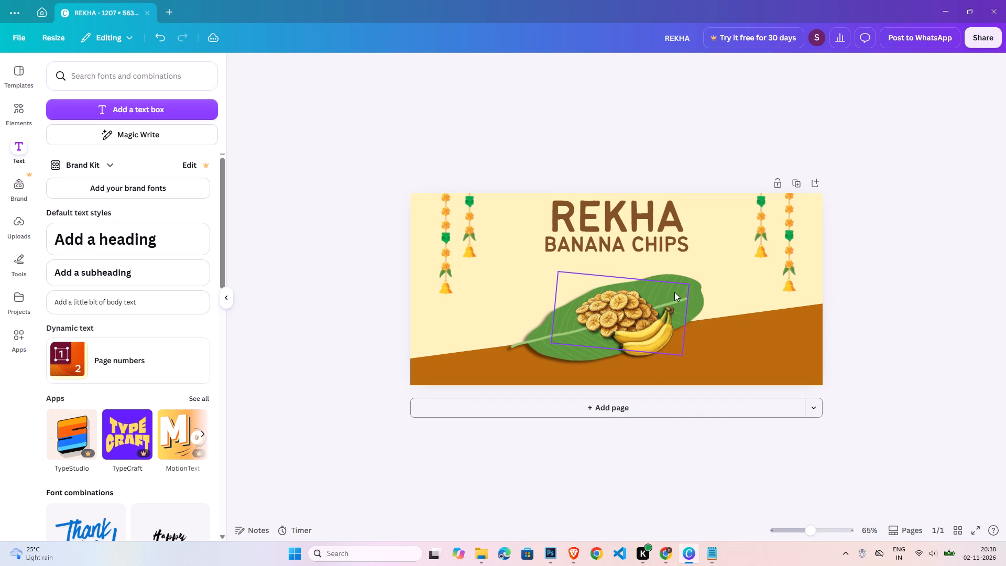
Nudge the banana leaf, chips and bananas down together, leaving a larger gap below the BANANA CHIPS text.
click(674, 292)
shift+click(541, 345)
shift+click(647, 341)
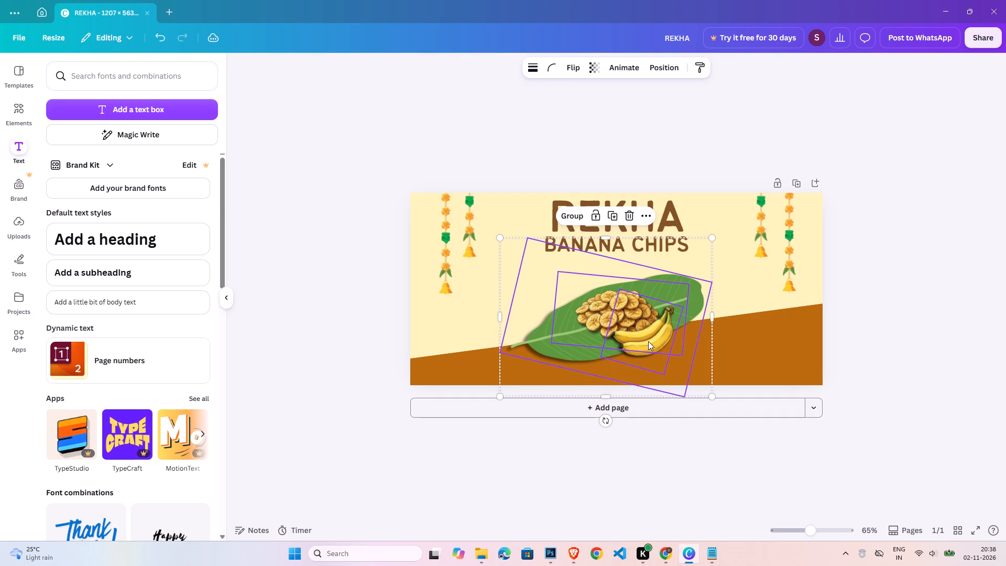
key(Down)
key(Down)
key(Down)
key(Down)
key(Down)
key(Down)
key(Down)
key(Down)
key(Down)
key(Down)
key(Down)
key(Down)
key(Down)
key(Down)
key(Down)
key(Down)
key(Down)
key(Down)
key(Down)
key(Down)
key(Down)
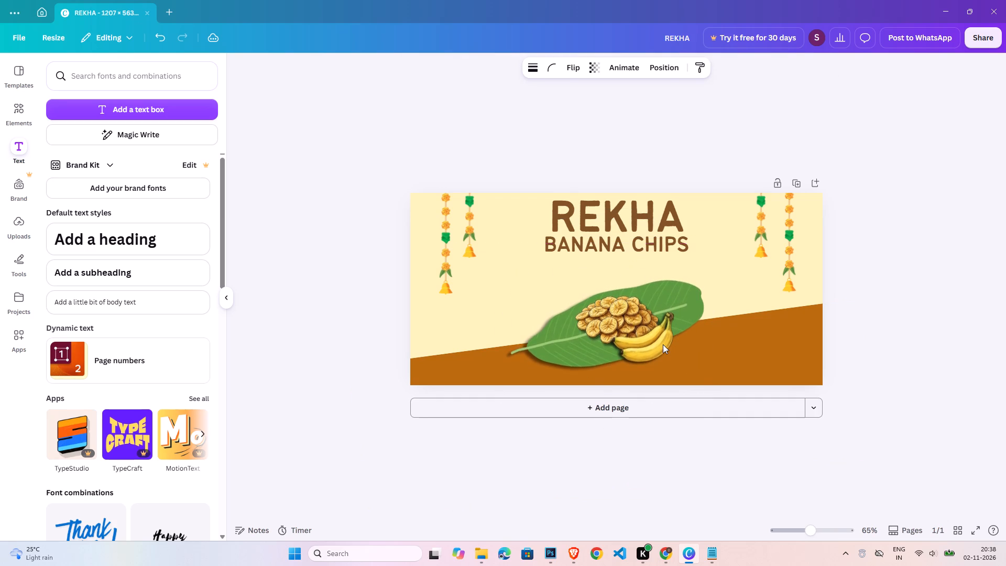
key(Down)
key(Down)
key(Down)
key(Down)
key(Down)
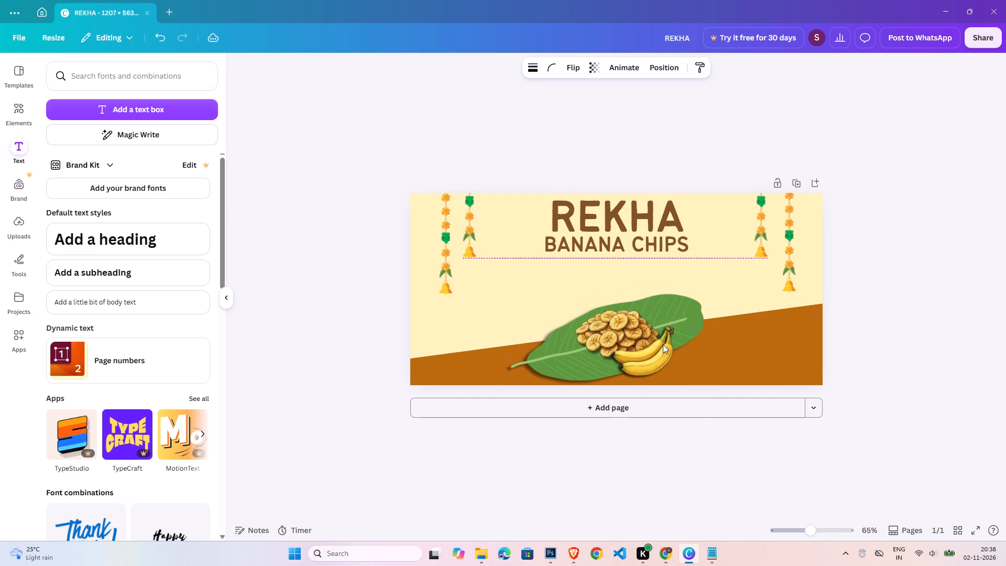
key(Down)
key(Down)
key(Down)
key(Down)
key(Up)
key(Up)
key(Up)
key(Up)
key(Up)
key(Up)
key(Up)
key(Up)
key(Up)
key(Up)
key(Up)
key(Up)
key(Up)
key(Up)
key(Up)
key(Up)
key(Up)
key(Up)
key(Up)
key(Up)
key(Up)
key(Up)
key(Up)
key(Up)
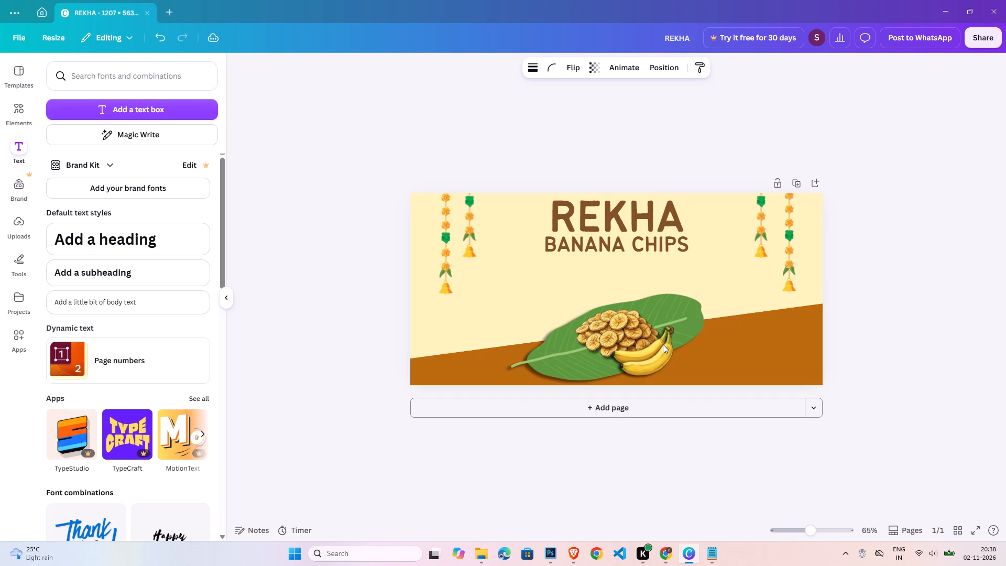
key(Up)
key(Up)
key(Up)
key(Up)
key(Up)
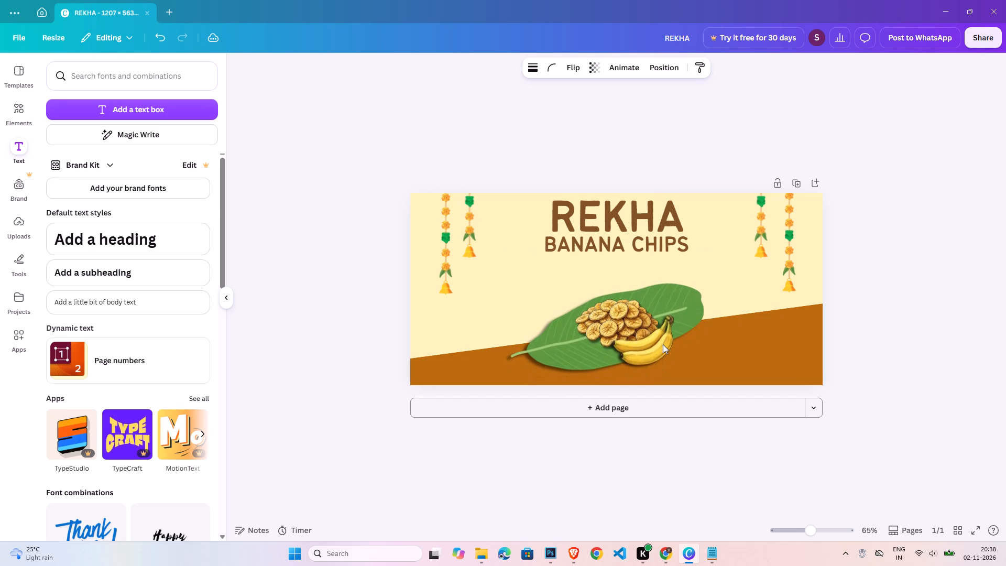
key(Up)
key(Up)
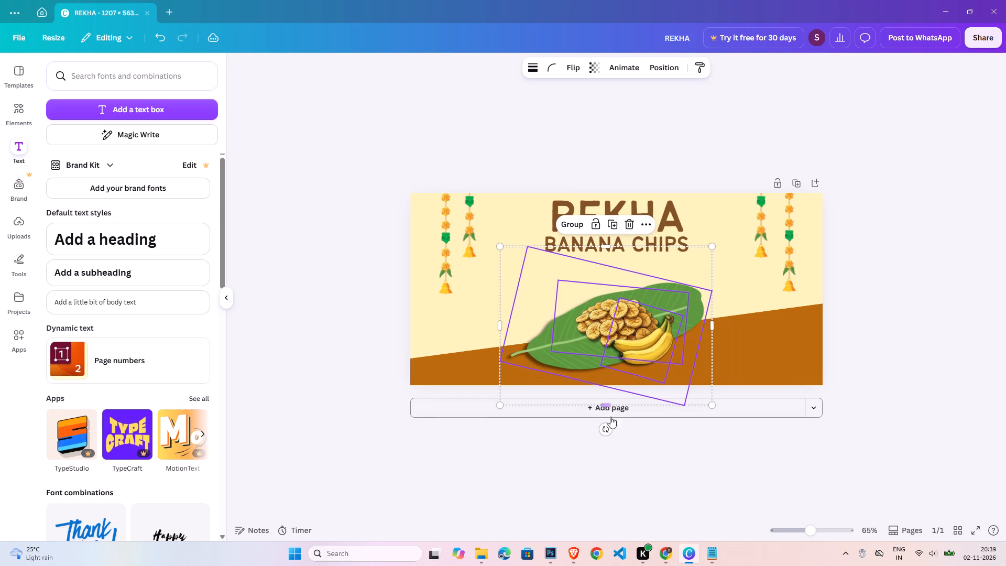
Rotate the banana leaf, chips and bananas together very slightly counterclockwise.
click(607, 428)
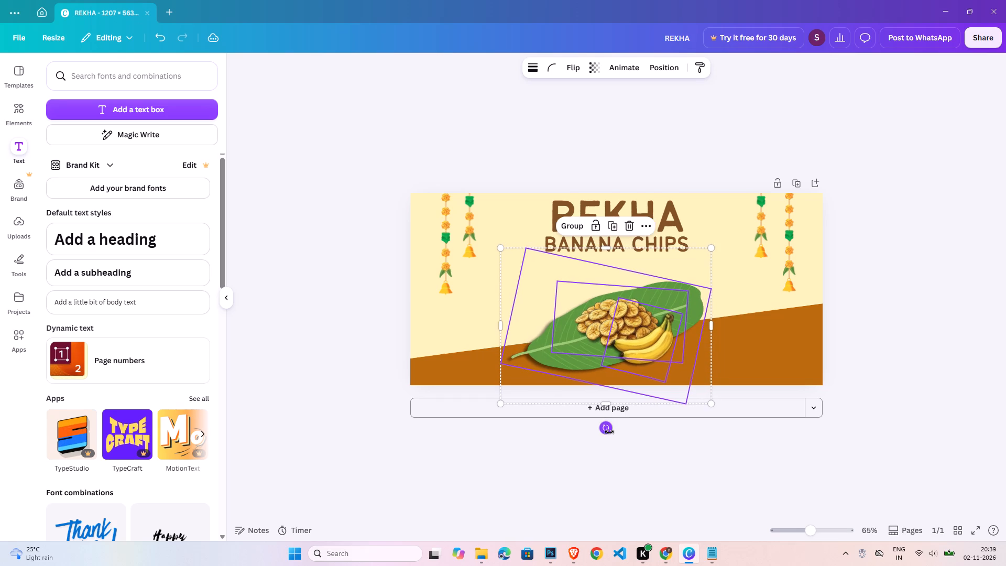
drag(777, 388, 668, 434)
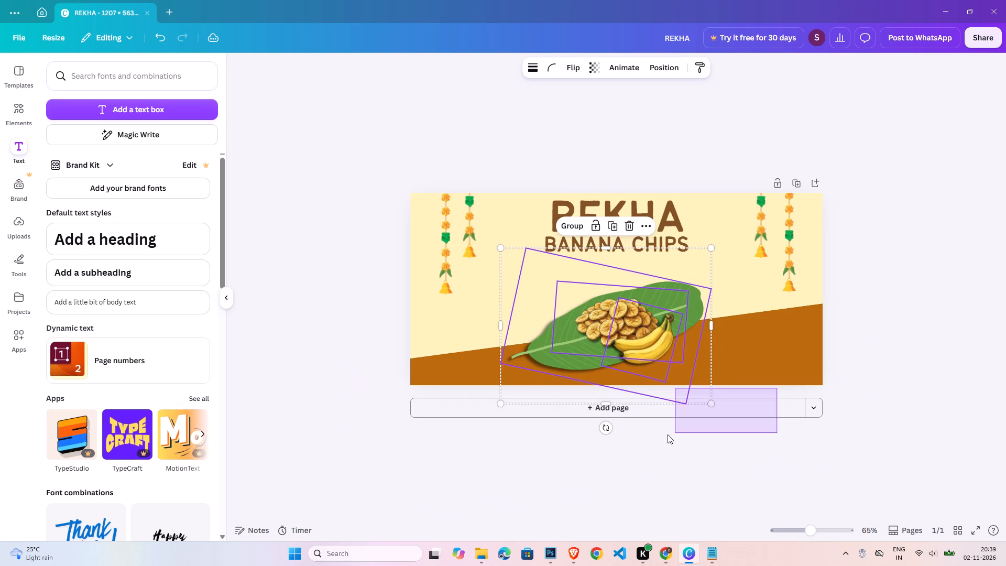
drag(668, 434, 664, 436)
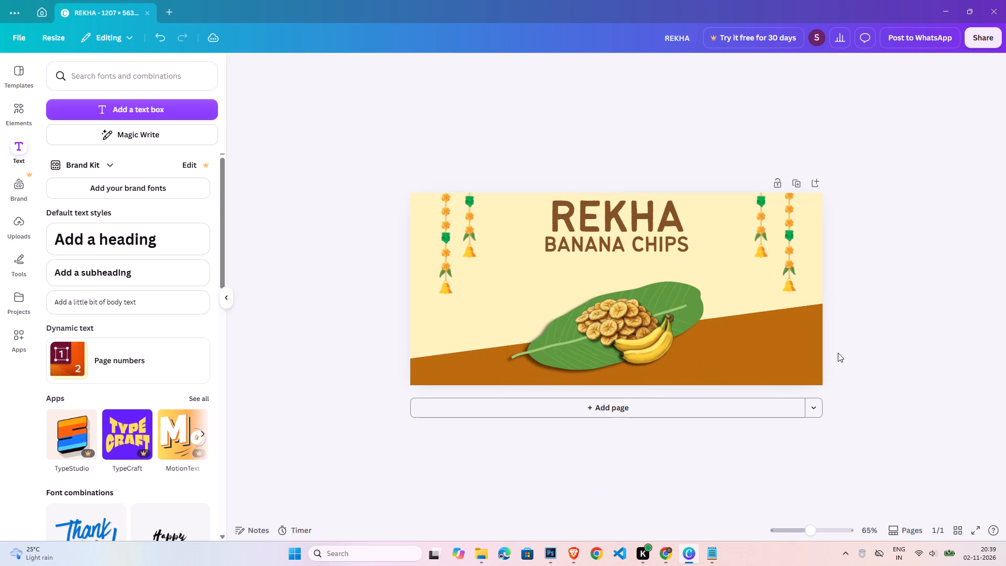
click(880, 337)
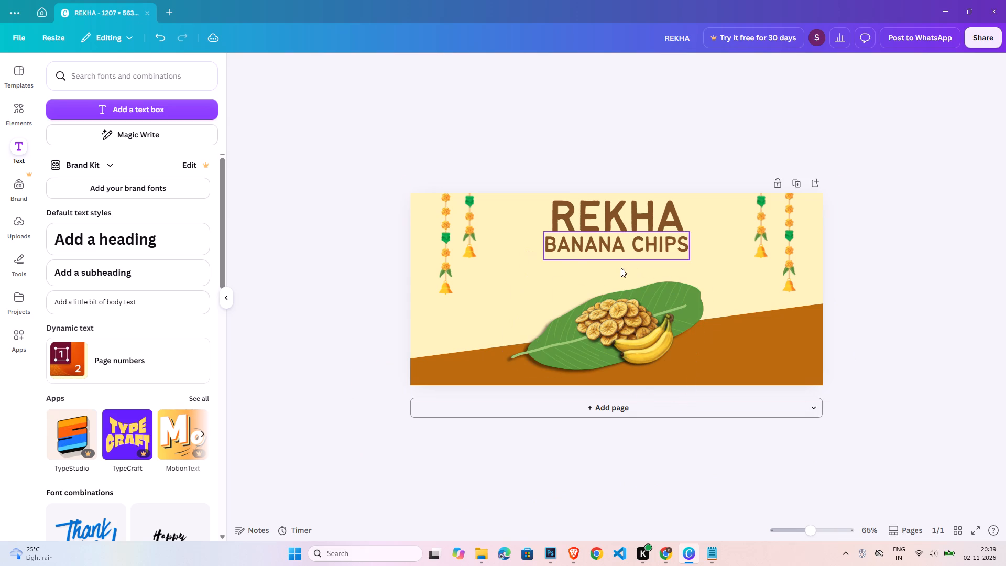
Add a blank second page to the design.
click(702, 416)
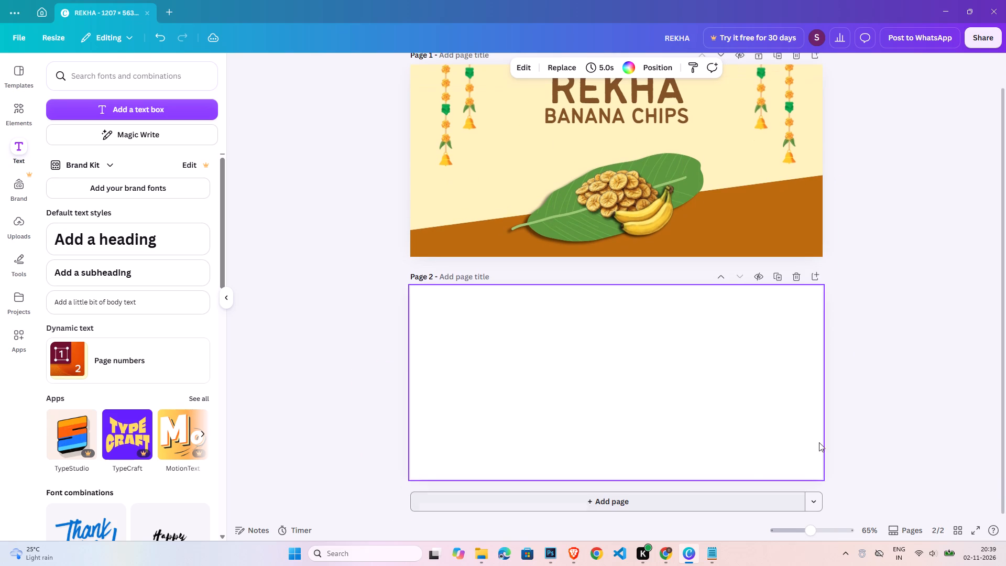
Clear the garland element search and place the recently used square shape on page 2.
click(18, 108)
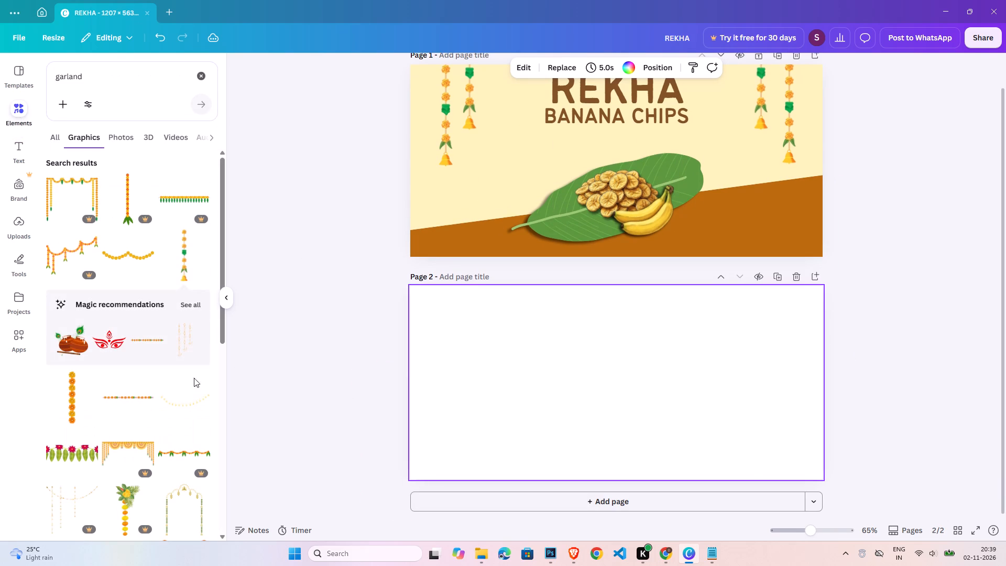
click(213, 83)
click(204, 78)
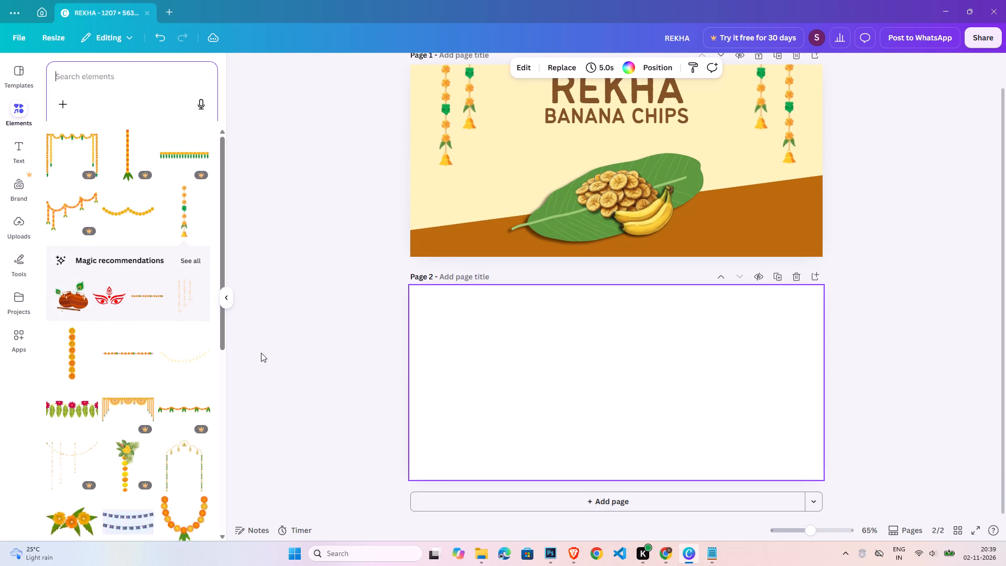
click(277, 354)
click(102, 144)
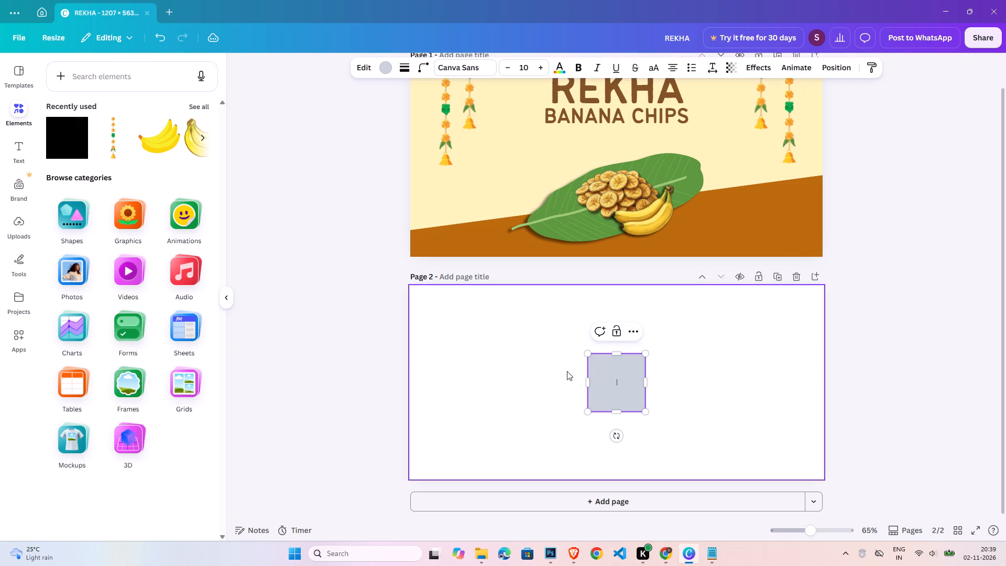
Resize the square on page 2 into a wide bar about 693 wide and 115 high.
drag(589, 384, 588, 384)
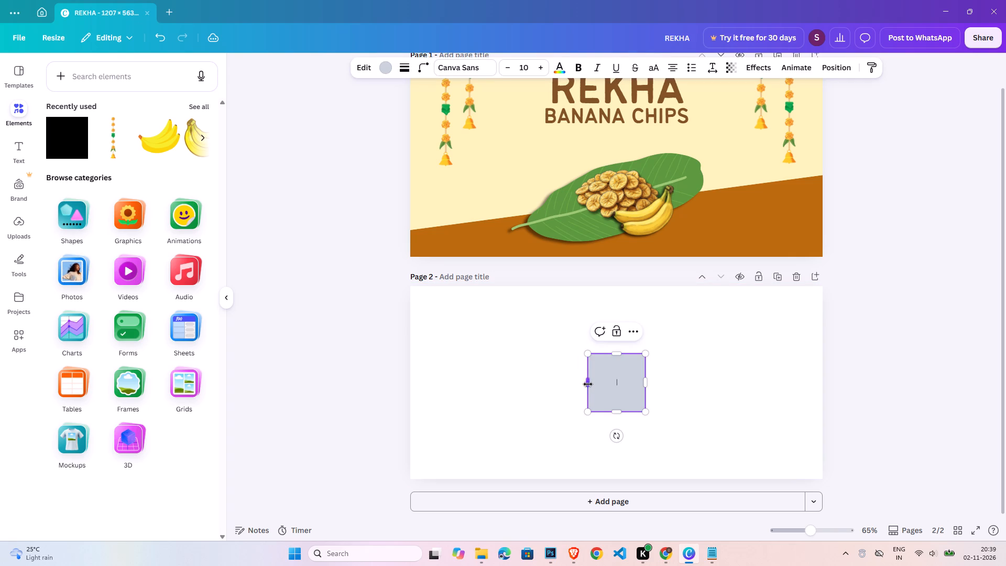
drag(588, 384, 519, 383)
drag(646, 384, 730, 363)
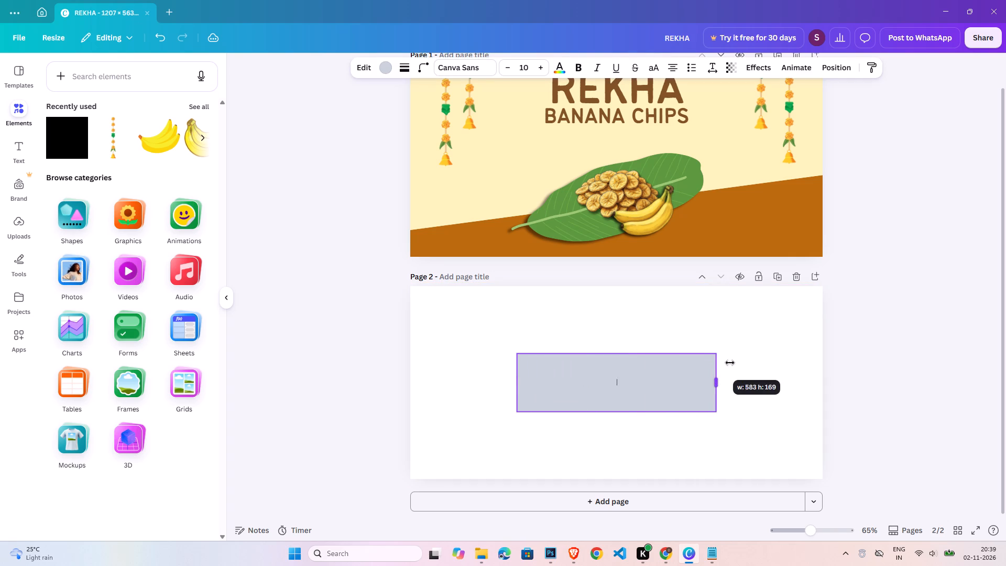
drag(730, 363, 754, 363)
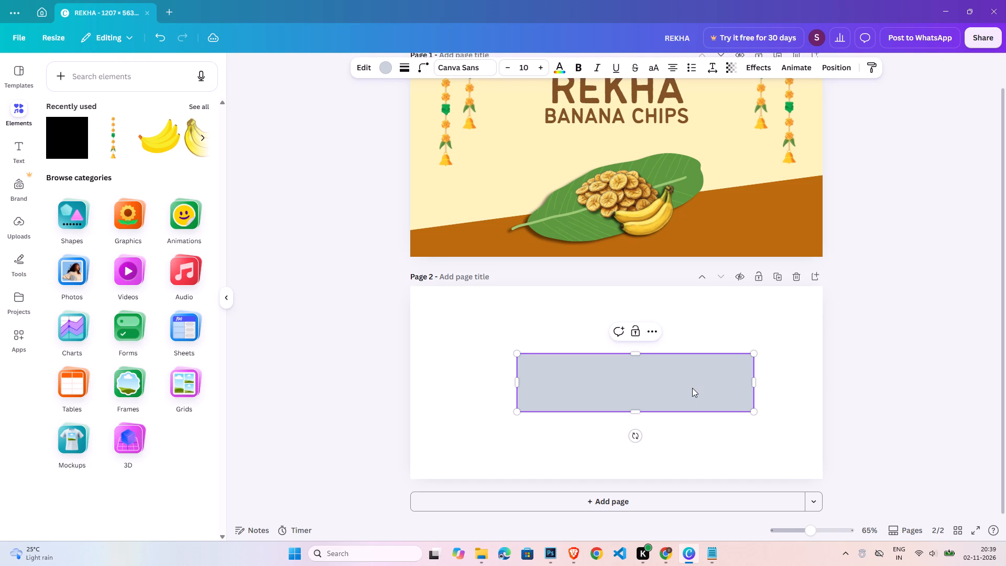
drag(650, 411, 660, 395)
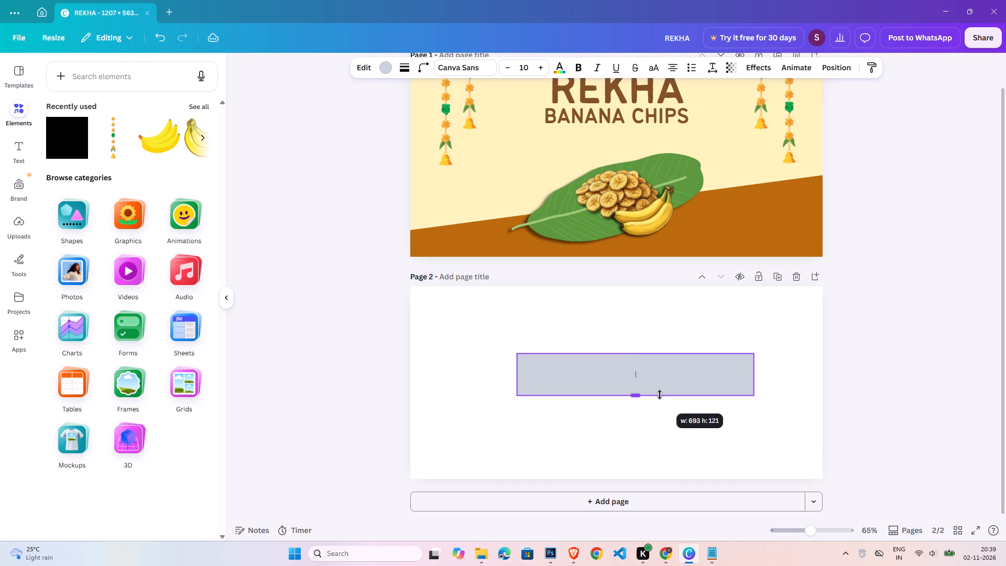
drag(660, 395, 660, 393)
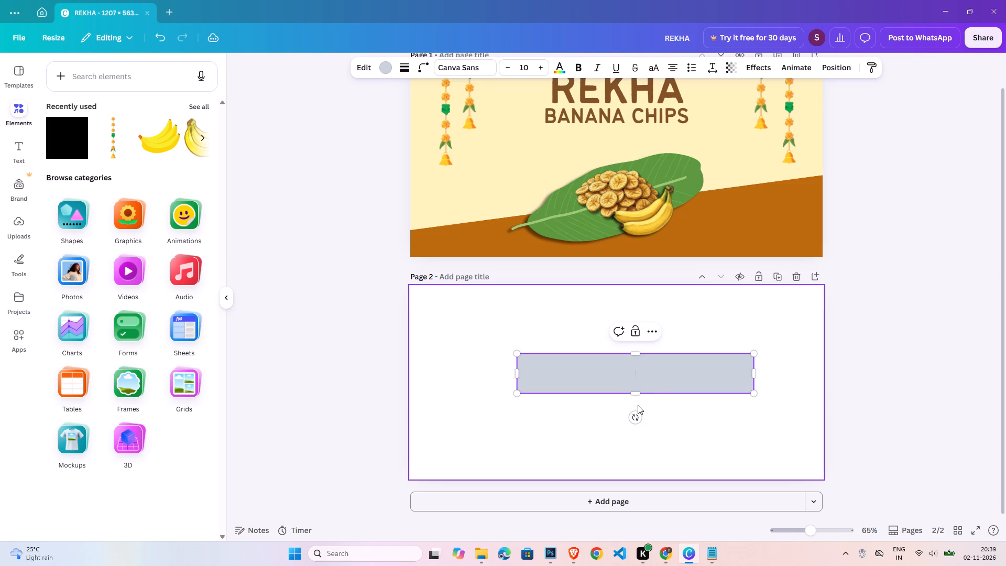
Change the bar's fill from grey to the light orange default colour #ffbd59.
click(557, 69)
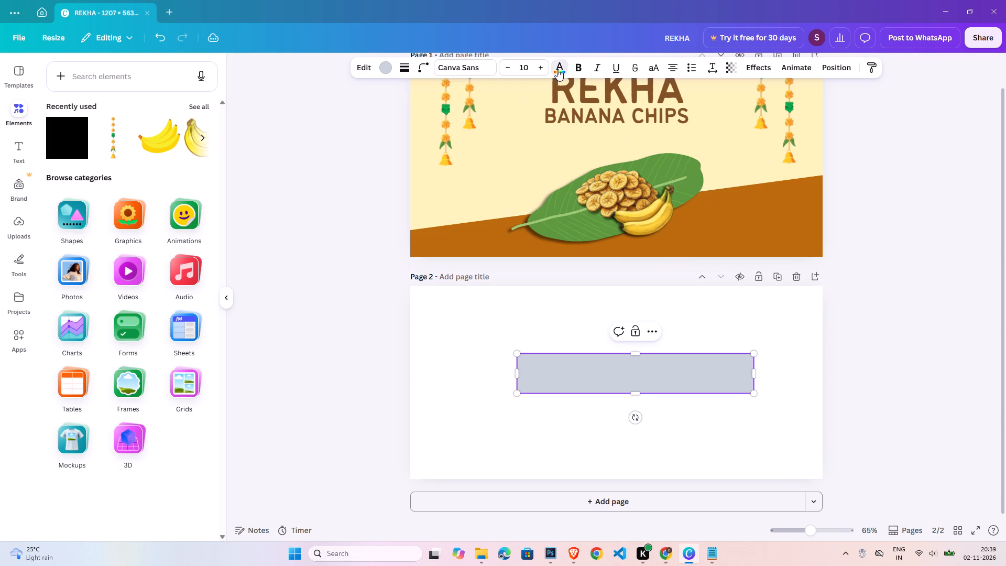
click(156, 474)
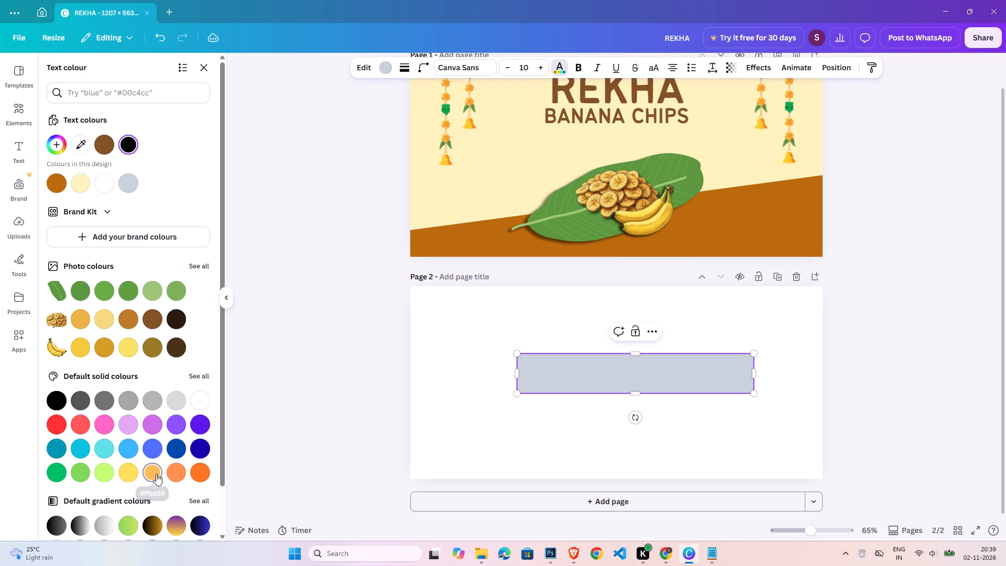
click(608, 360)
click(896, 378)
click(716, 386)
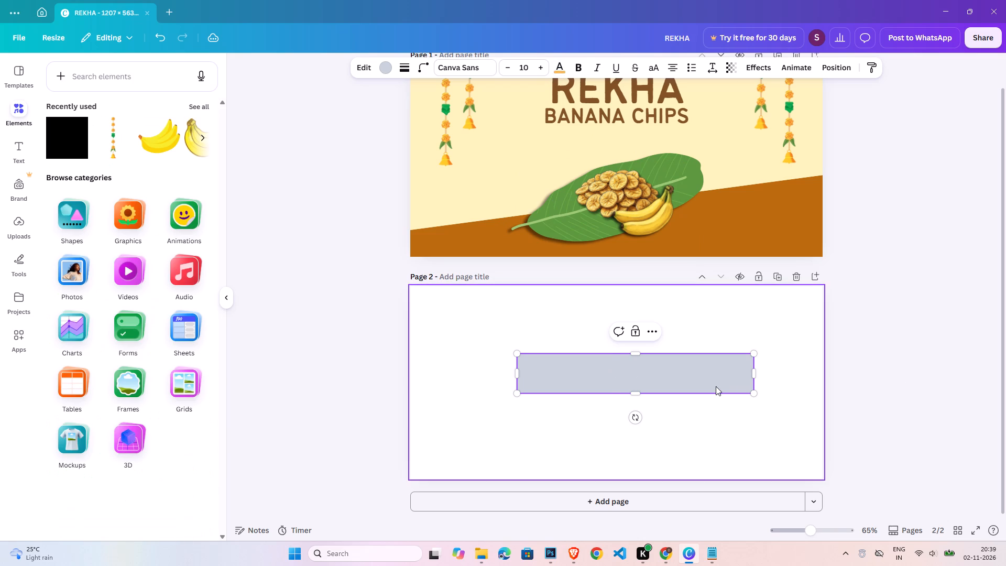
click(927, 378)
click(677, 388)
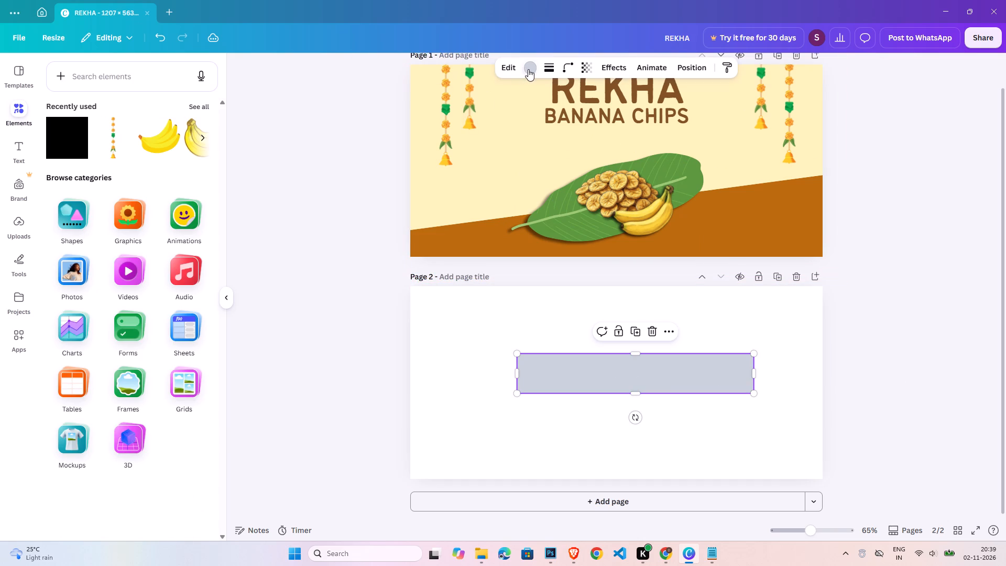
click(528, 69)
click(156, 472)
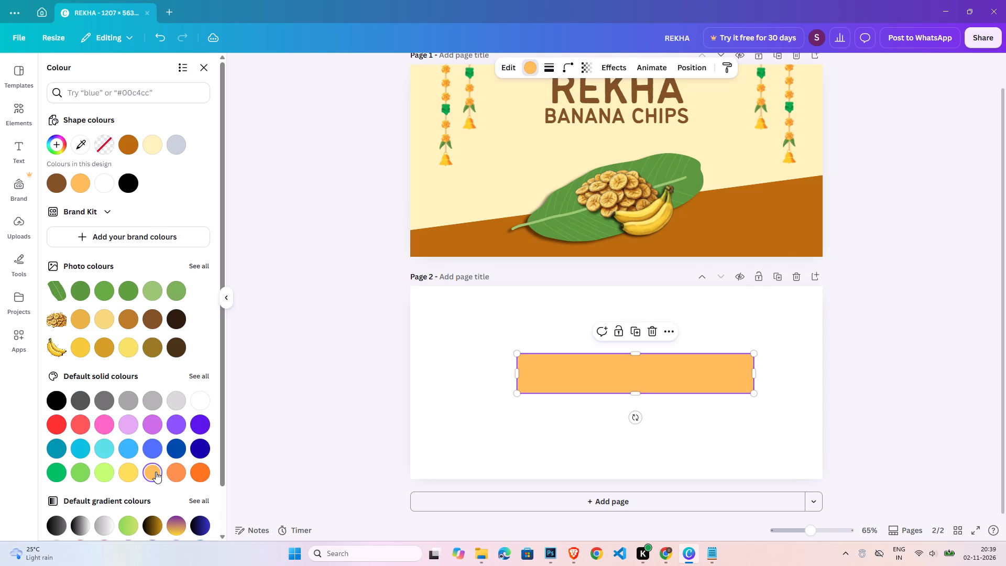
double_click(894, 389)
Move the orange bar slightly up and centre it horizontally on page 2.
click(582, 384)
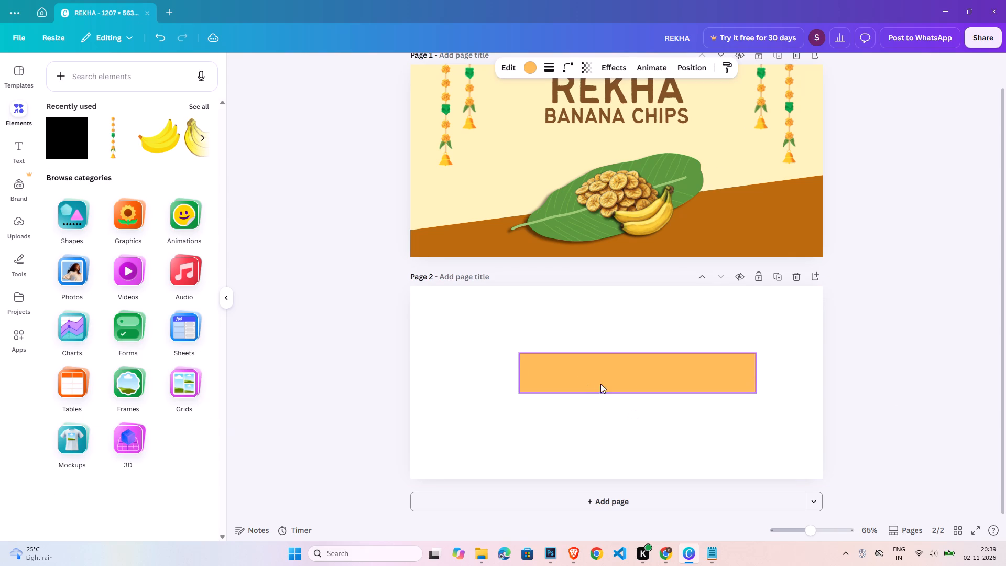
drag(602, 383, 606, 366)
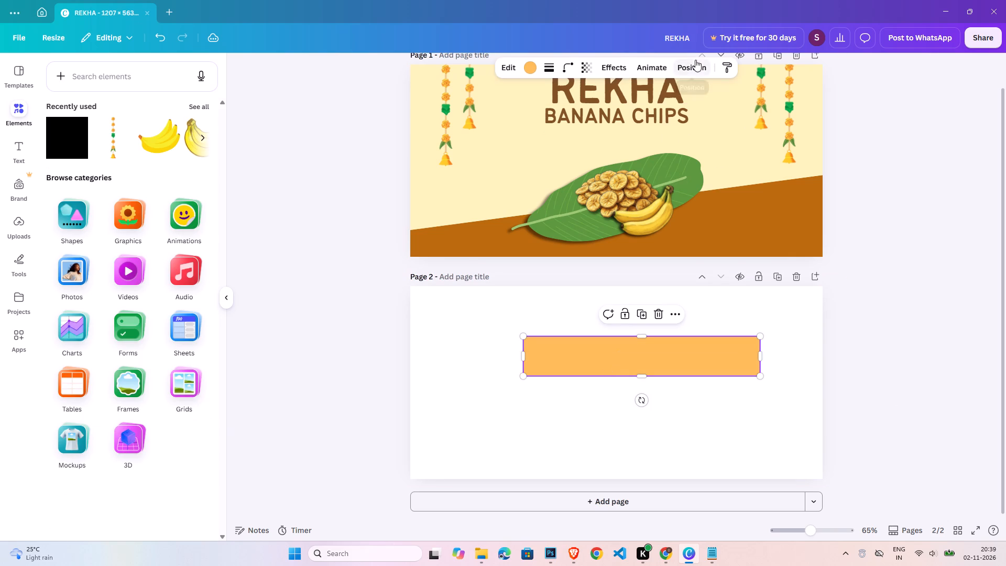
click(695, 60)
click(195, 223)
double_click(827, 372)
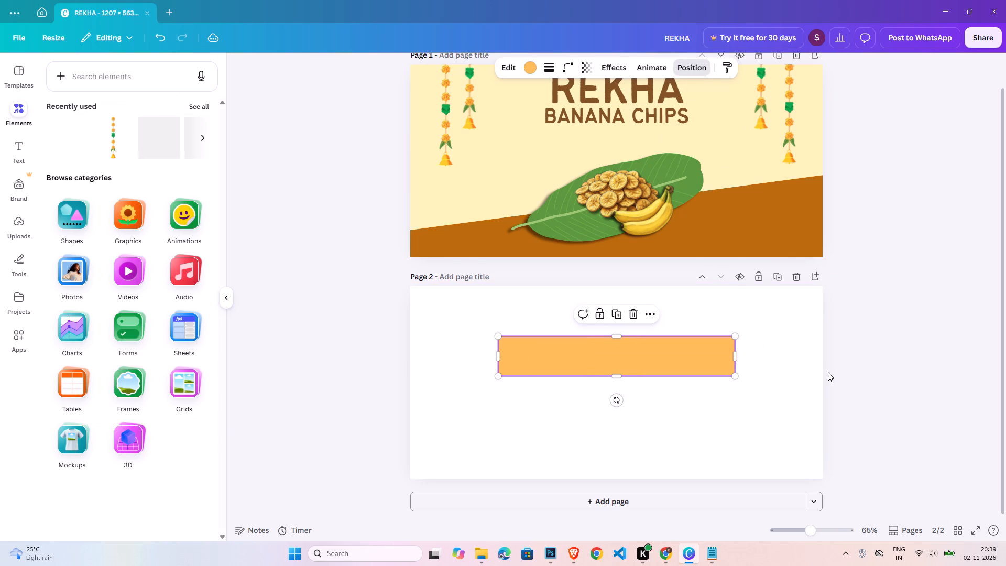
Duplicate the orange bar and narrow the copy to a strip about 51 px wide at the bar's left end, slightly lower.
click(694, 374)
key(ctrl+c)
key(ctrl+v)
drag(671, 360, 676, 367)
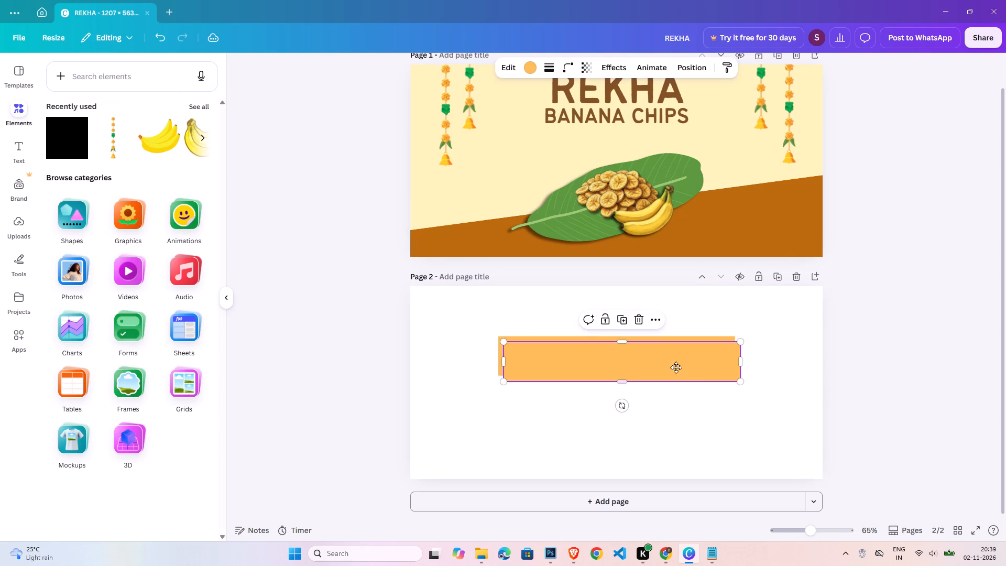
drag(676, 367, 665, 362)
drag(736, 363, 533, 379)
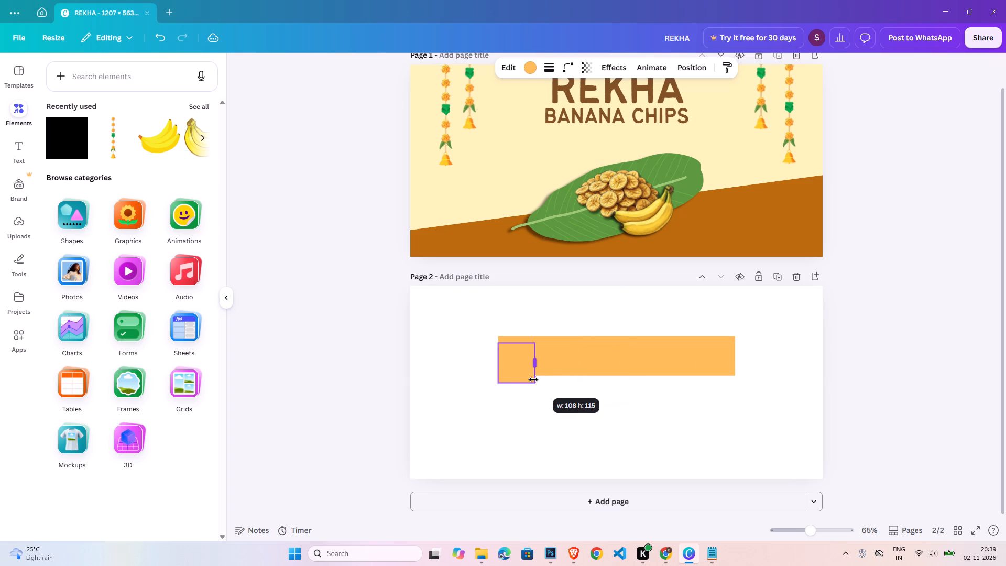
drag(533, 379, 517, 382)
Recolour the narrow strip to a darker brownish shade of the bar's orange, #BD8C41.
click(527, 70)
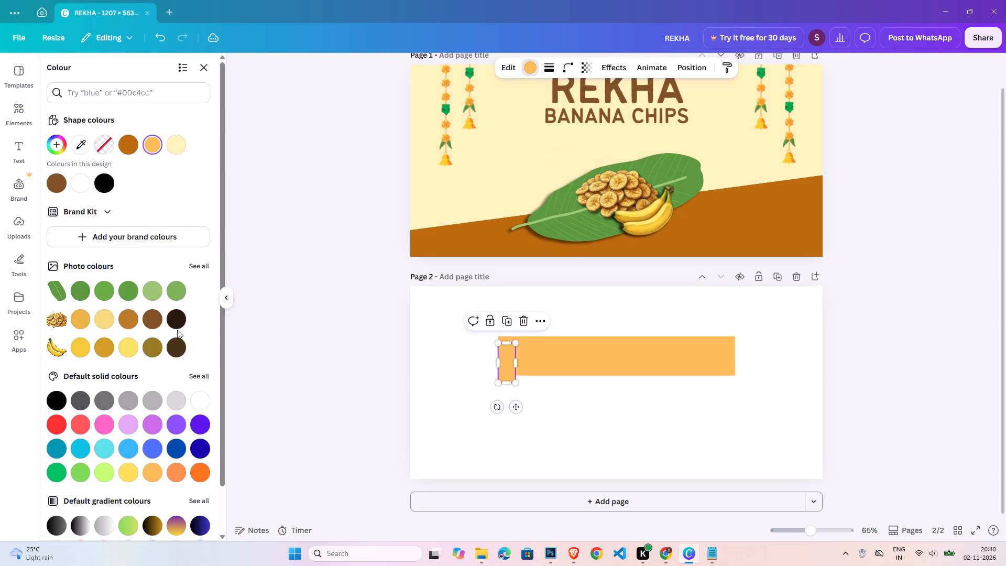
click(178, 480)
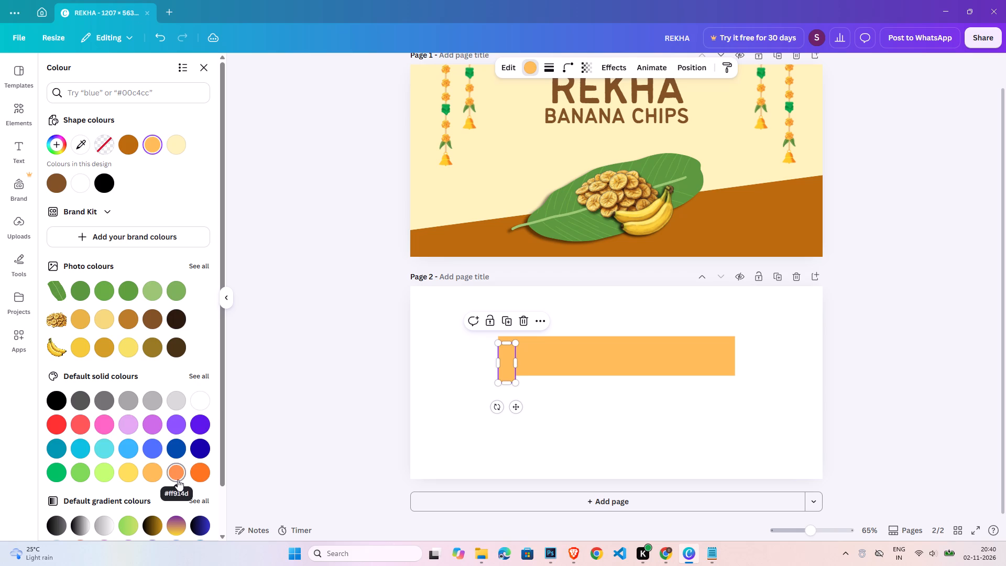
click(197, 474)
click(148, 479)
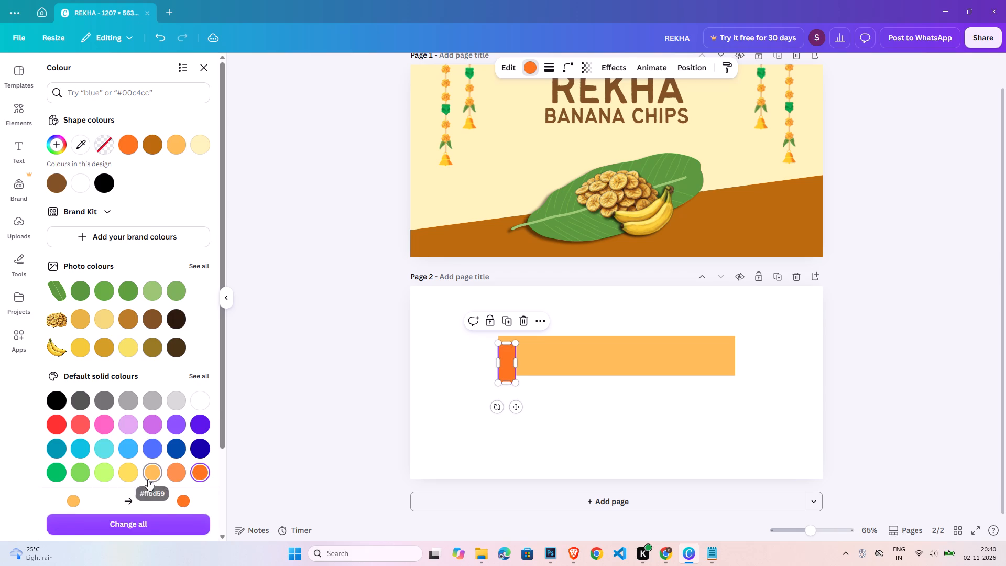
click(63, 140)
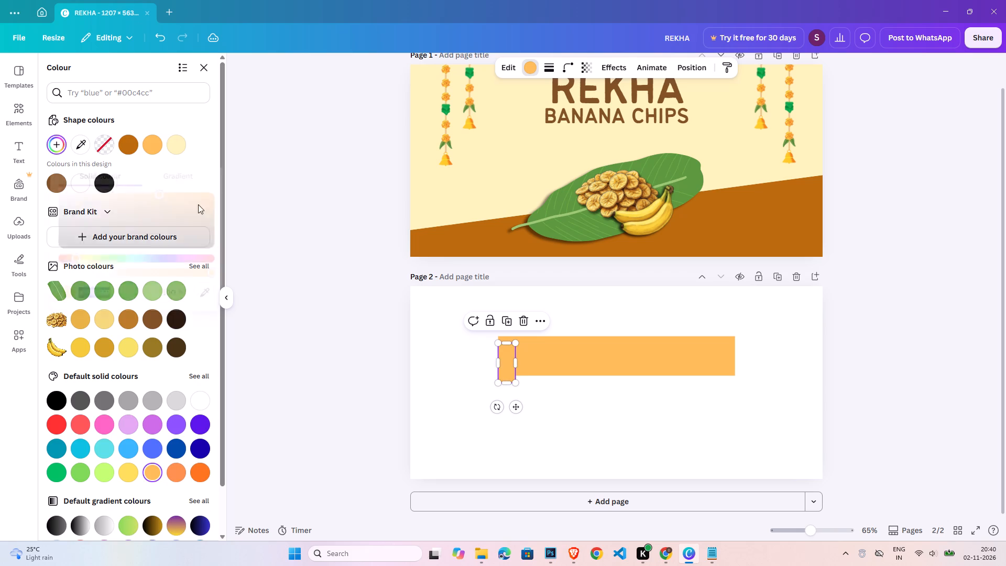
drag(160, 192, 161, 201)
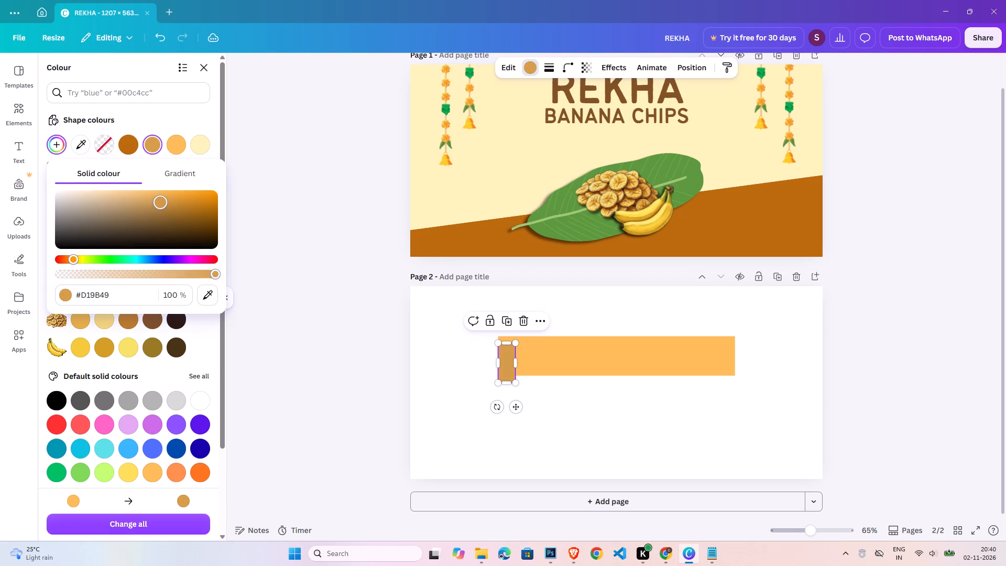
drag(161, 201, 161, 205)
double_click(367, 330)
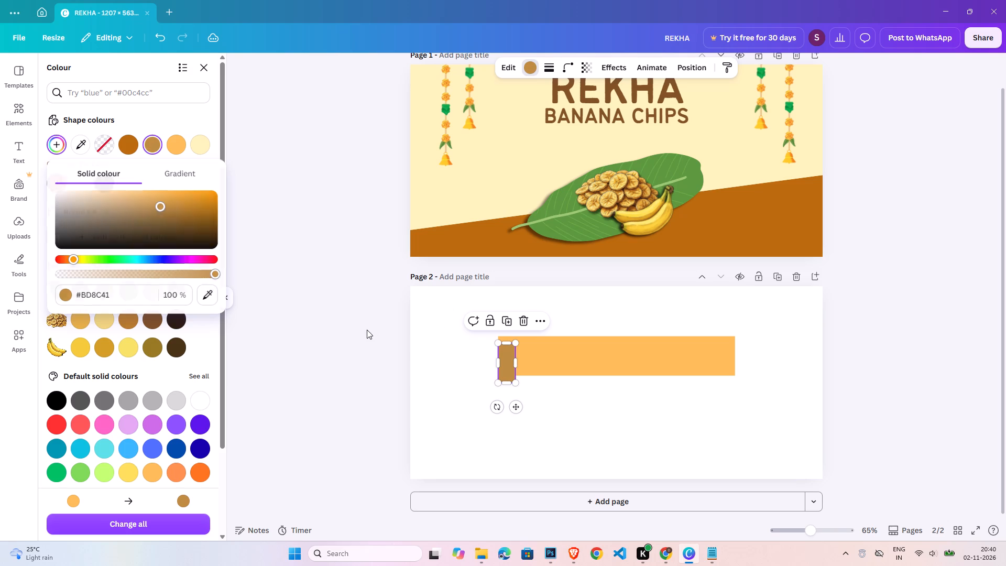
Rotate the brown strip about 23° clockwise and align its lowest left corner with the bar's bottom-left corner.
click(505, 369)
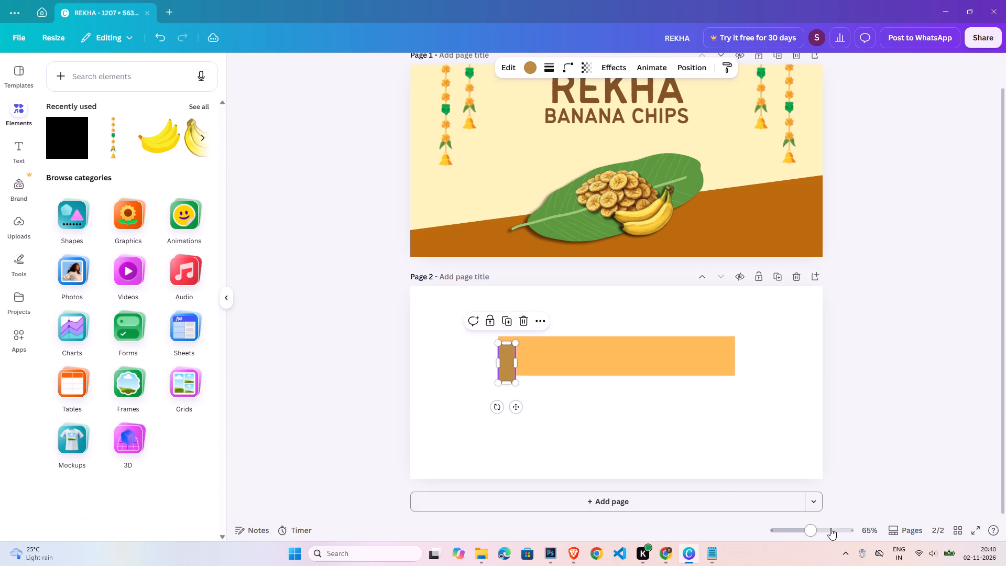
click(830, 528)
scroll(458, 423, down, 4)
drag(330, 285, 336, 332)
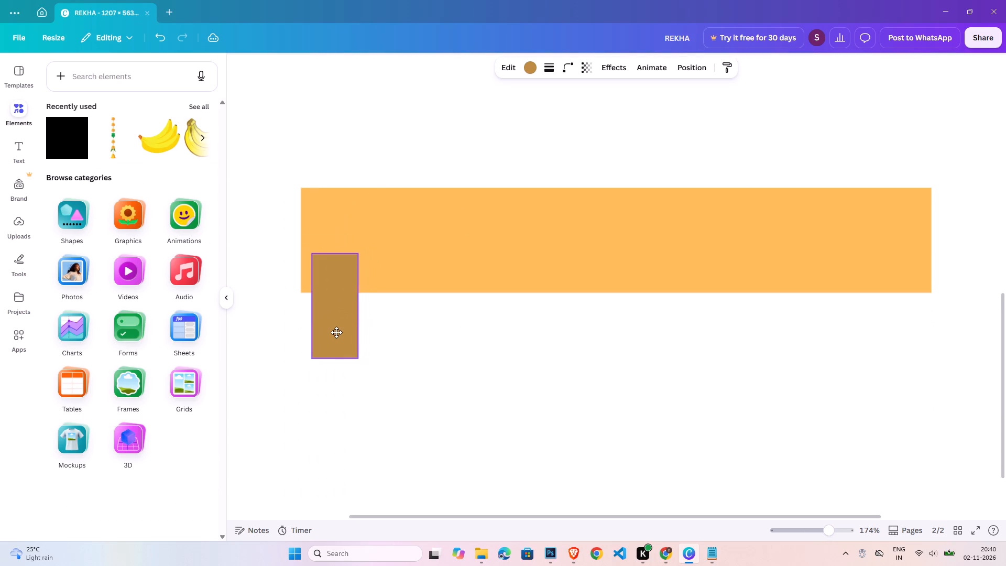
drag(336, 332, 331, 270)
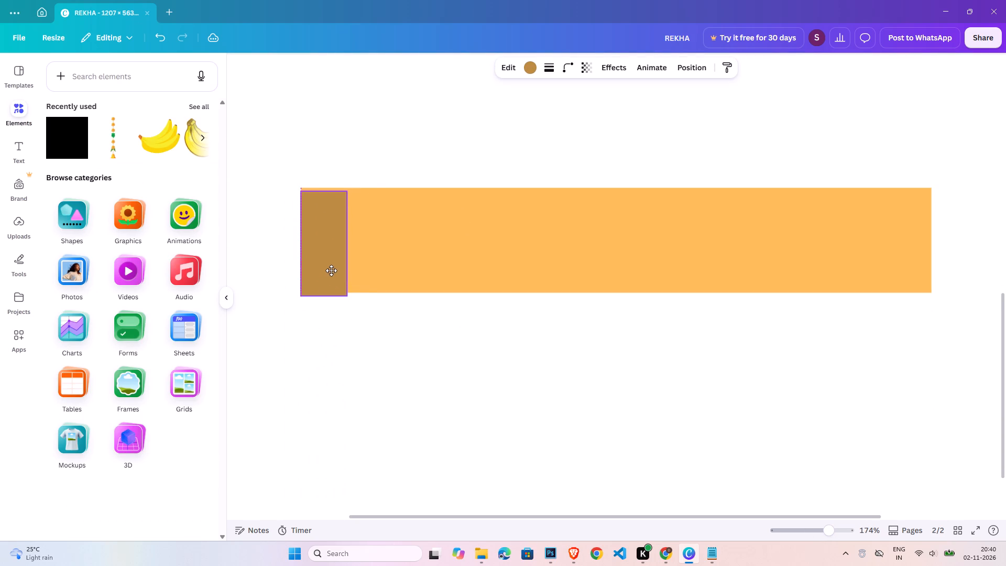
drag(331, 270, 333, 329)
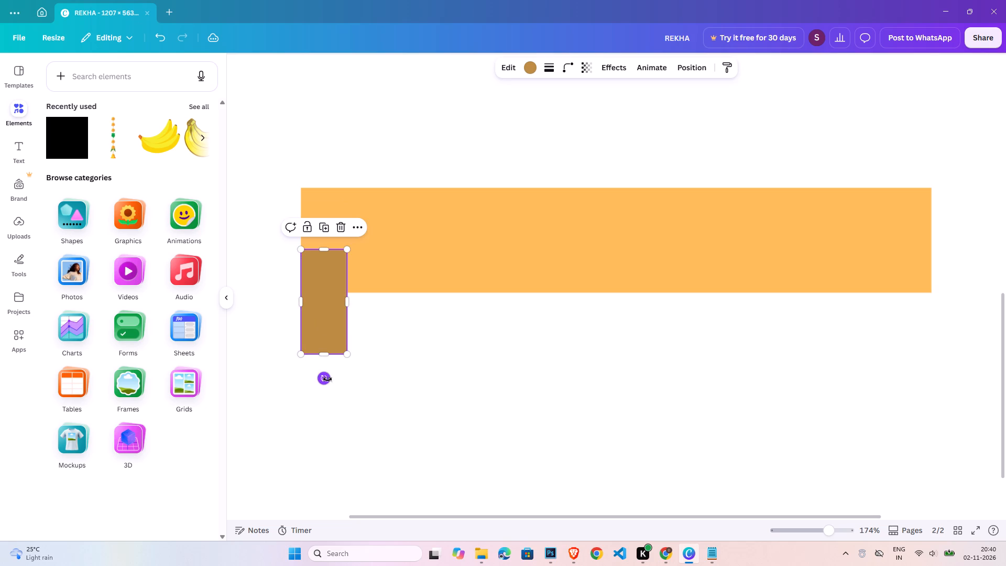
drag(327, 379, 298, 382)
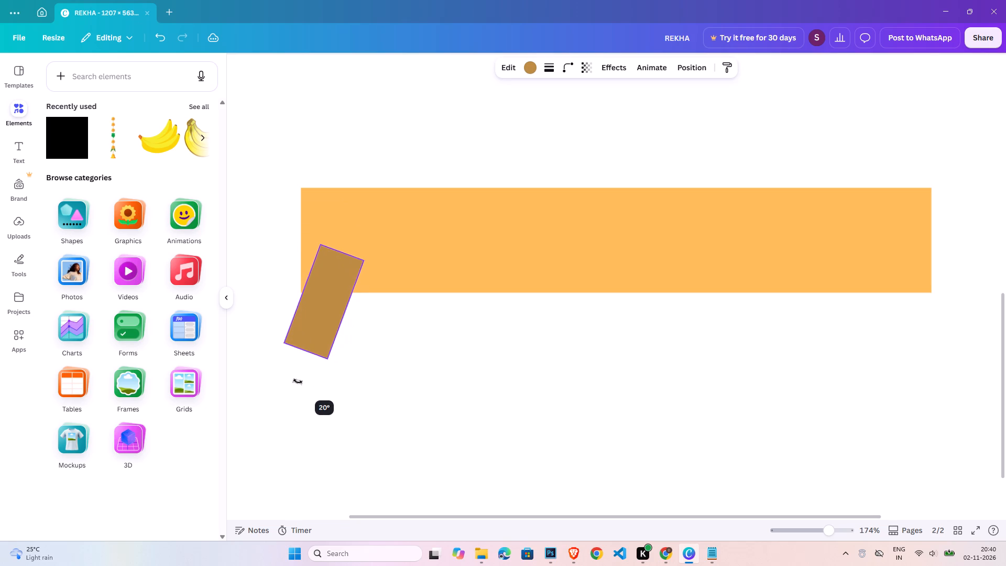
drag(298, 382, 294, 380)
drag(323, 329, 343, 279)
click(341, 279)
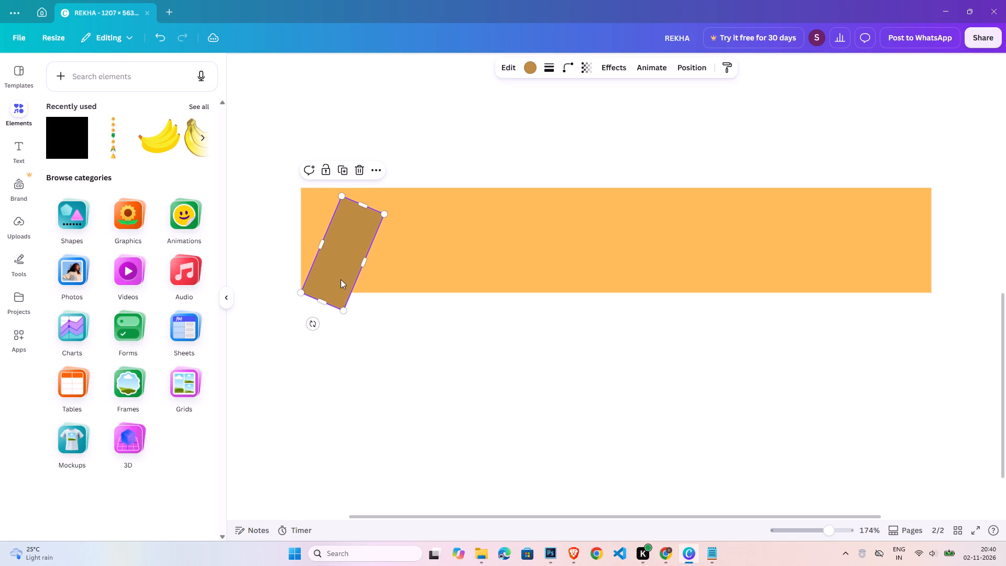
Send the tilted brown strip behind the orange bar, leaving only a folded ribbon corner below the bar's left end.
click(692, 63)
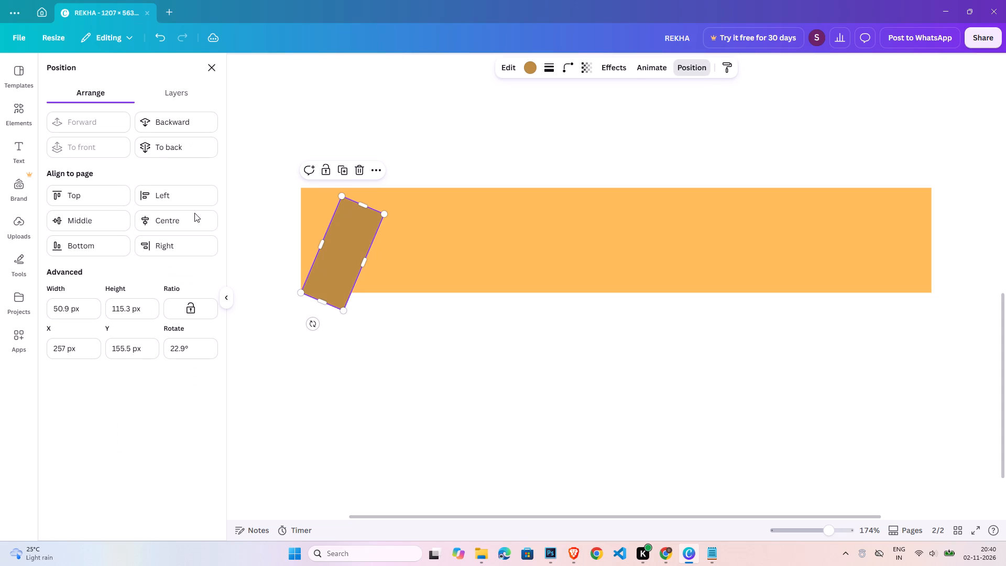
click(202, 119)
double_click(337, 368)
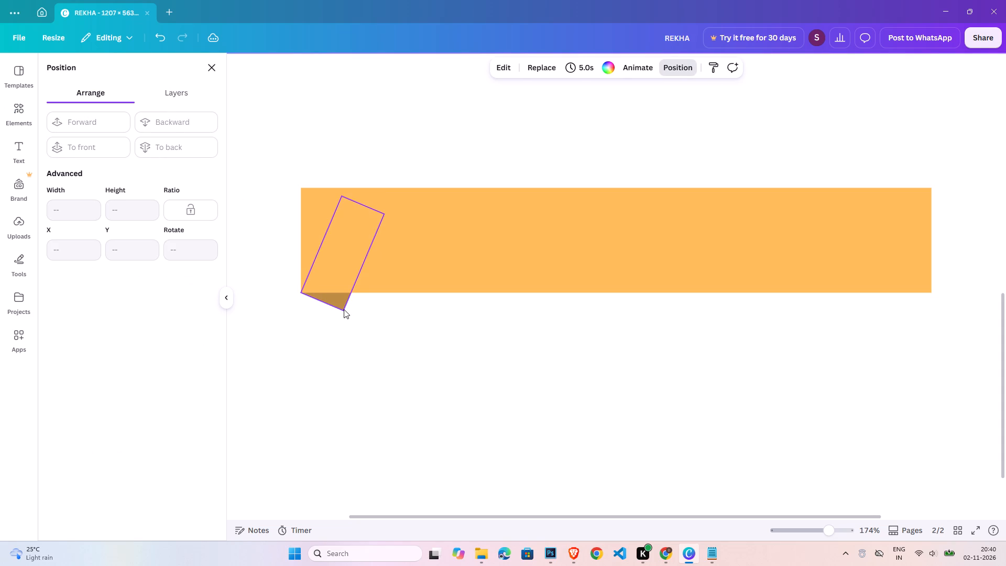
click(389, 330)
click(343, 307)
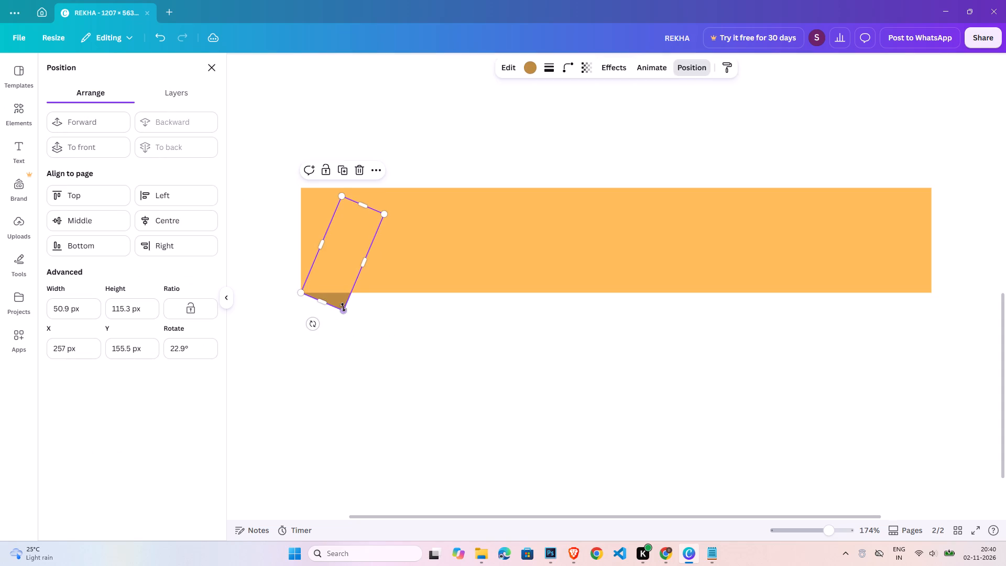
click(393, 336)
click(337, 306)
key(Left)
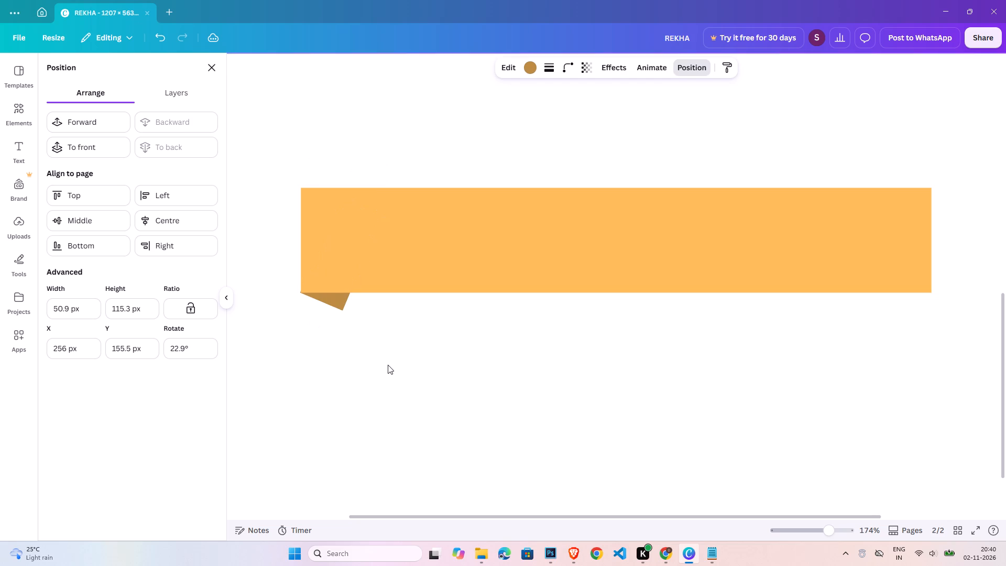
key(Right)
click(387, 365)
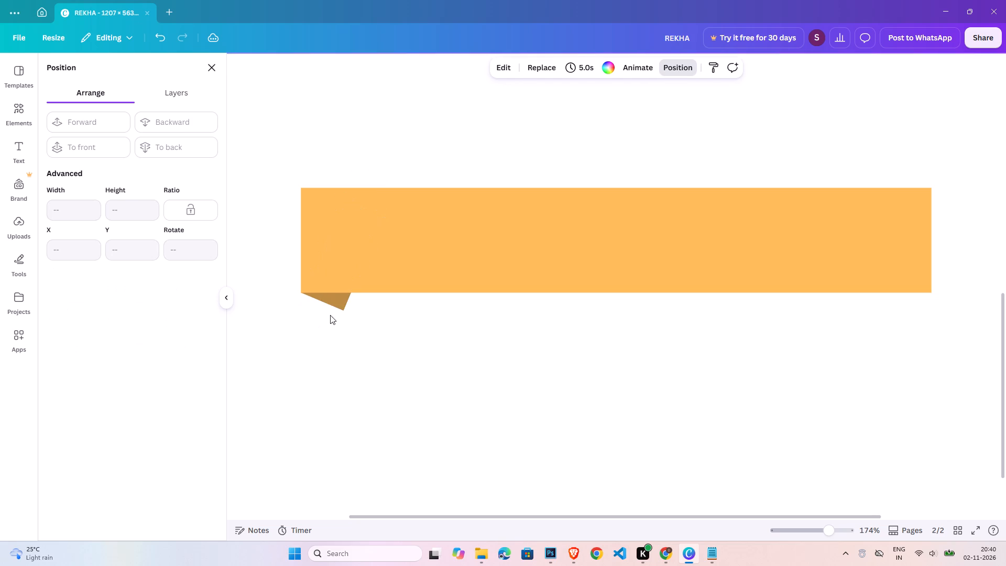
Duplicate the tilted brown strip and move the copy to the orange bar's right end.
click(336, 308)
key(ctrl+c)
key(ctrl+v)
drag(339, 305, 422, 303)
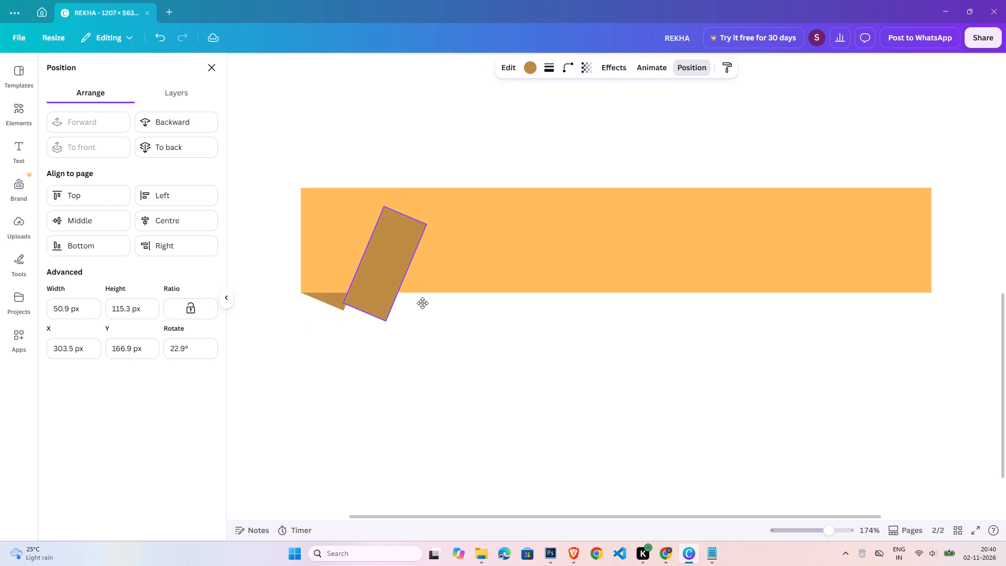
drag(422, 303, 875, 307)
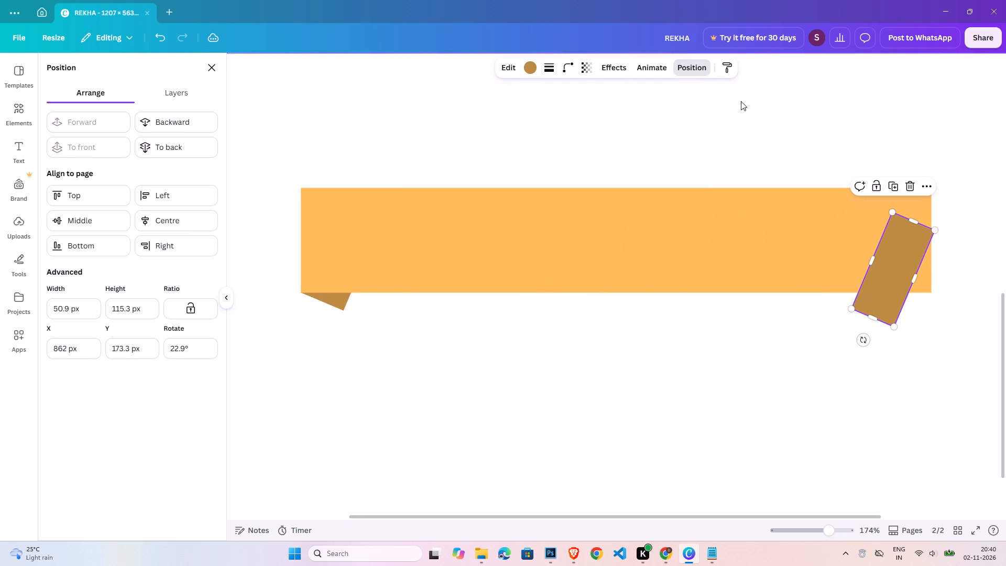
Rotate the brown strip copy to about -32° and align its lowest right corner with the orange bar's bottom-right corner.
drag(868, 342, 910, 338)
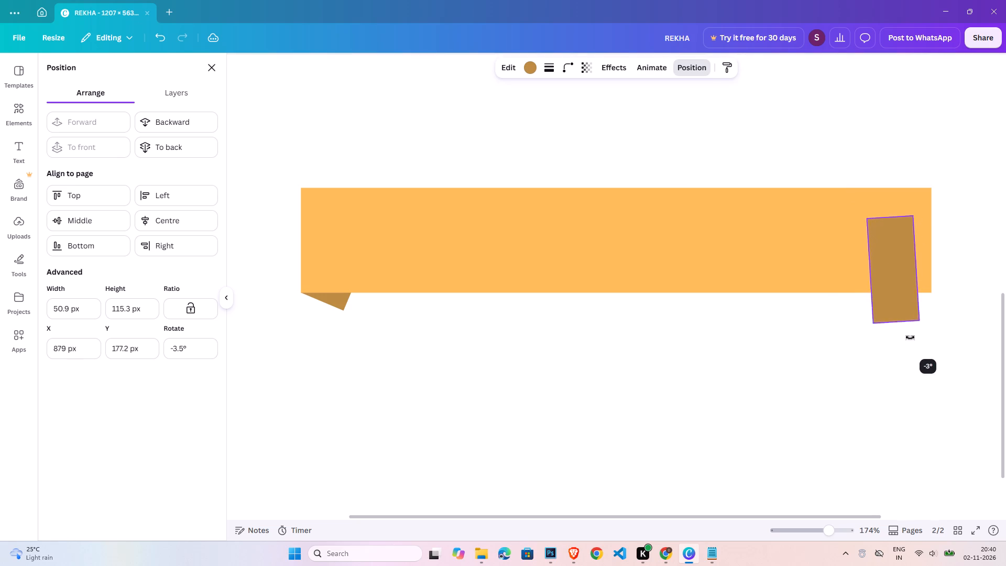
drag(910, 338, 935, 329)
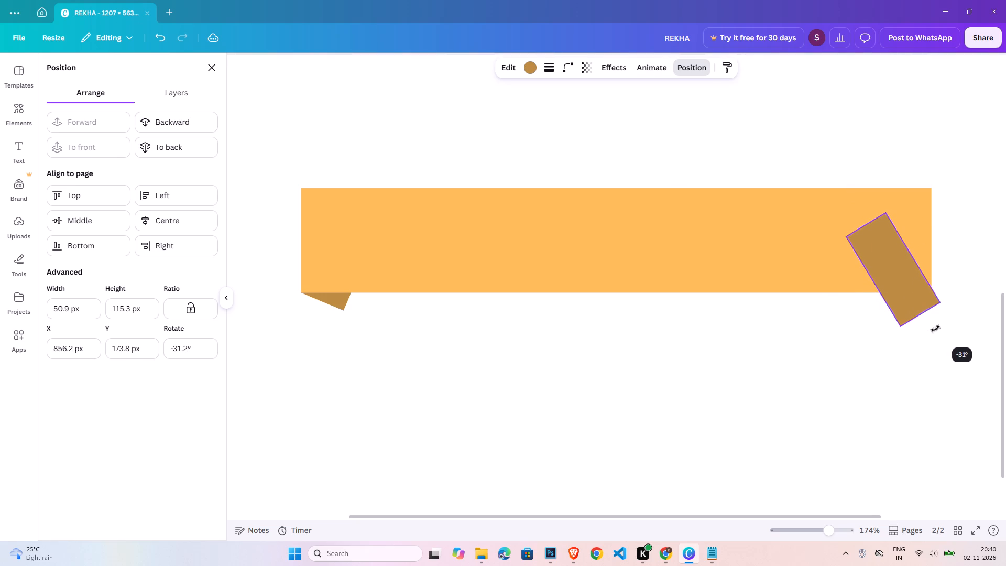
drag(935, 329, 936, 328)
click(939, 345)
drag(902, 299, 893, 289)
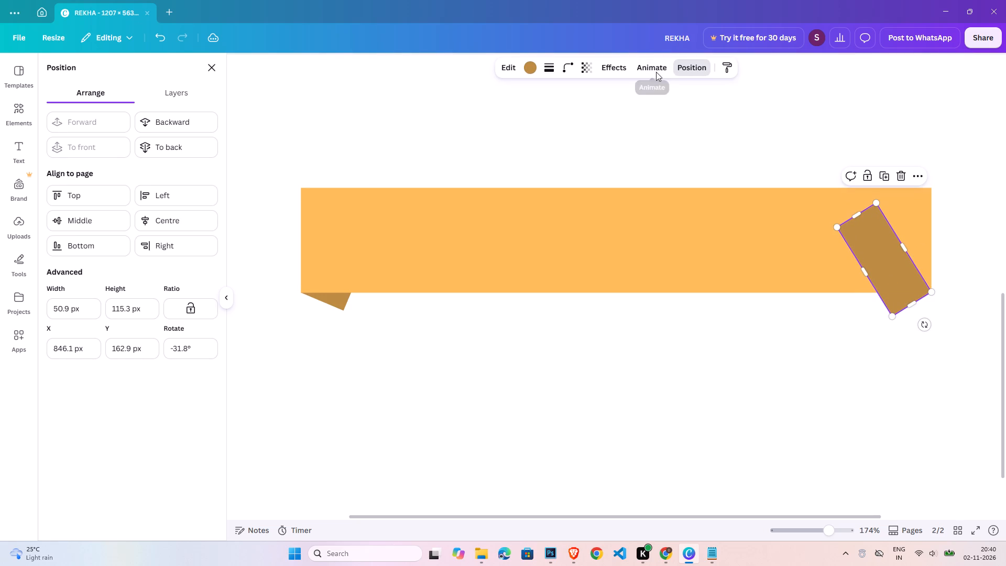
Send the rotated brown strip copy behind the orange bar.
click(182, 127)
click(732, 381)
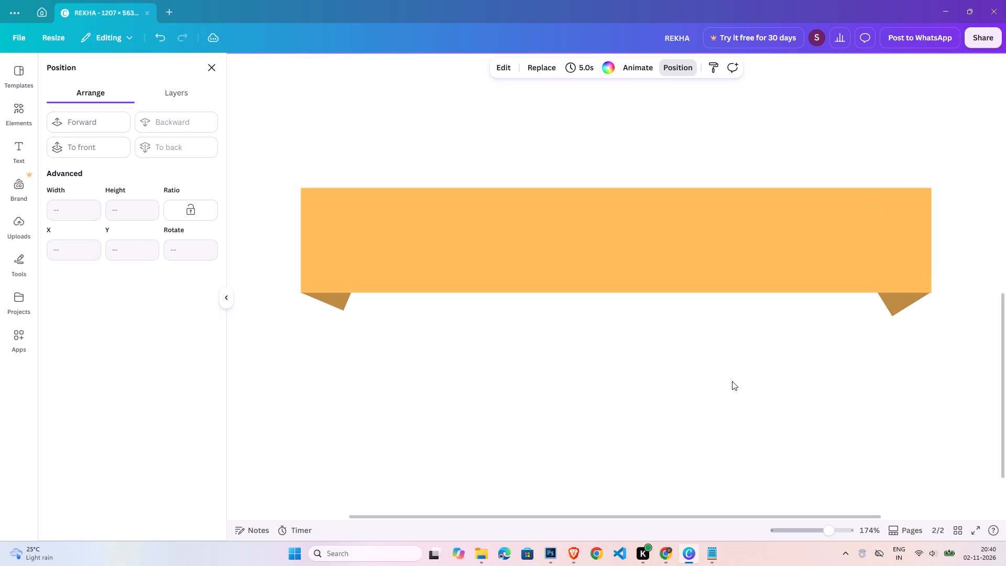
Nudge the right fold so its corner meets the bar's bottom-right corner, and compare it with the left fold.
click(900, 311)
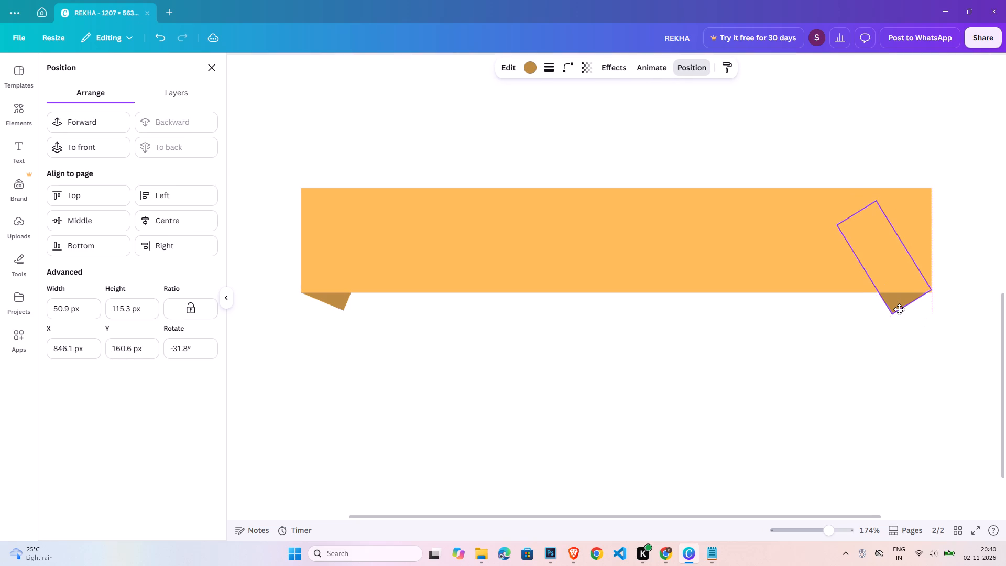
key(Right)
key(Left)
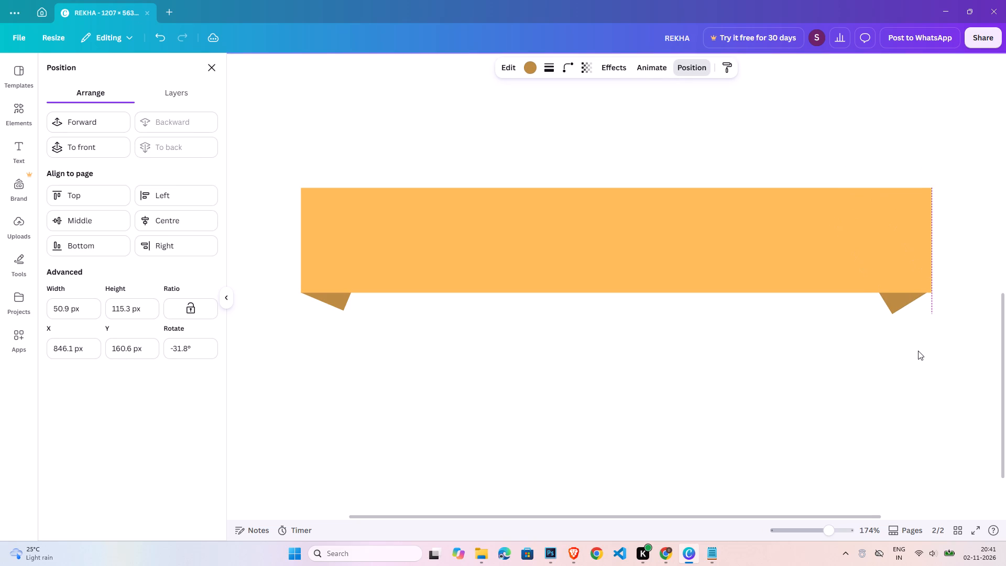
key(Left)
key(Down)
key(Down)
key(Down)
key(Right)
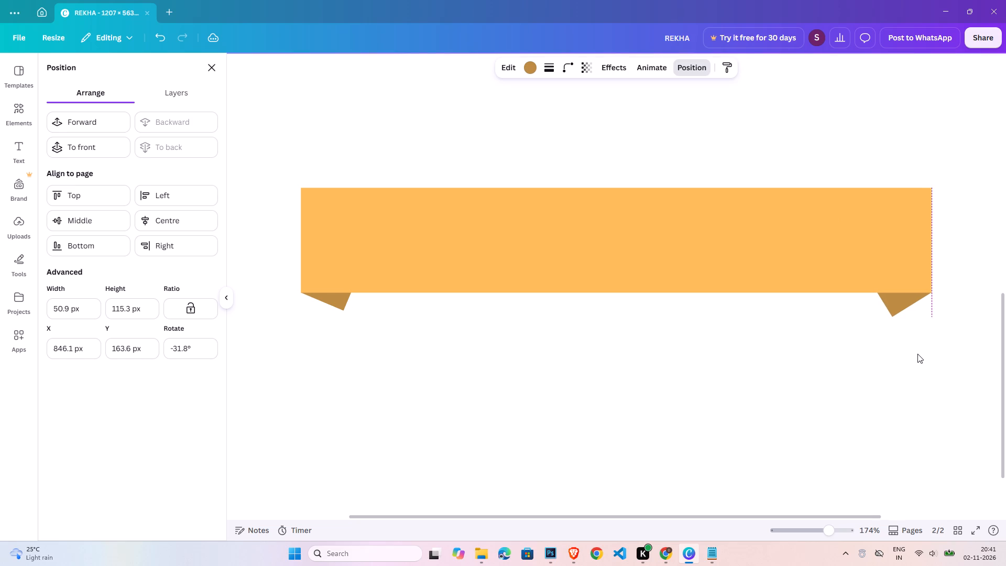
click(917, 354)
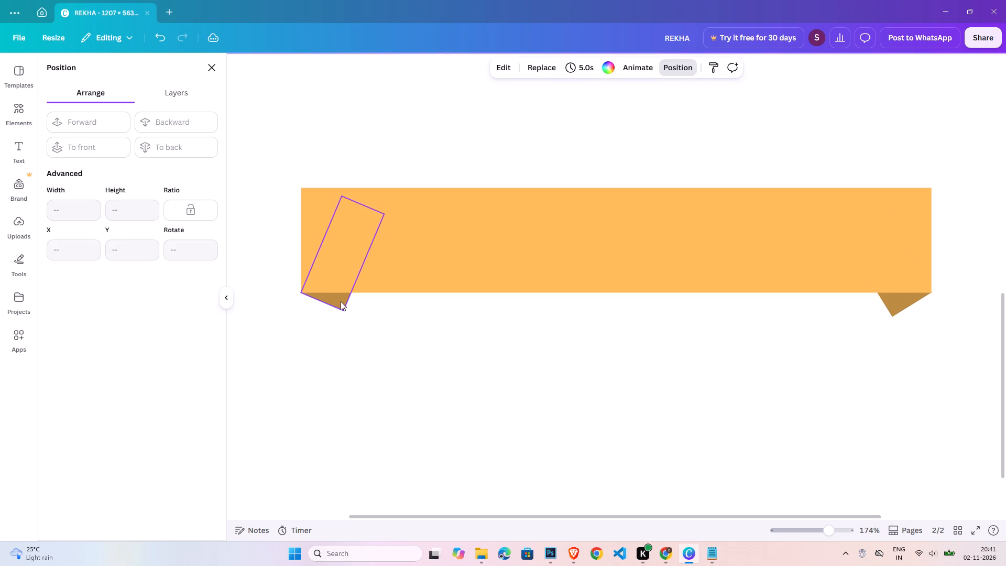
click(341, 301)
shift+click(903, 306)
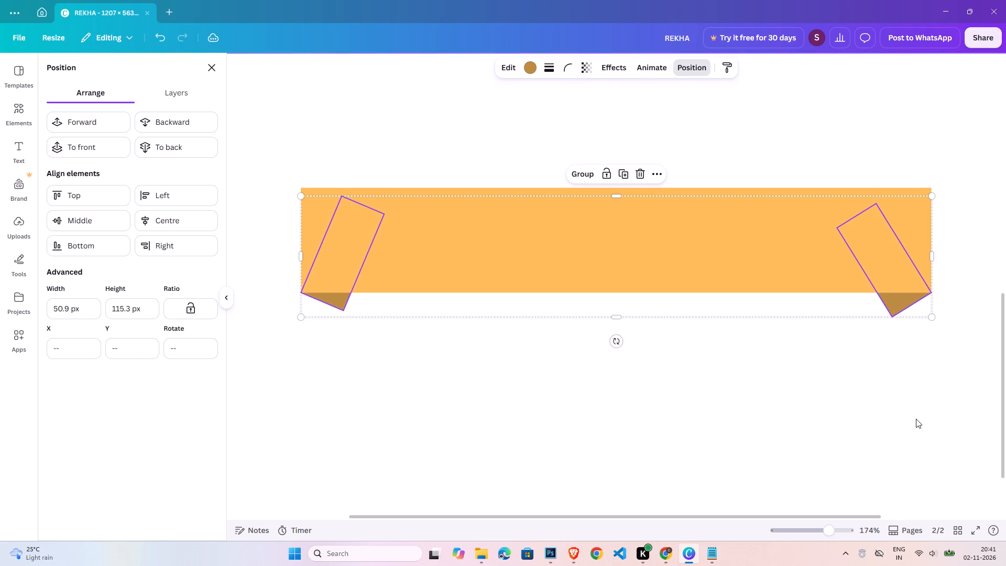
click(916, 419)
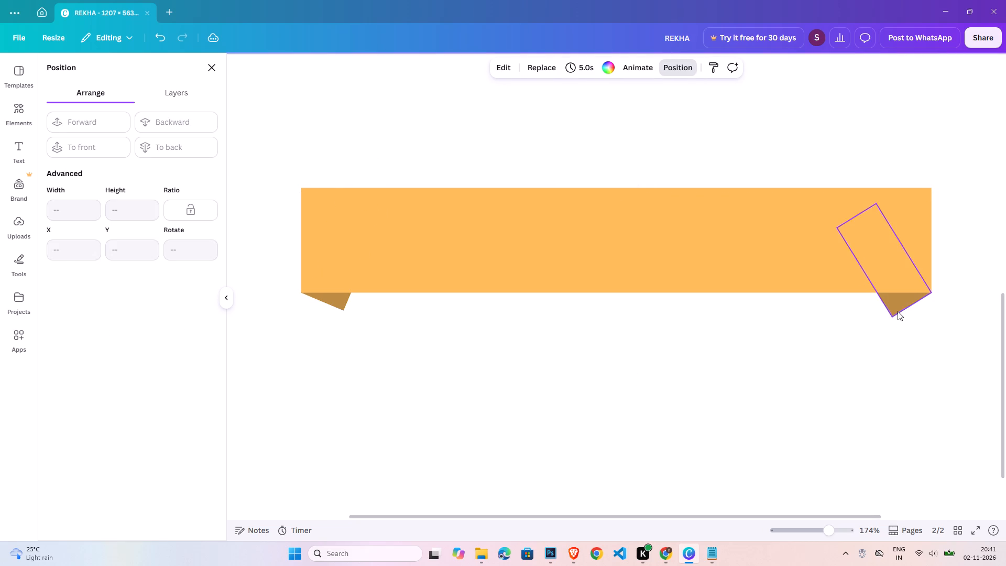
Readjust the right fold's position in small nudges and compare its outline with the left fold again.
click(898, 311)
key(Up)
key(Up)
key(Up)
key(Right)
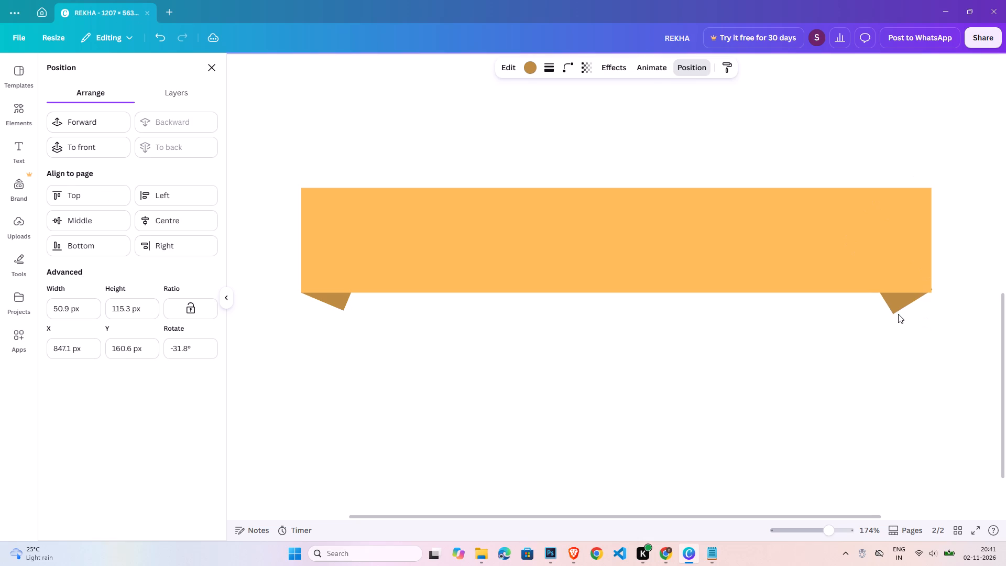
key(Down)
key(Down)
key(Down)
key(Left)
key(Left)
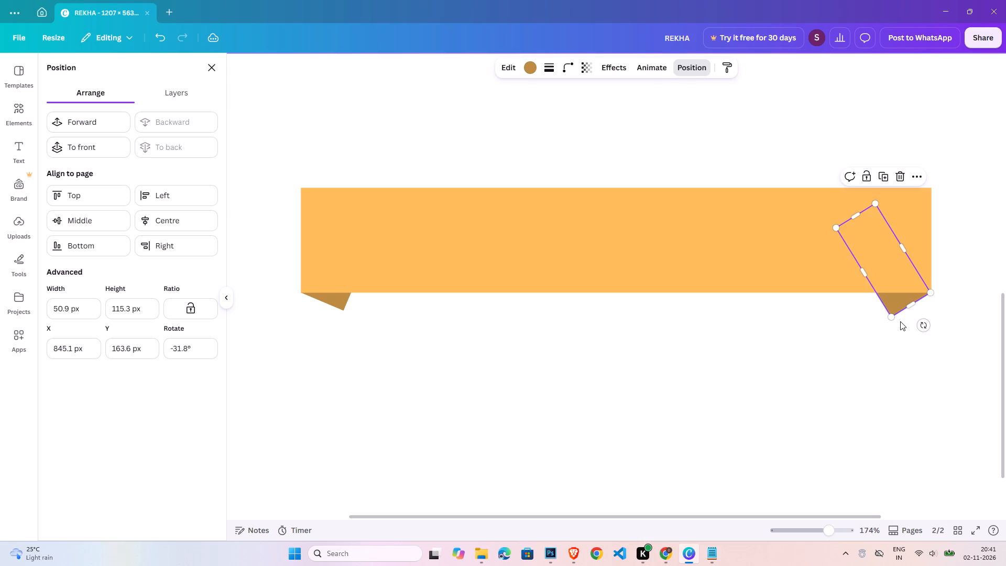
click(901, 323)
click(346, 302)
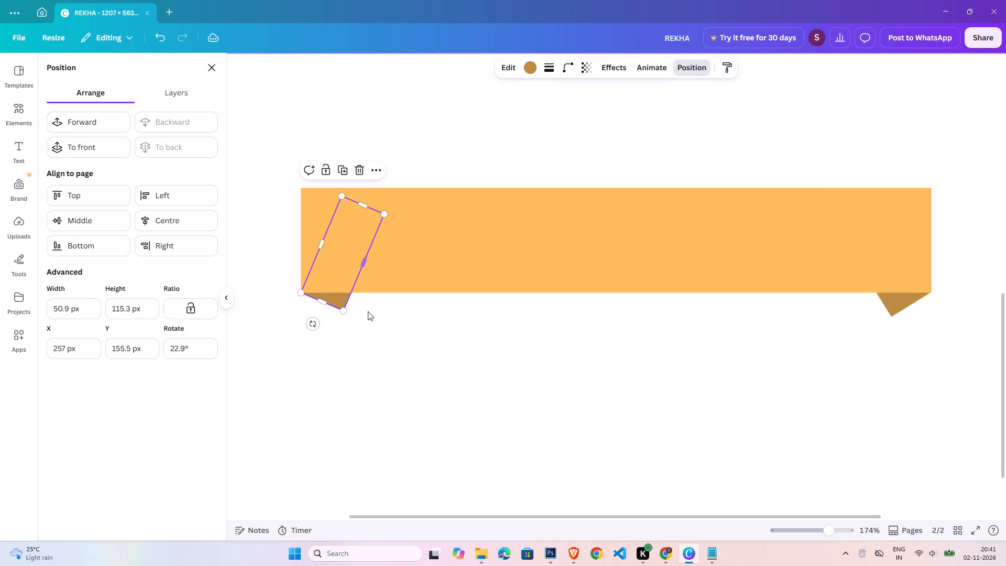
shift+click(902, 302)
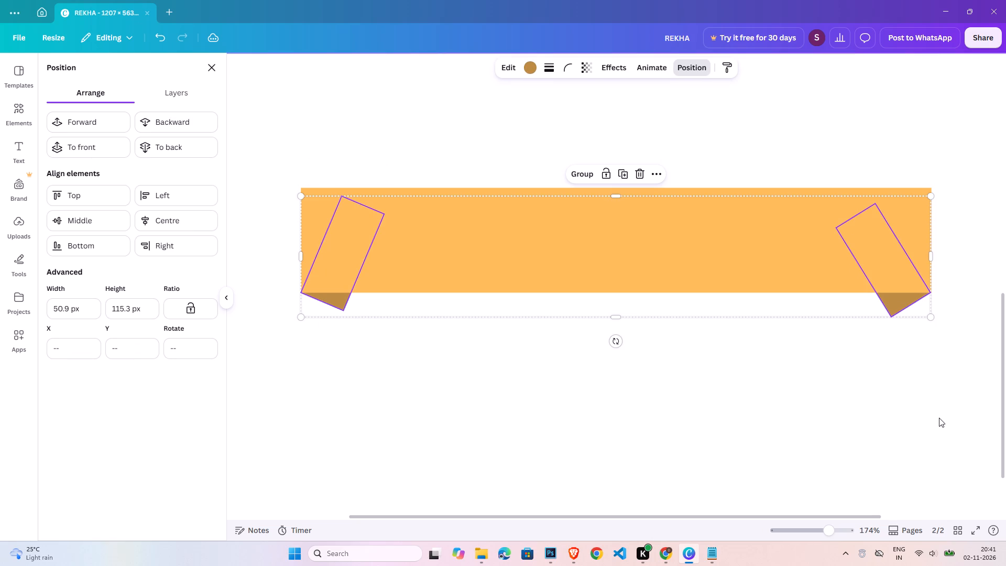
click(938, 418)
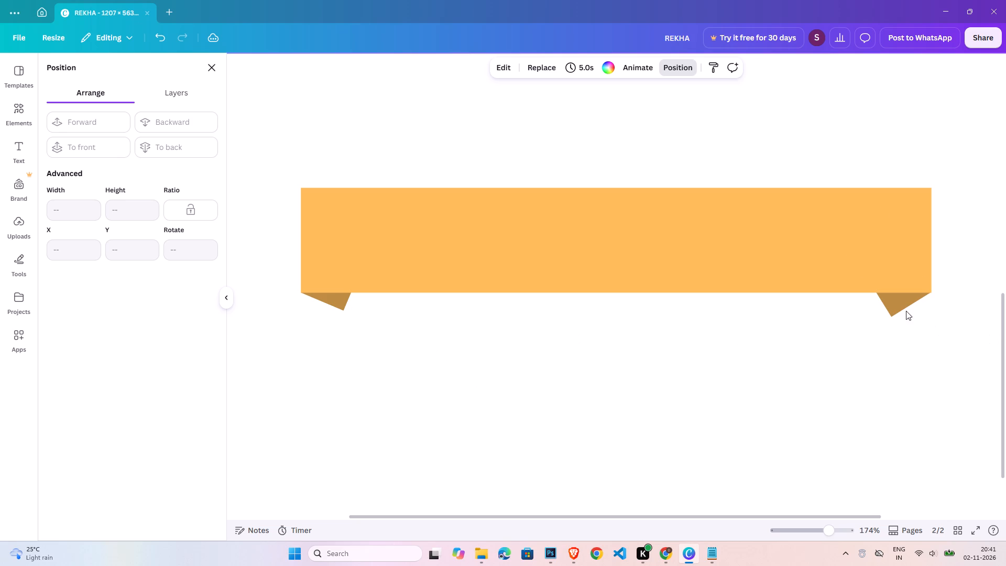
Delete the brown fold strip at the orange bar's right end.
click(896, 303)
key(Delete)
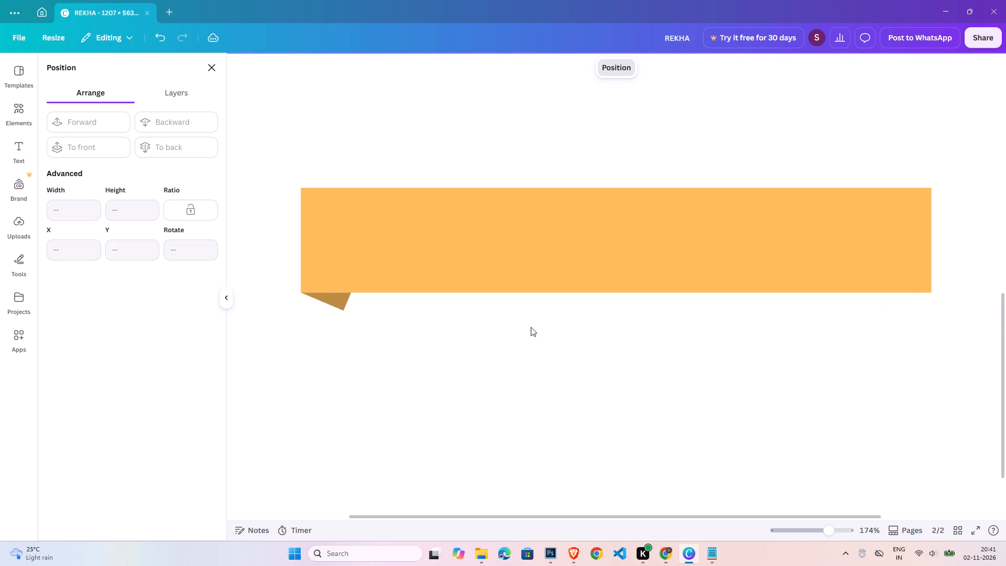
Duplicate the tilted brown strip from the bar's left end and move the copy to the right end.
click(342, 304)
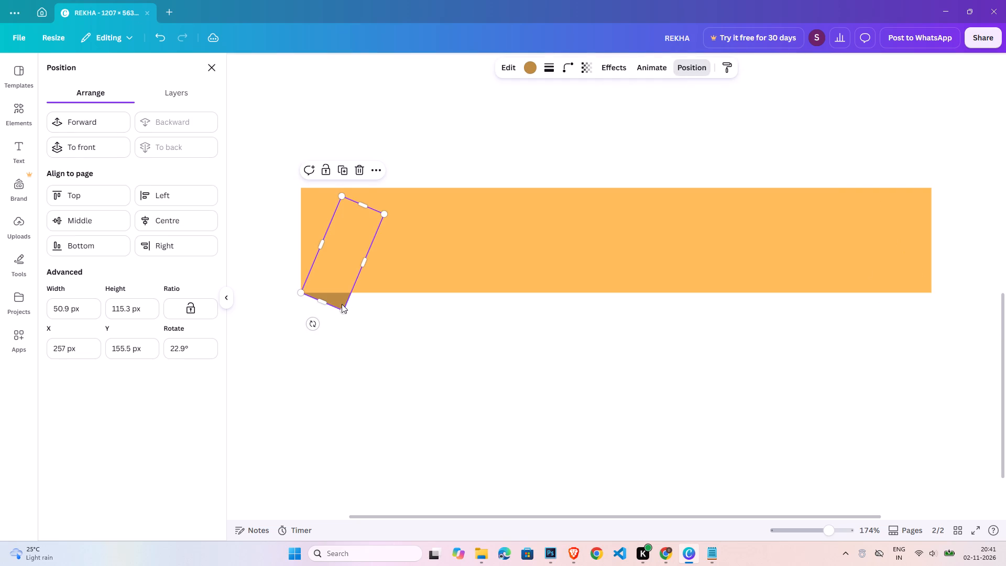
key(ctrl+c)
key(ctrl+v)
drag(342, 304, 741, 292)
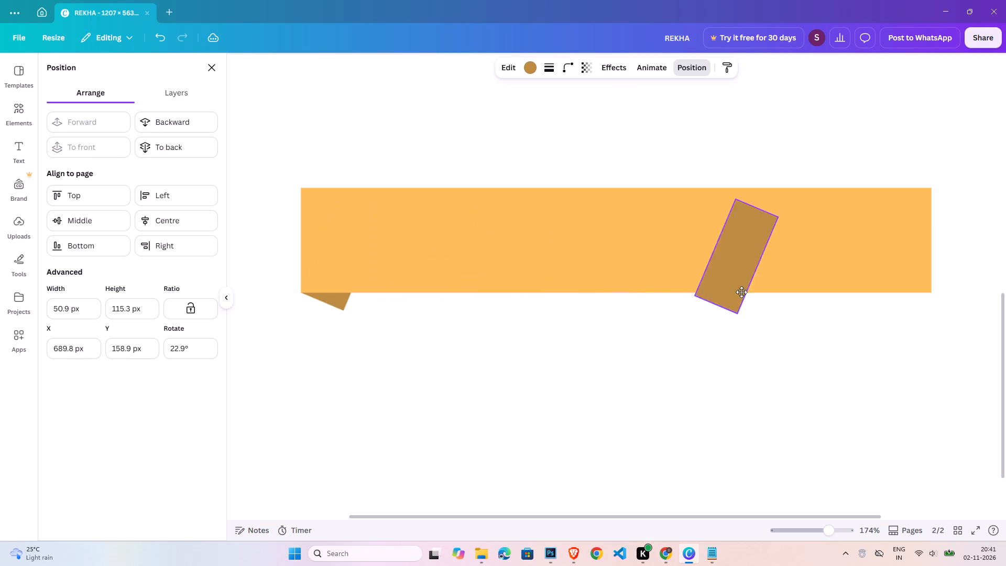
drag(741, 292, 868, 298)
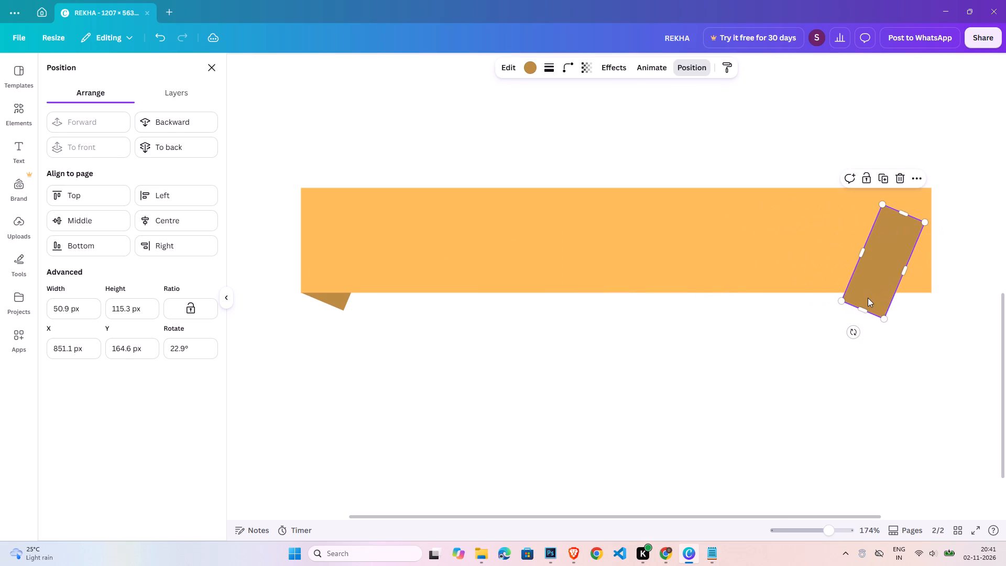
click(914, 180)
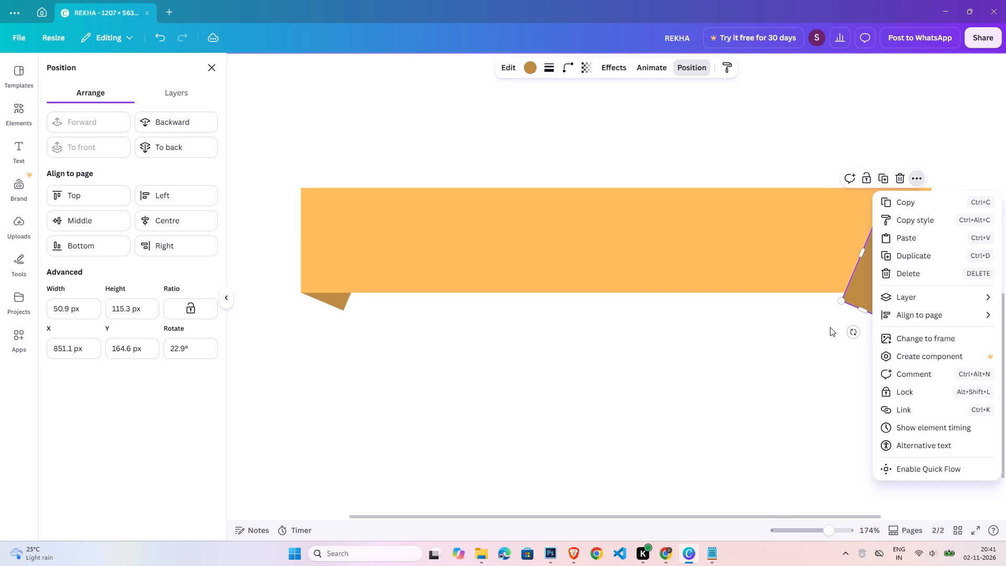
click(815, 345)
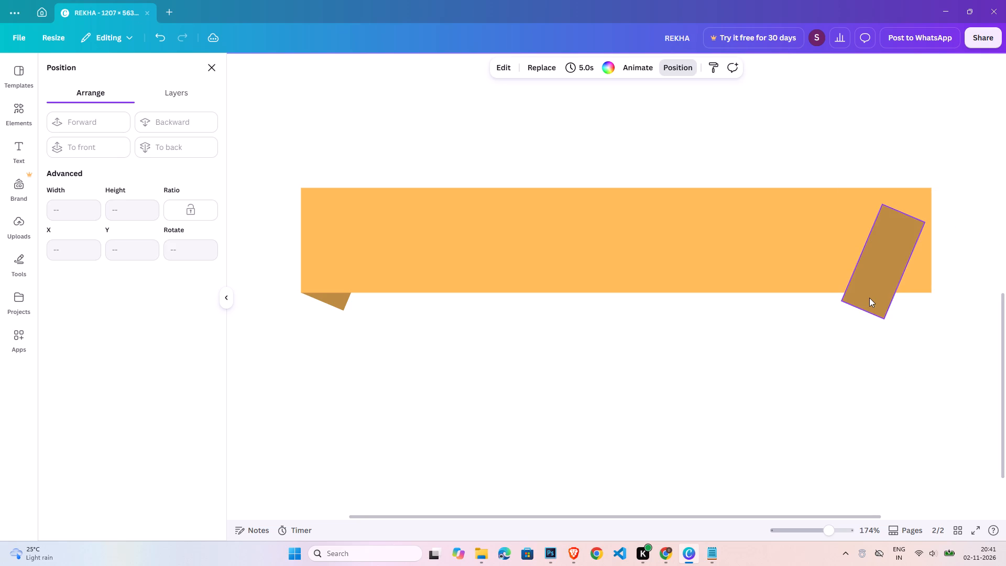
Rotate the new strip copy to about -34° and align its right corner near the bar's bottom-right corner.
click(869, 298)
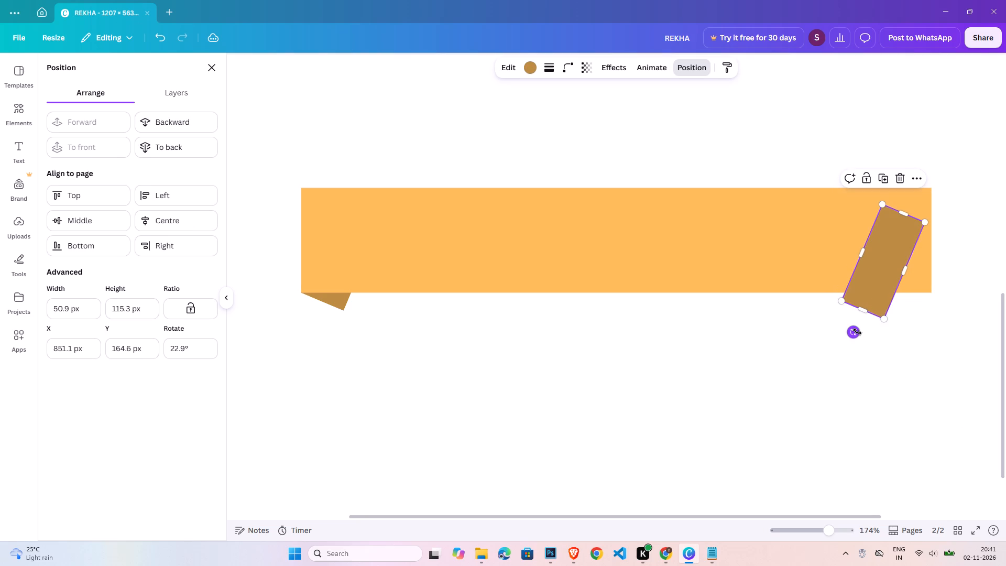
drag(857, 332, 920, 323)
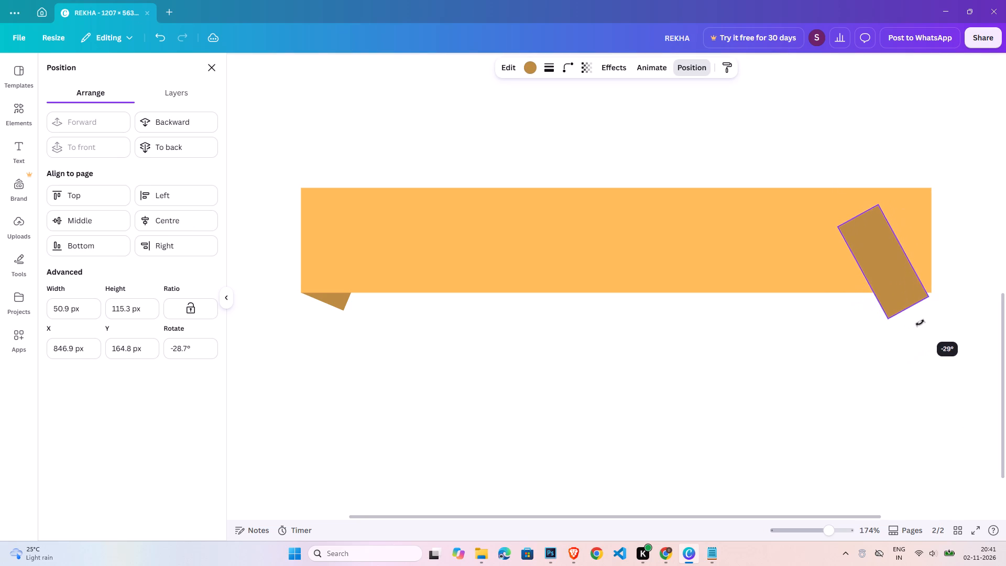
drag(920, 323, 925, 319)
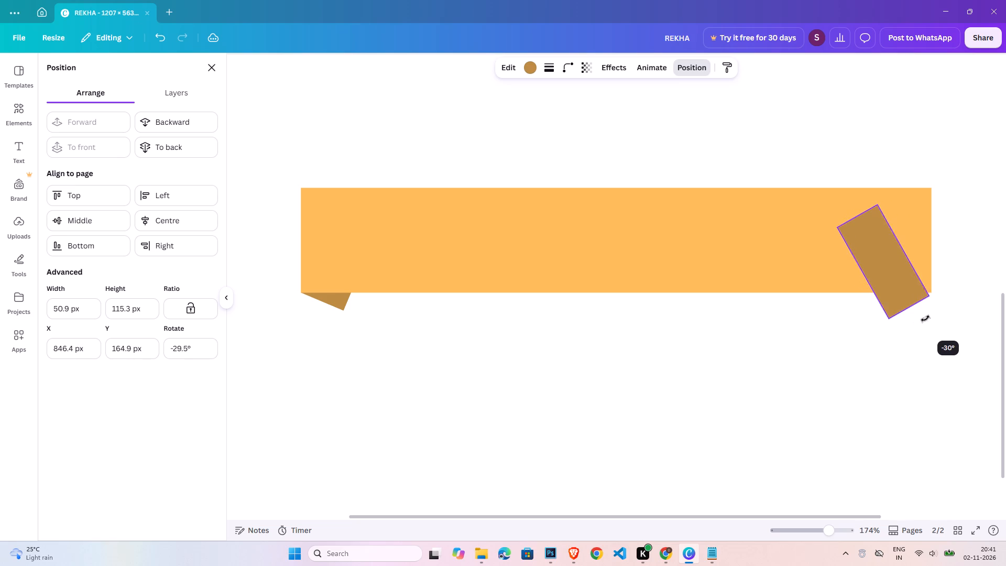
drag(925, 319, 926, 318)
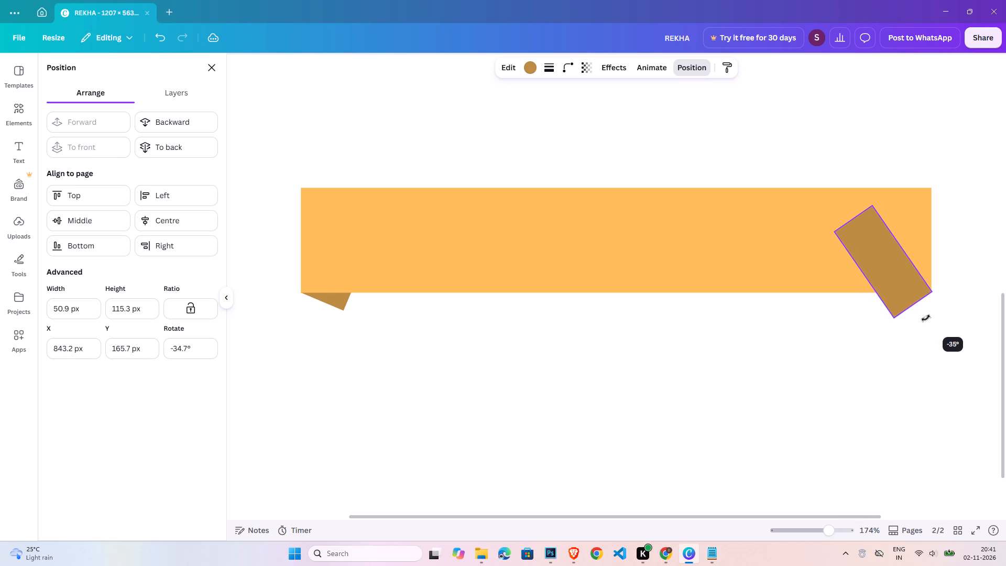
drag(926, 318, 924, 318)
click(910, 290)
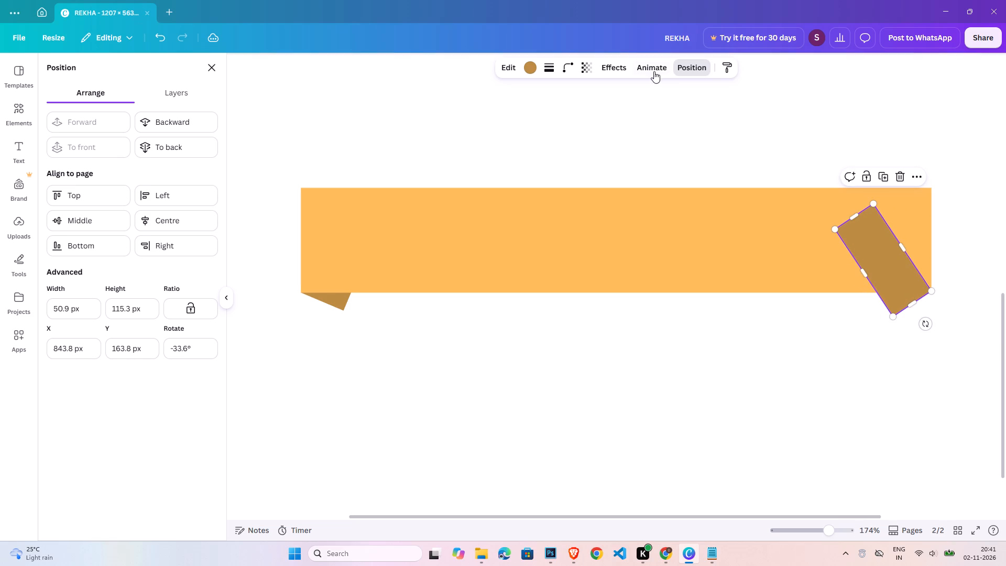
Send the new strip copy behind the orange bar, leaving only a fold below its right end.
click(178, 130)
click(834, 376)
click(830, 376)
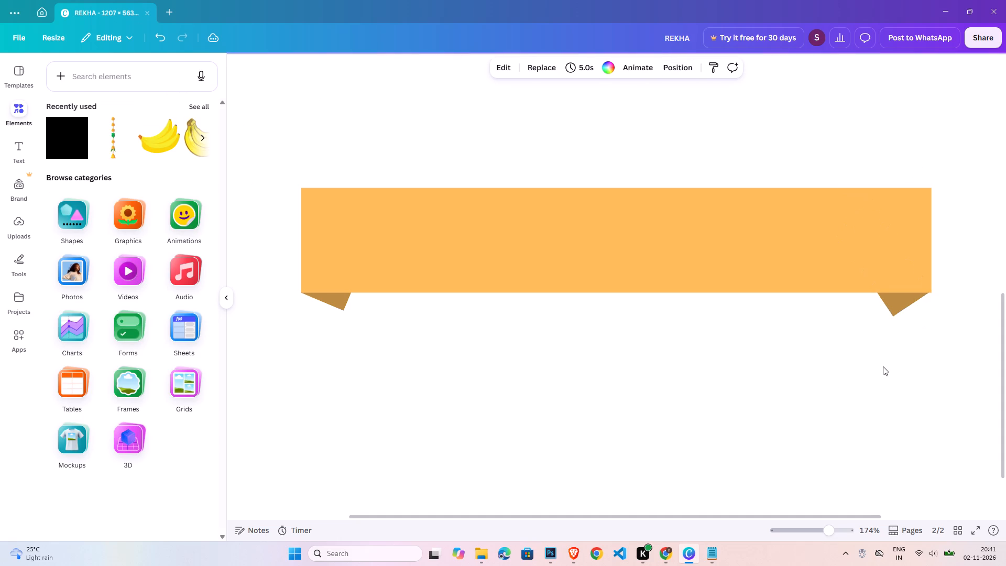
Reduce the right strip's tilt, realign it with the bar's bottom-right corner, and compare it with the left fold.
click(895, 301)
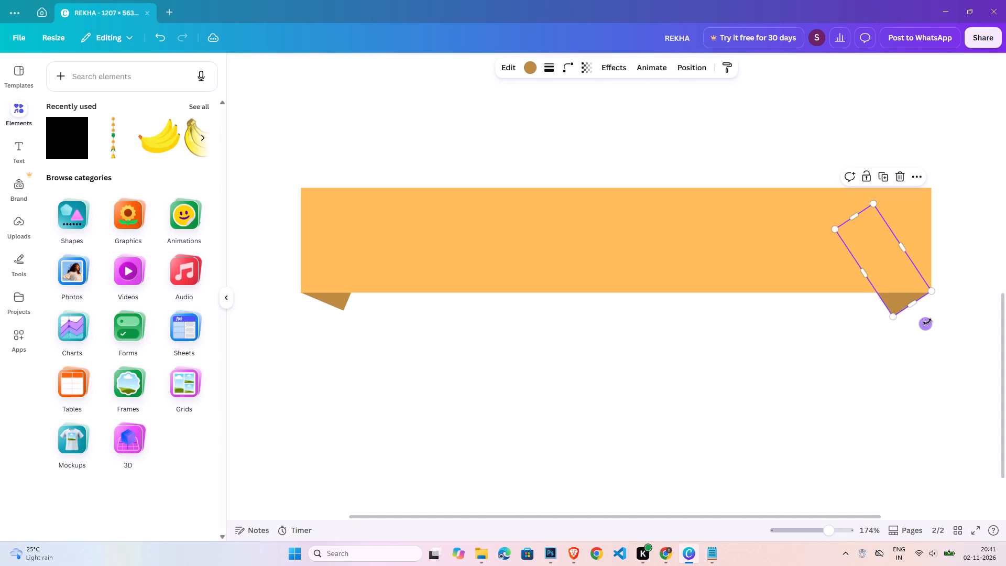
drag(927, 322, 921, 325)
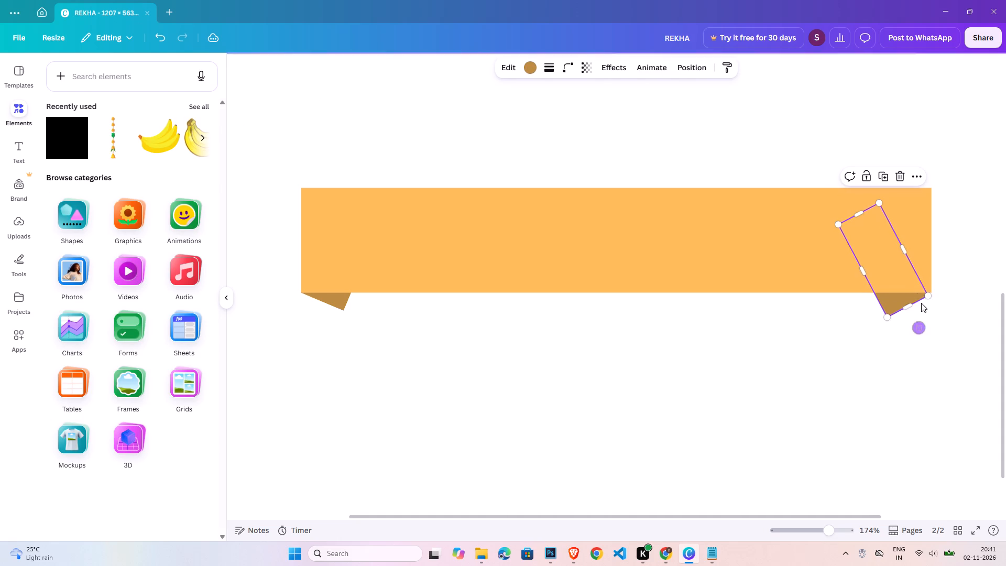
click(947, 318)
drag(907, 304, 914, 301)
click(336, 304)
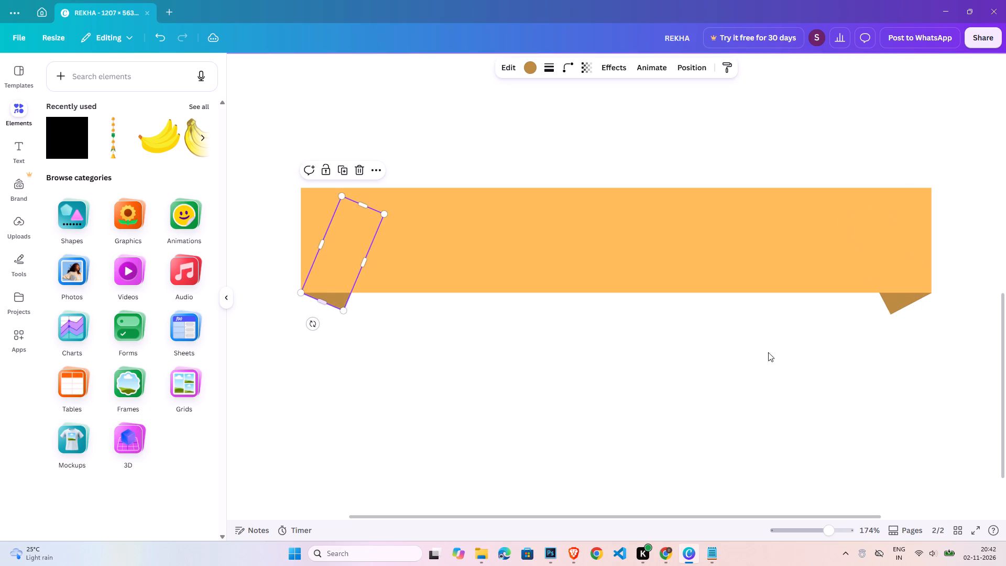
shift+click(901, 299)
click(919, 399)
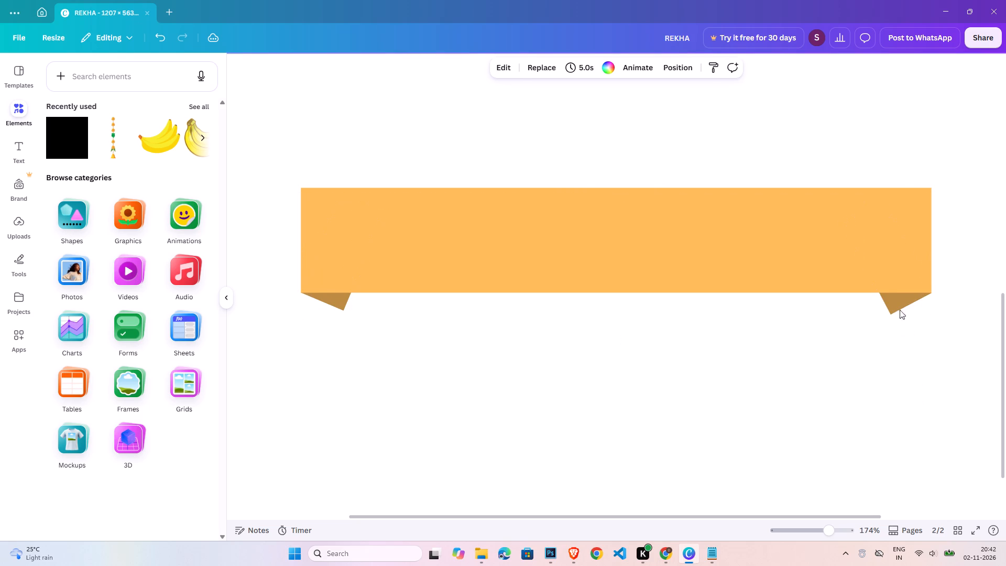
Reduce the right strip's tilt slightly further to mirror the left fold, and nudge it onto the bar's bottom-right corner.
click(898, 306)
click(924, 325)
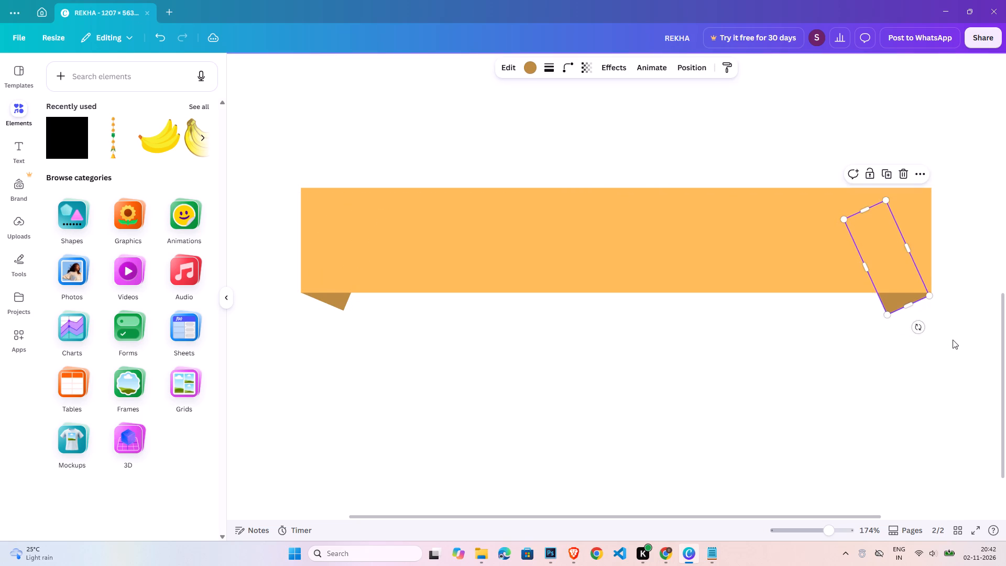
click(953, 340)
click(904, 304)
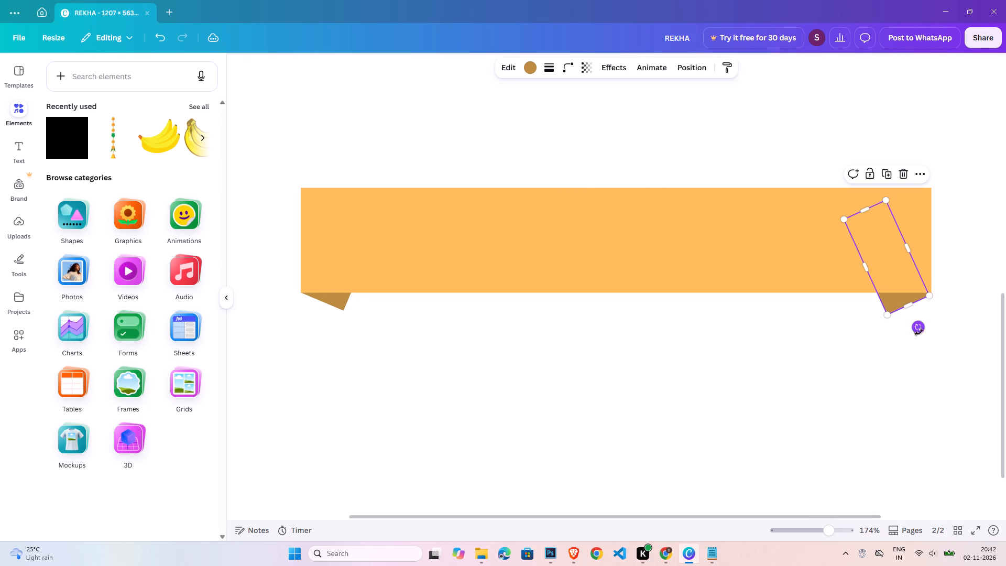
key(Right)
key(Right)
key(Right)
key(Up)
key(Left)
key(Up)
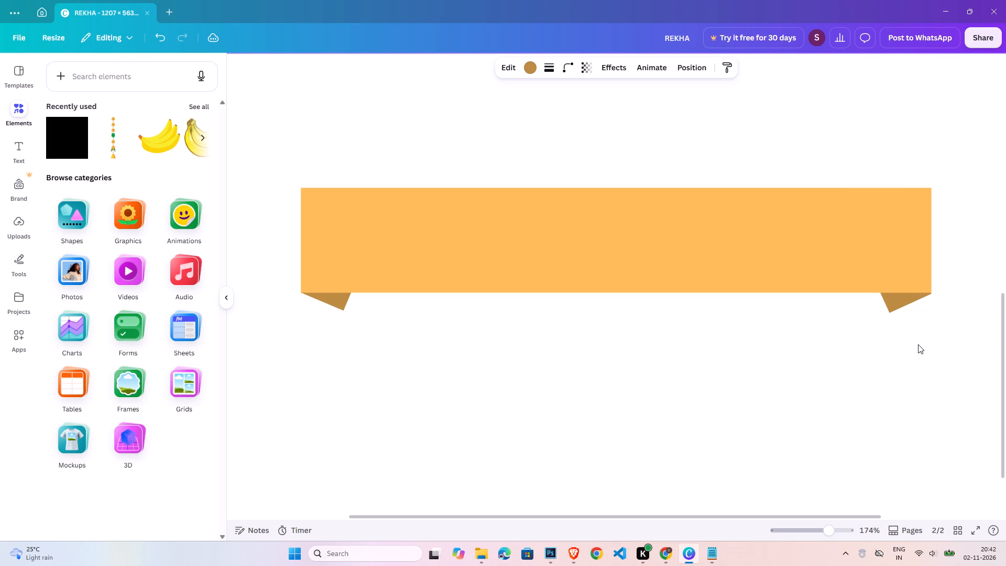
key(Up)
click(464, 340)
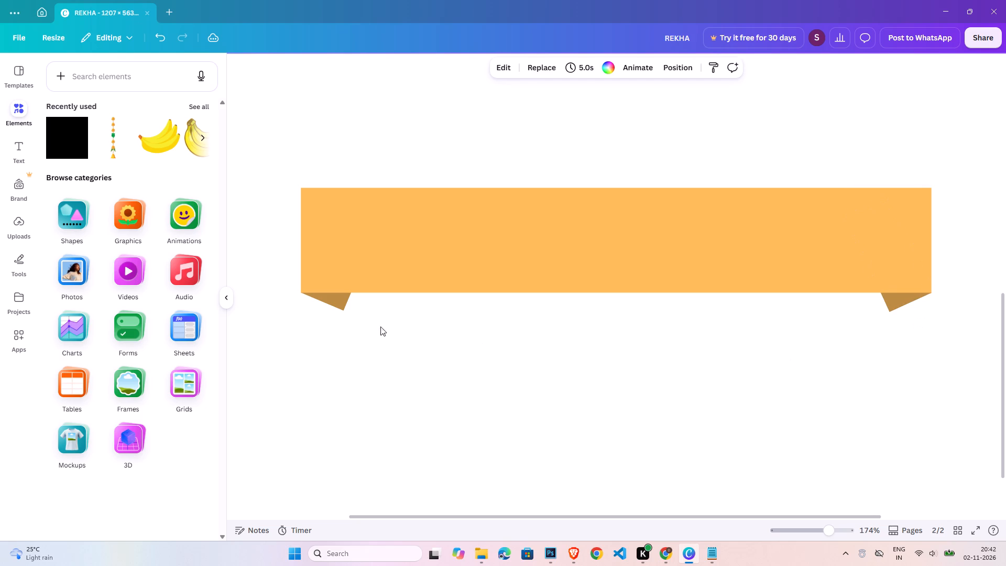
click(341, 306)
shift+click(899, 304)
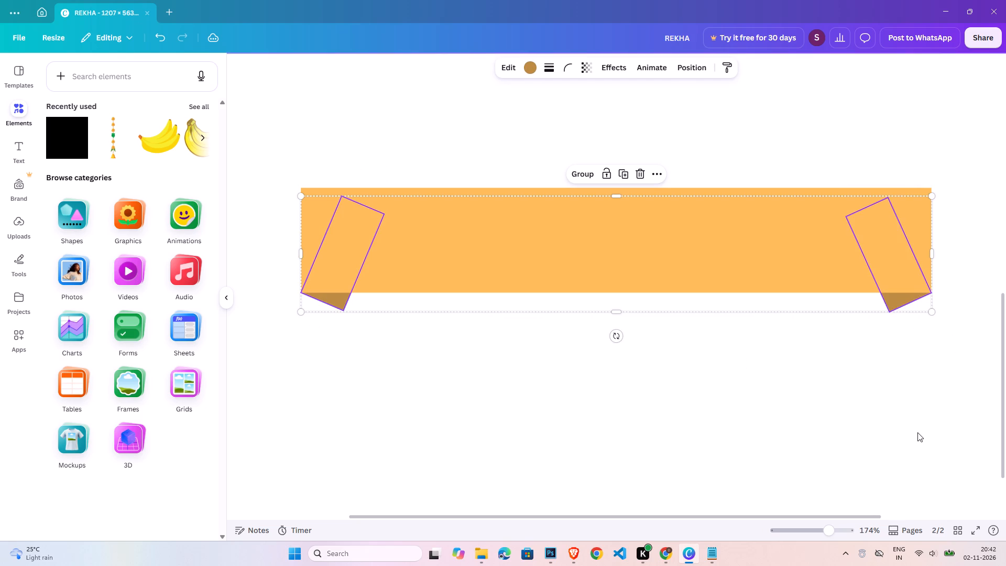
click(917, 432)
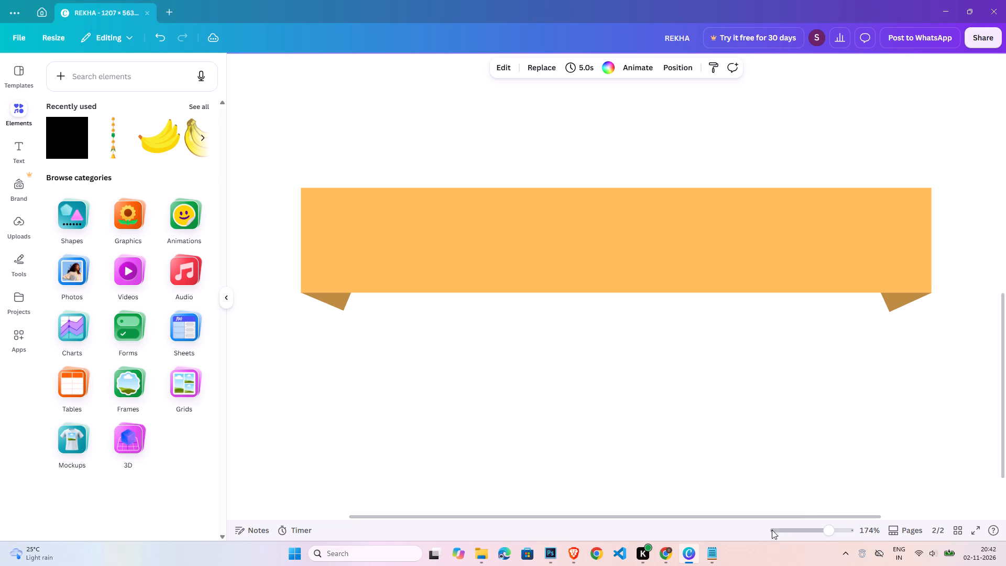
Duplicate the orange bar below the banner and shorten the copy to about 129 px wide for a ribbon tail.
drag(805, 517, 740, 520)
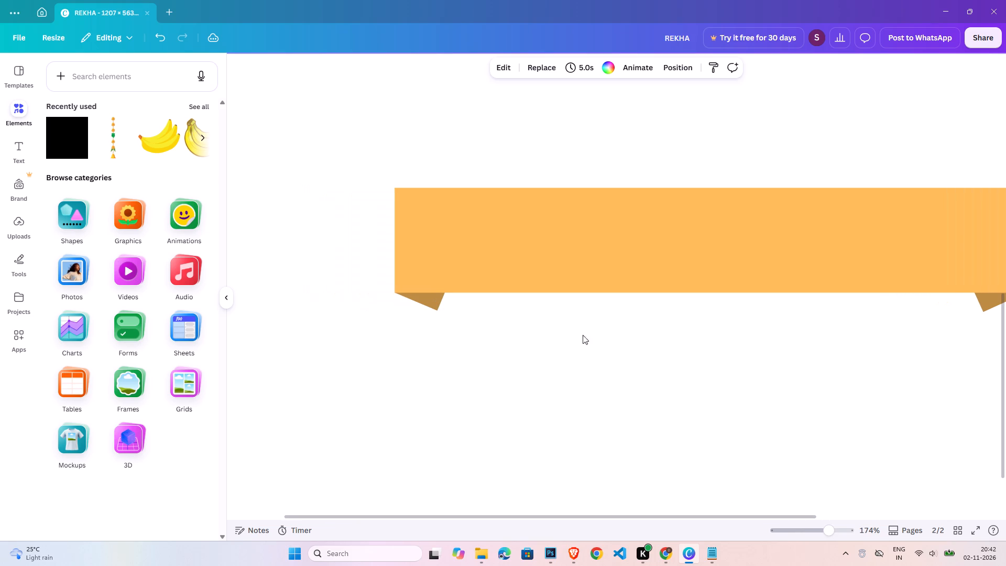
click(549, 277)
key(ctrl+c)
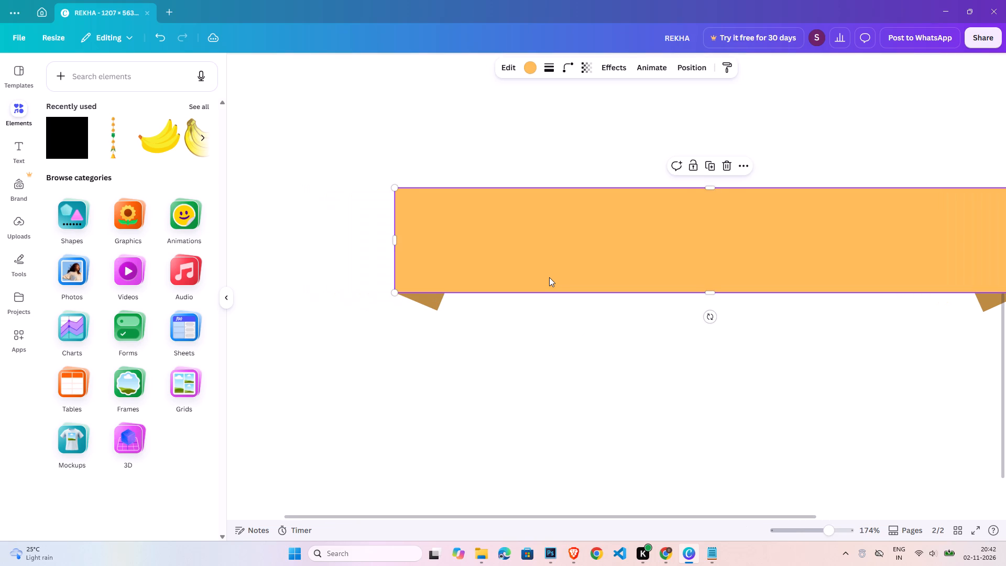
key(ctrl+v)
drag(619, 282, 445, 413)
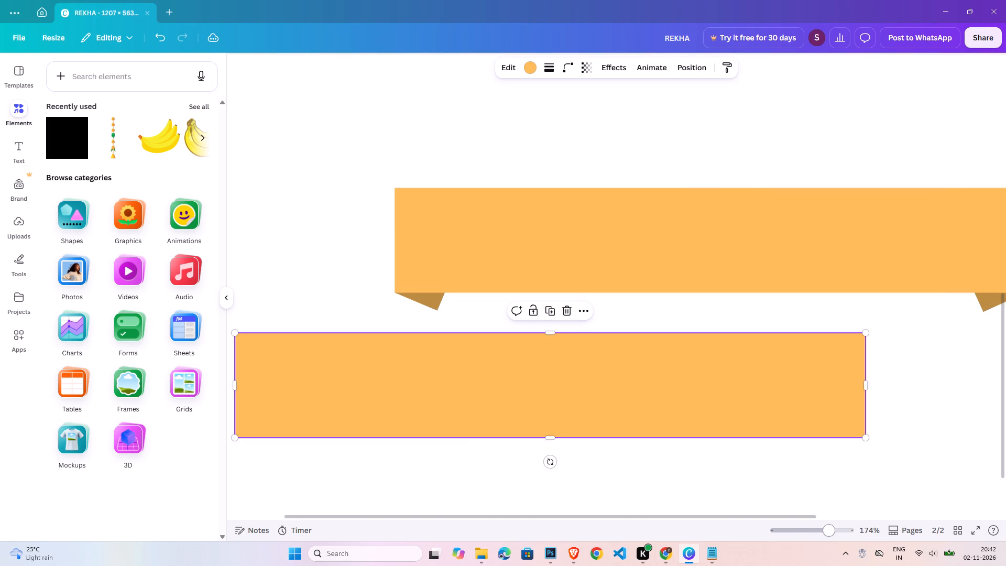
click(814, 532)
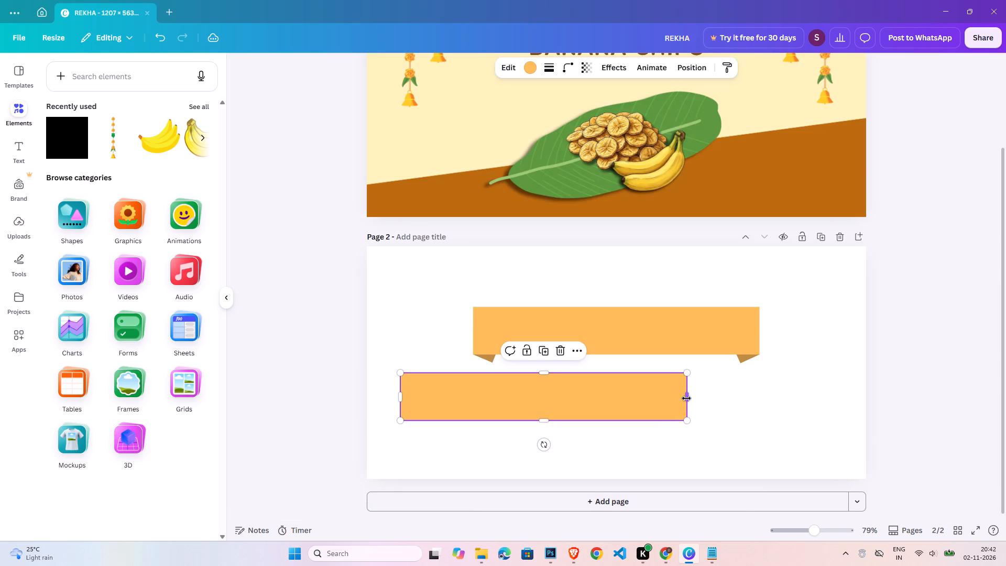
drag(686, 398, 453, 403)
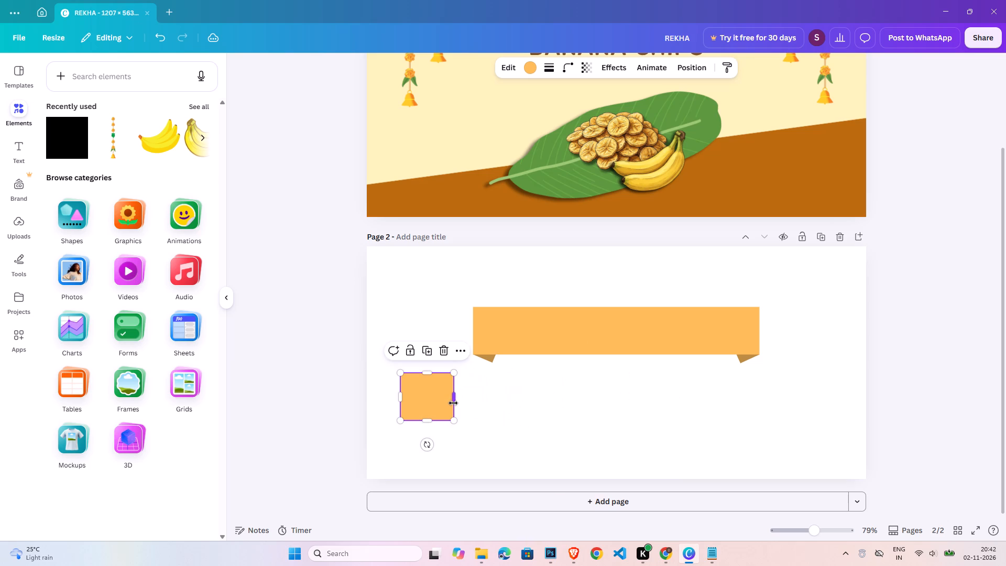
Place the short orange piece slightly lower over the bar's left end and send it behind the bar and fold.
drag(431, 403, 469, 343)
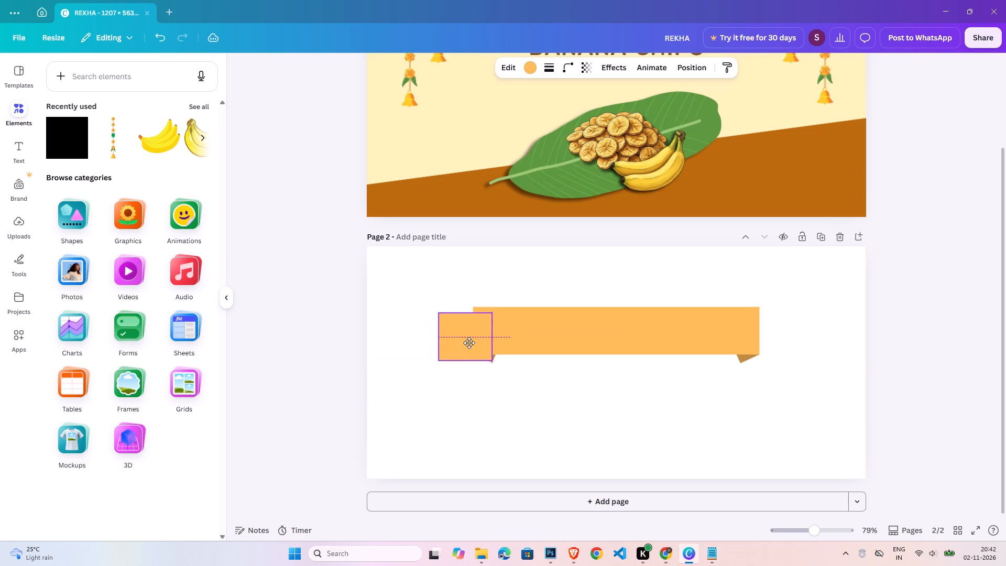
drag(469, 343, 470, 344)
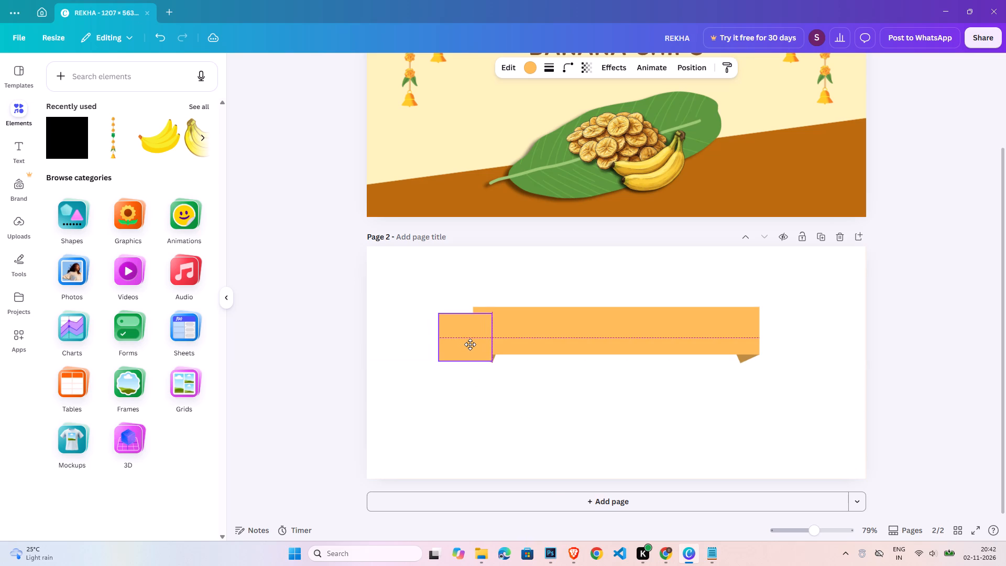
drag(470, 344, 470, 345)
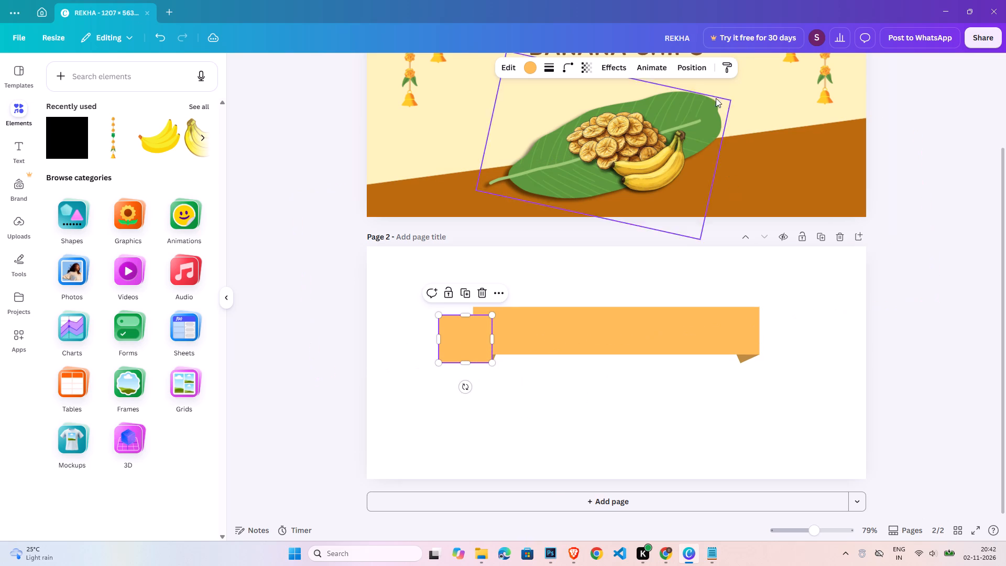
click(695, 67)
click(168, 134)
click(174, 118)
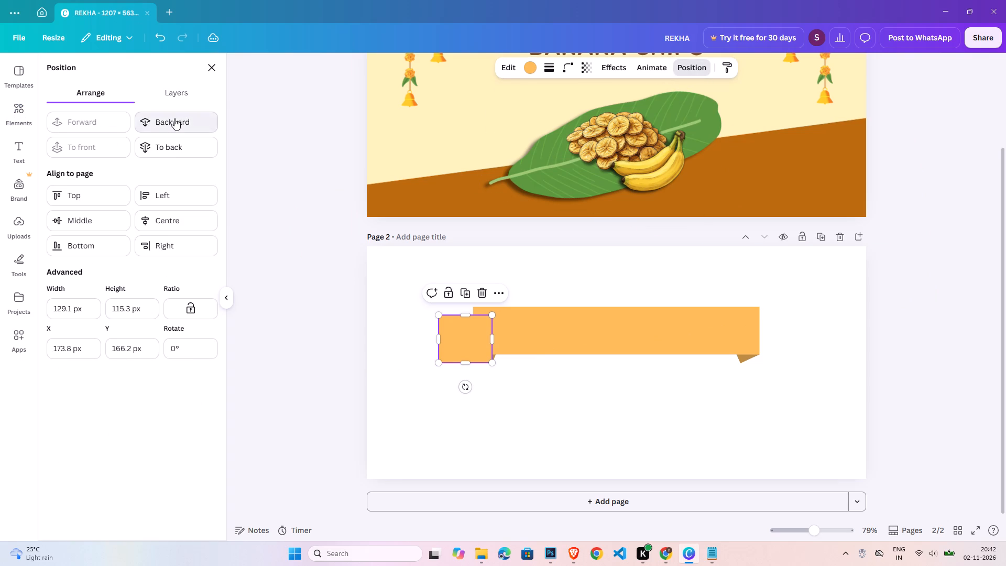
click(174, 118)
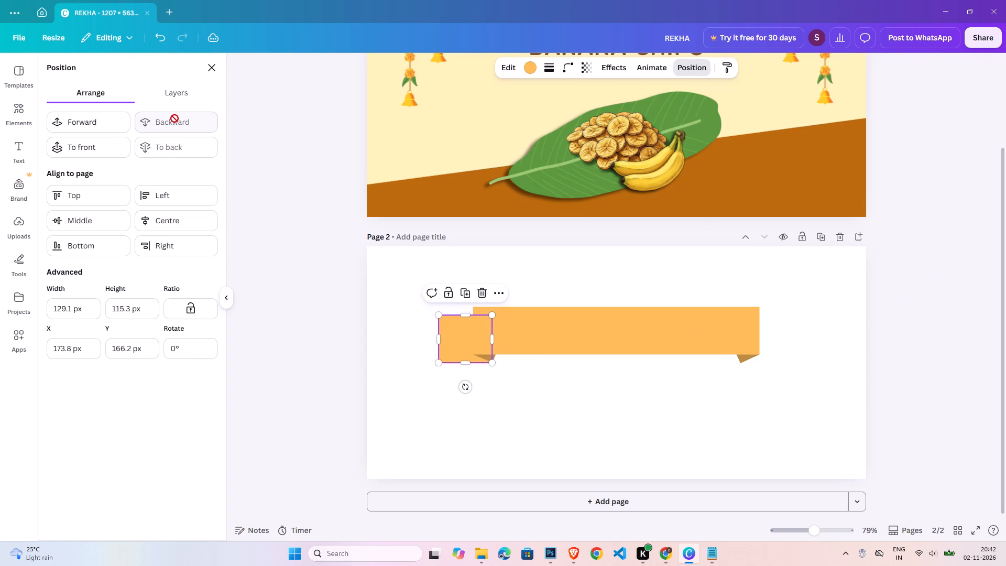
click(174, 118)
click(390, 364)
click(337, 375)
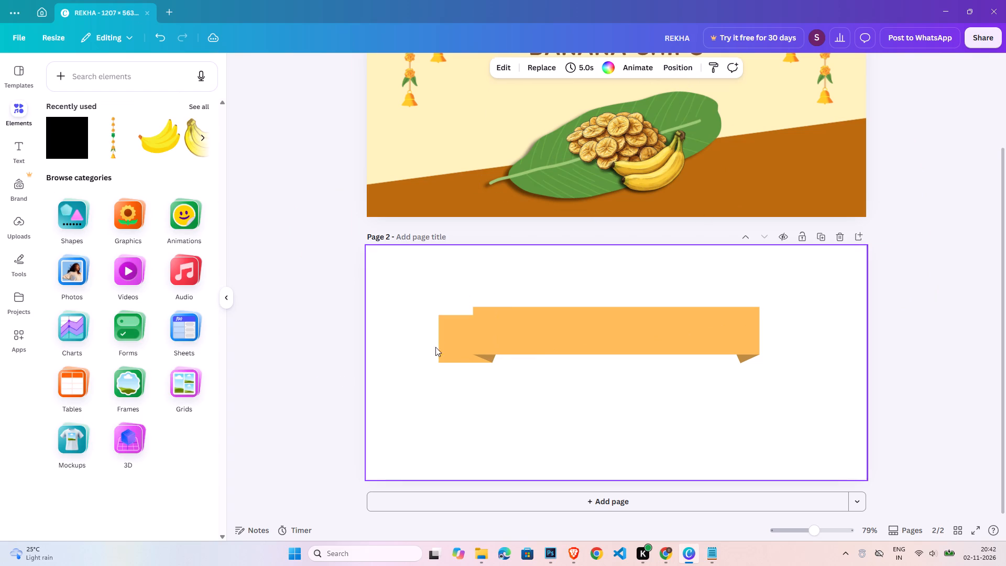
Reduce the left tail piece's height by lowering its top edge, keeping its bottom edge in place.
click(460, 335)
drag(469, 316, 471, 321)
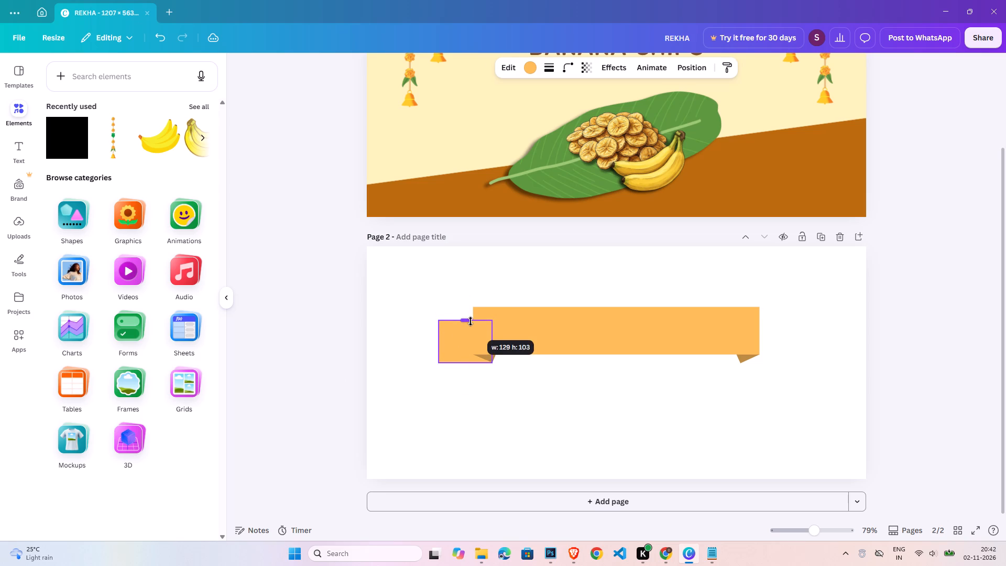
drag(471, 321, 473, 326)
click(355, 364)
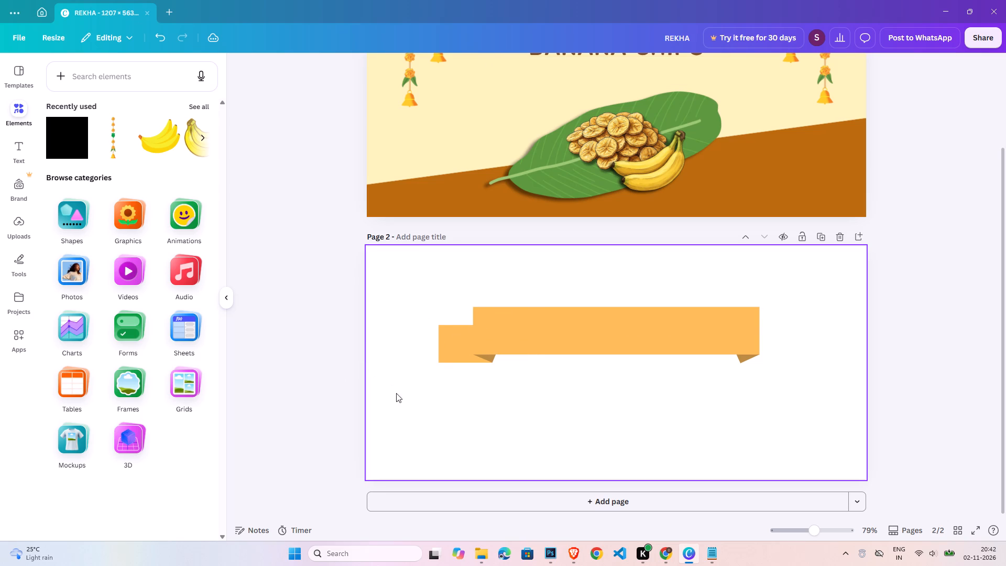
click(441, 357)
click(440, 345)
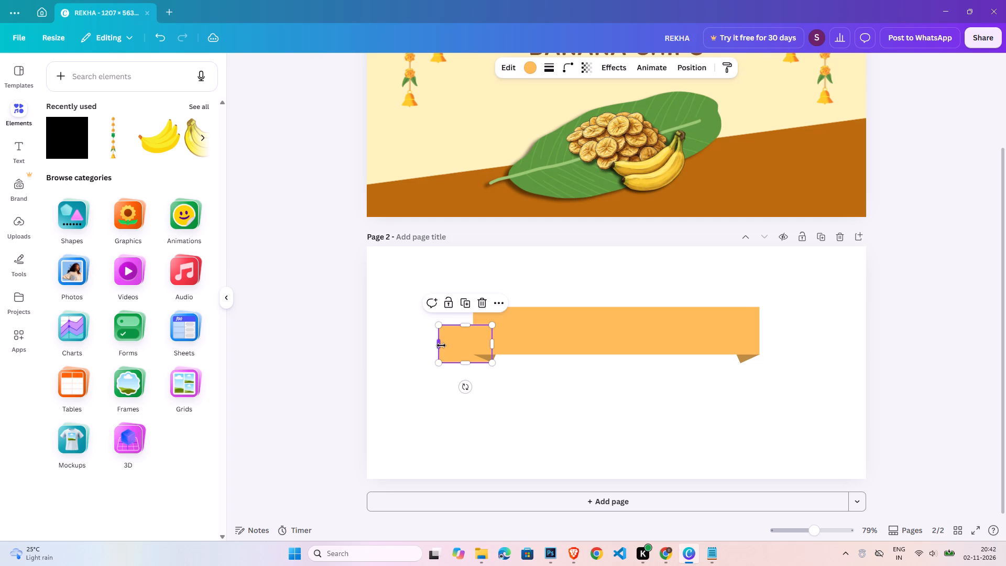
click(270, 243)
Add a triangle shape to page 2 and rotate it a quarter turn so it points right.
click(71, 219)
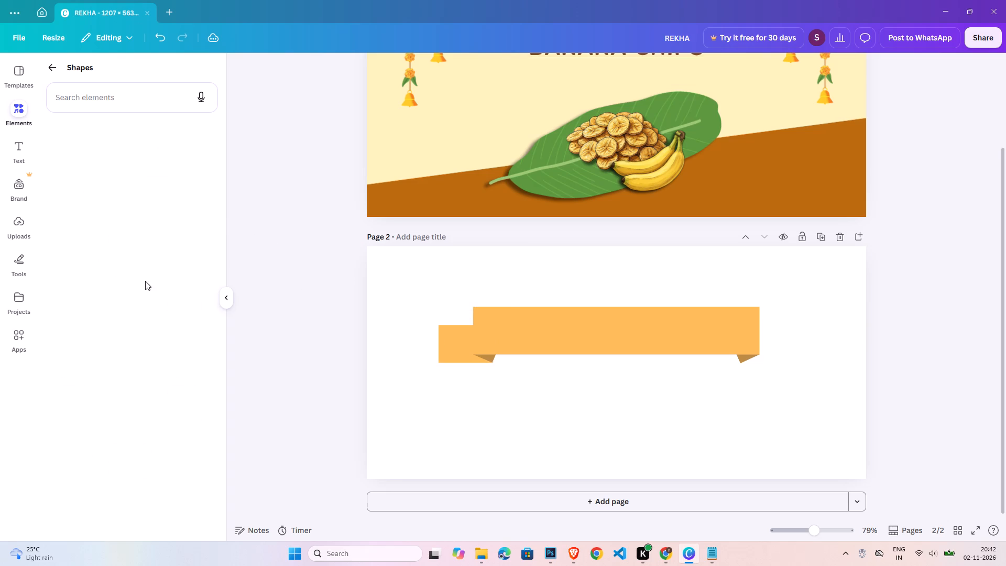
click(95, 156)
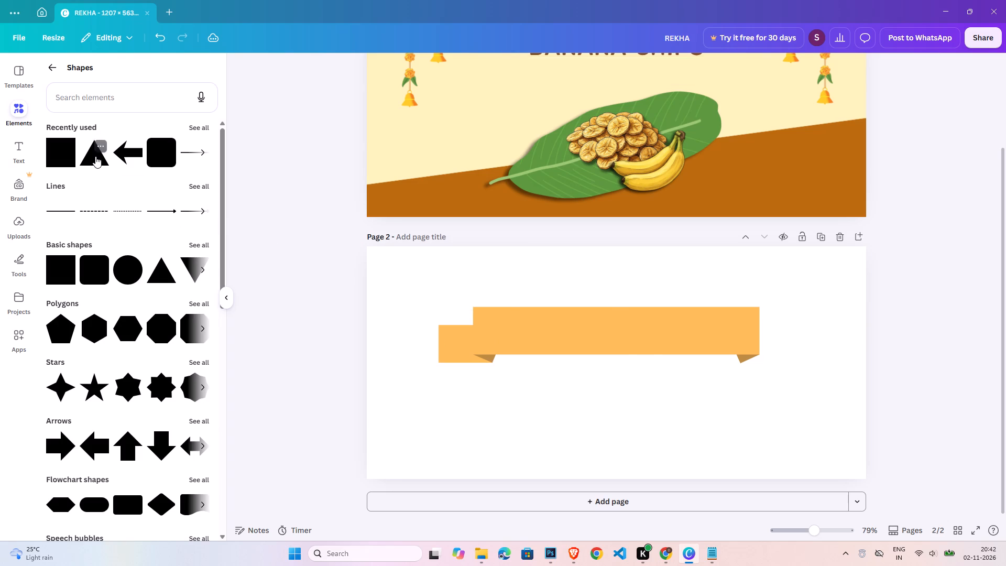
drag(614, 419, 542, 397)
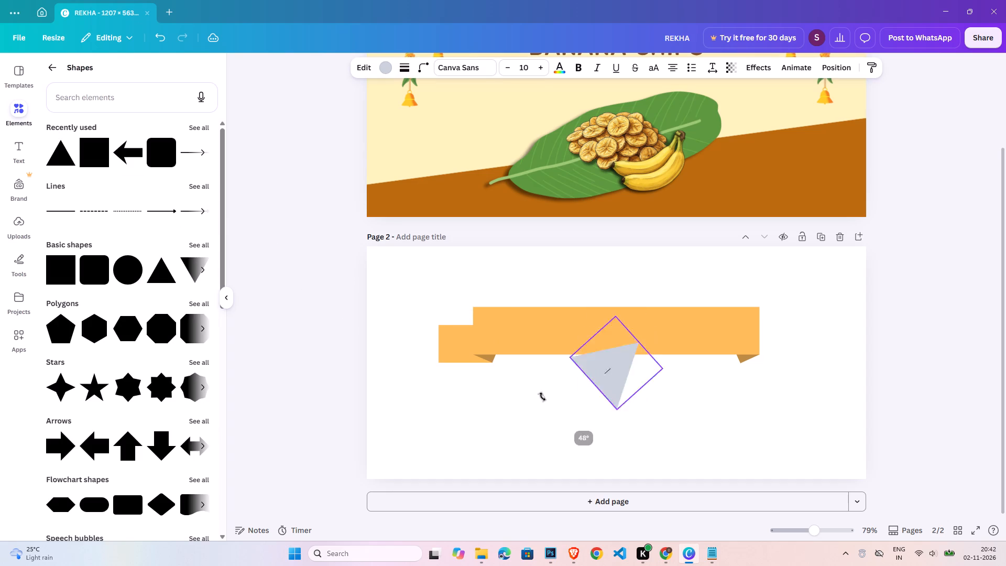
drag(542, 397, 524, 360)
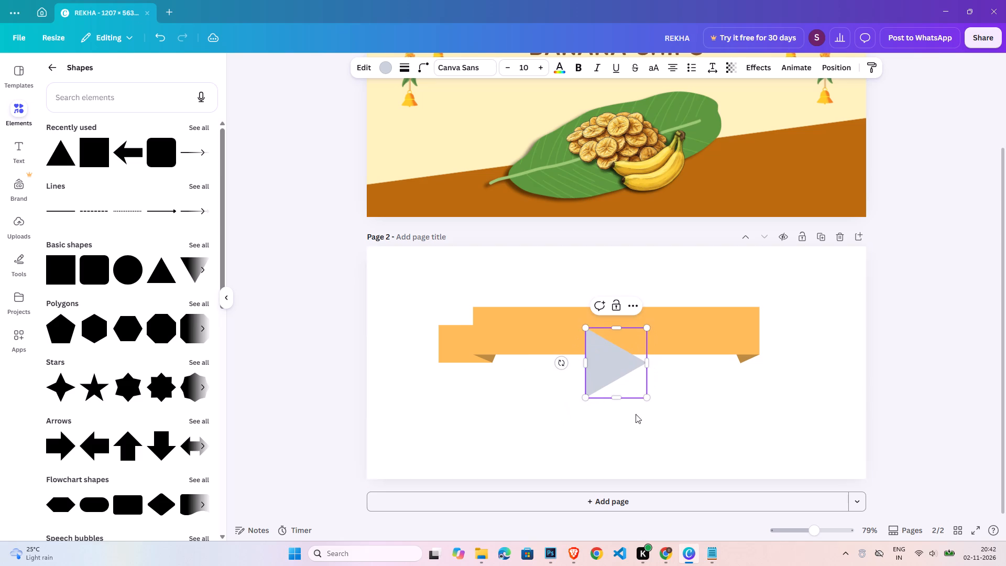
Place the triangle over the left tail's outer end and fill it white to form a V-shaped notch.
click(913, 391)
drag(618, 372, 425, 356)
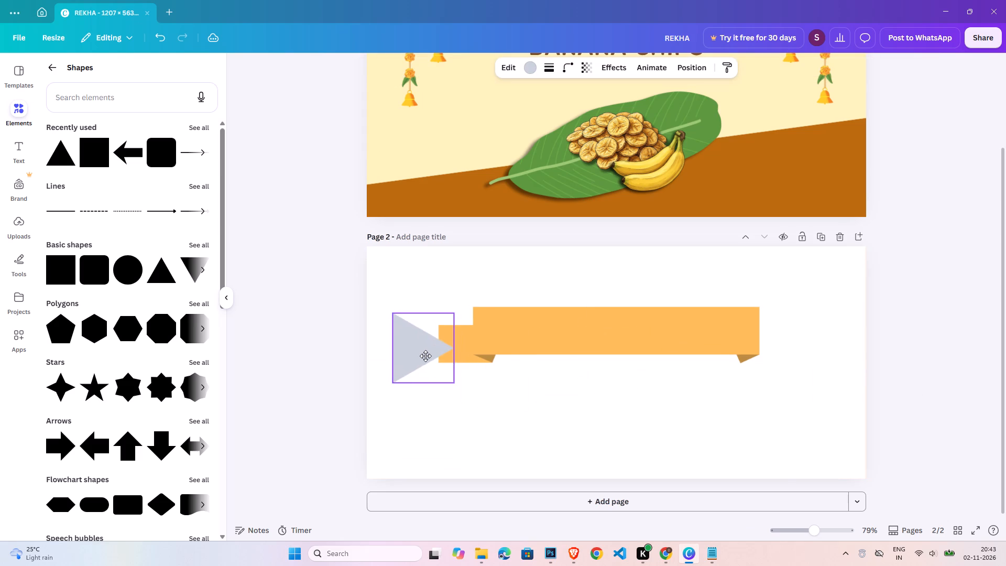
drag(425, 356, 440, 353)
click(532, 68)
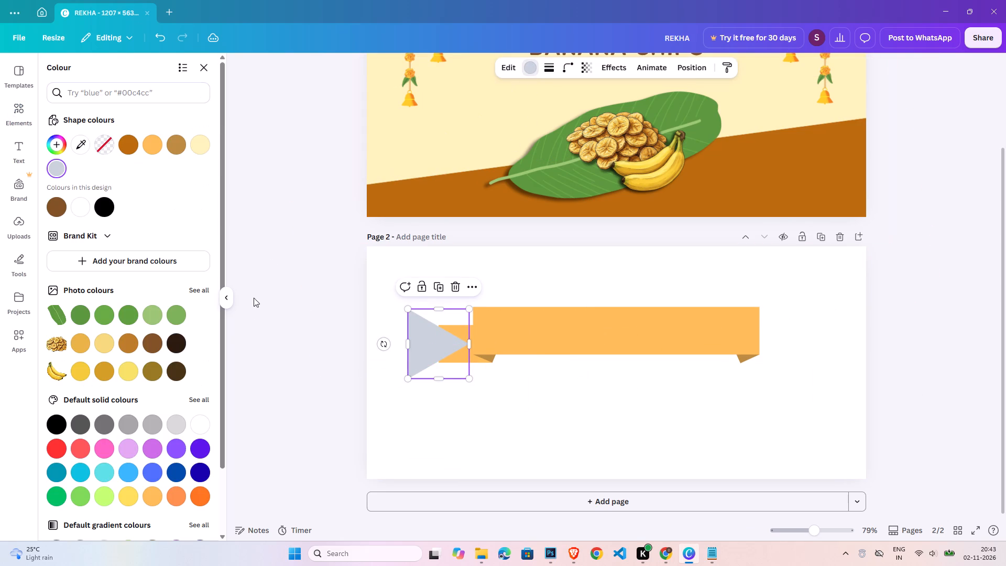
click(198, 426)
click(299, 363)
click(322, 374)
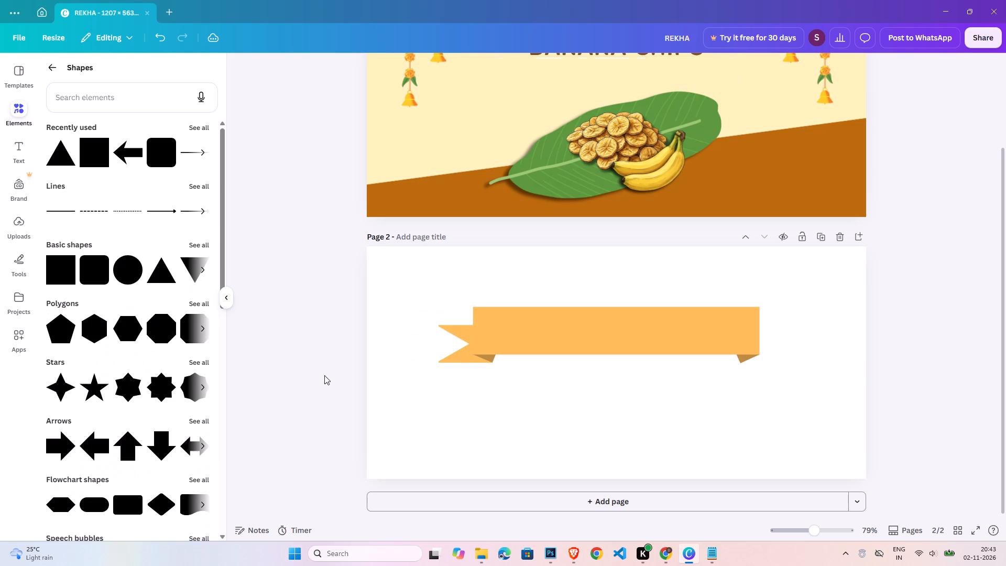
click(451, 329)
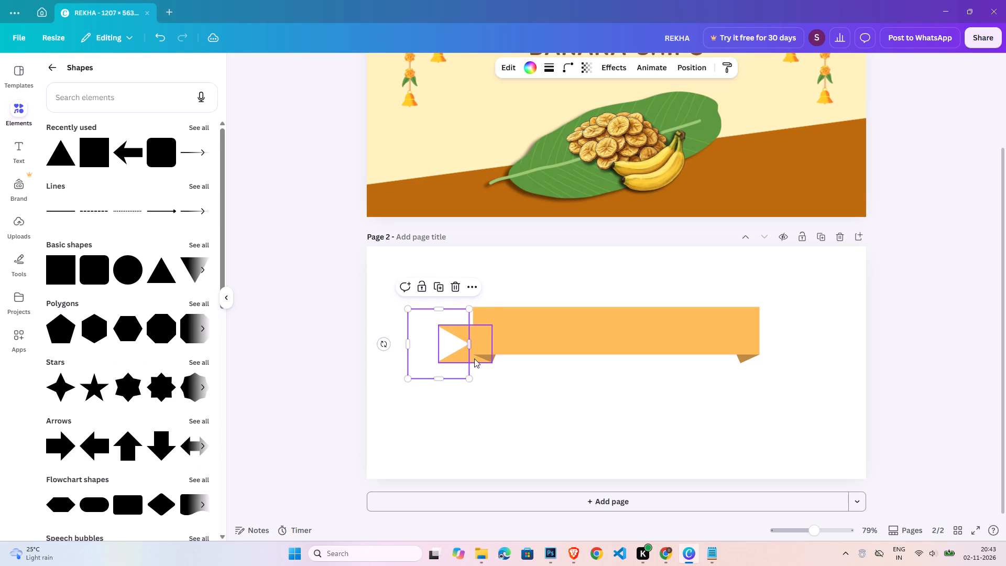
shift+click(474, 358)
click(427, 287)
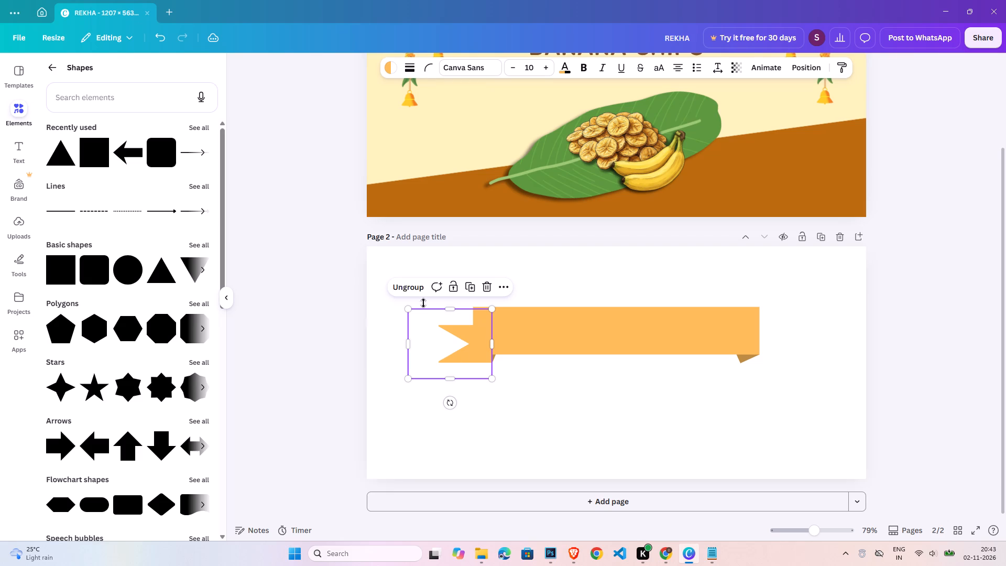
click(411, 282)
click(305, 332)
Narrow the white triangle from both sides to make the left tail's notch shallower.
click(424, 341)
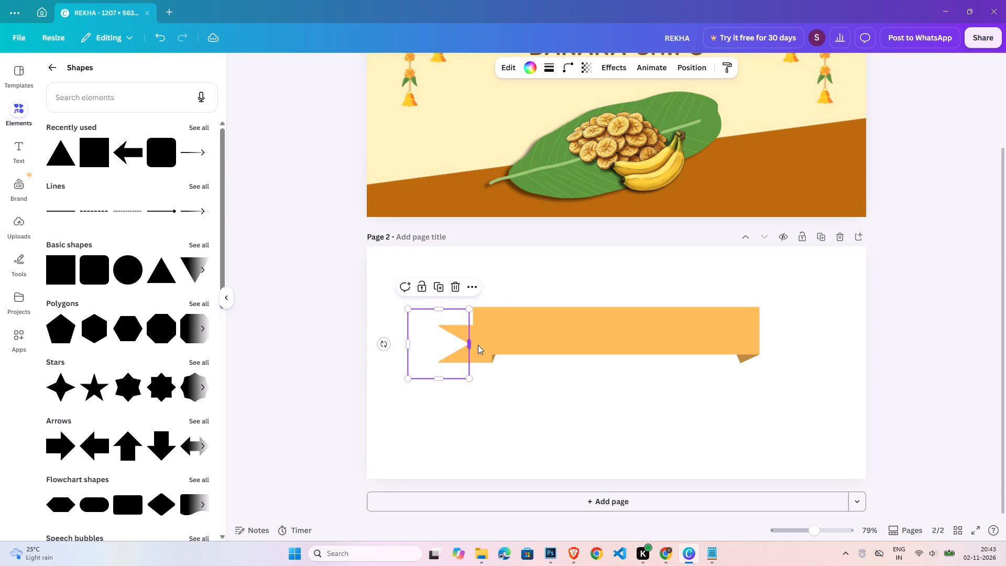
drag(473, 343, 460, 343)
click(433, 382)
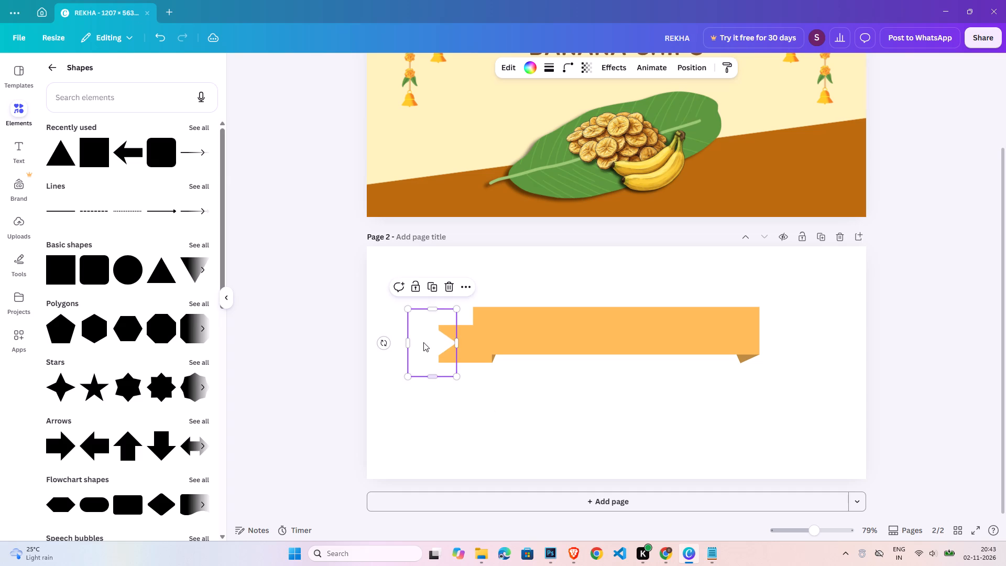
drag(409, 341, 424, 345)
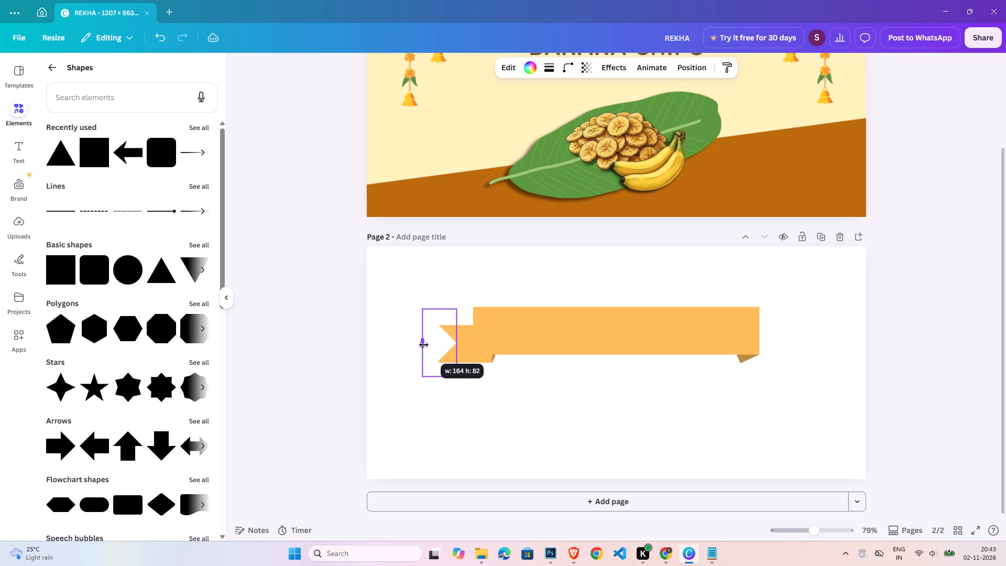
drag(424, 345, 428, 346)
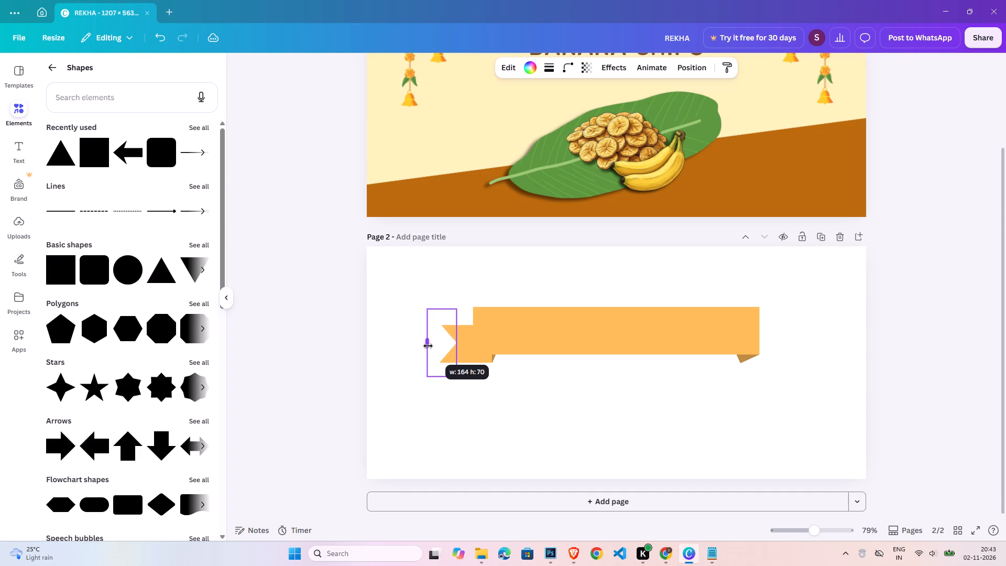
drag(428, 346, 427, 345)
click(369, 354)
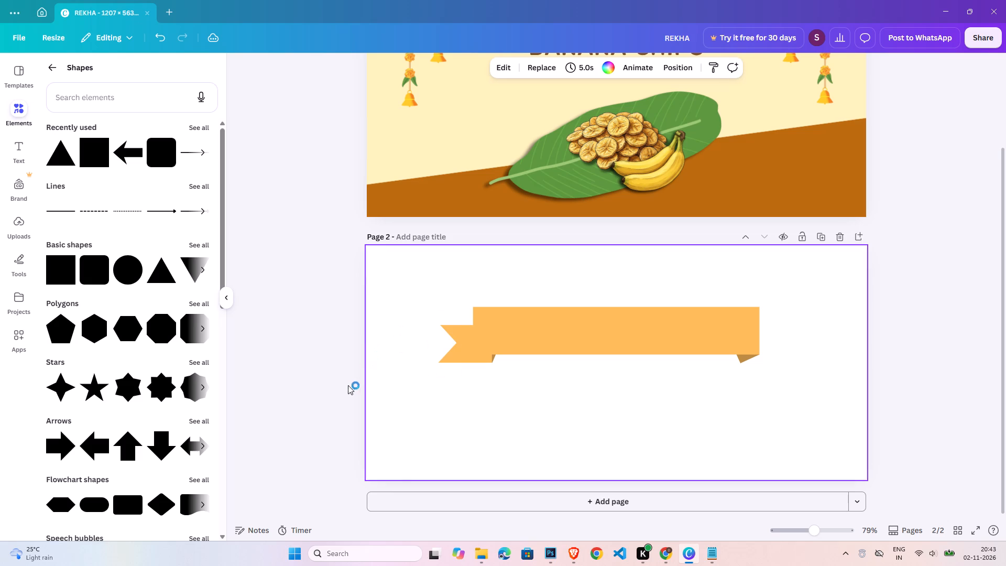
Group the white notch triangle with the left orange tail piece.
click(446, 349)
shift+click(473, 353)
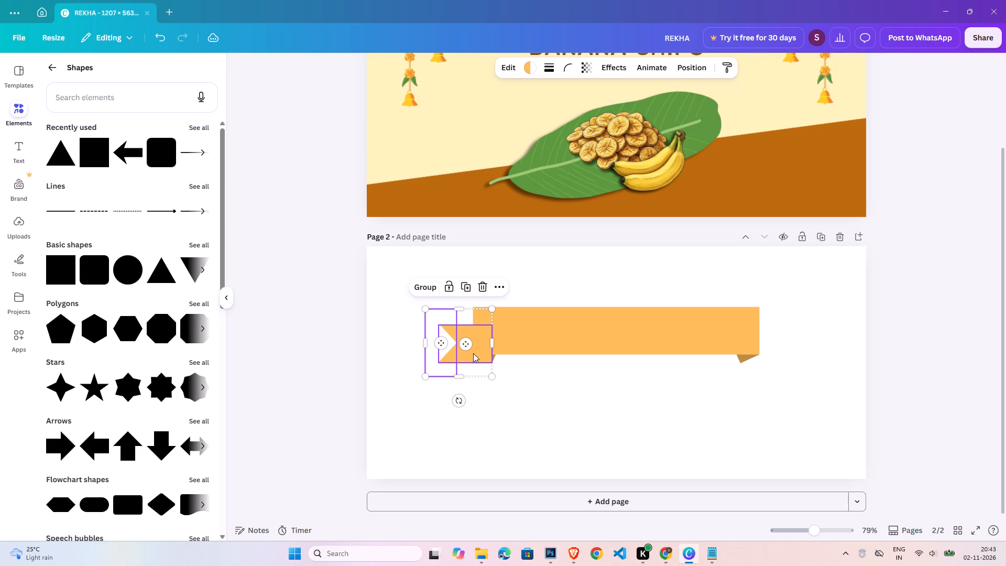
click(432, 291)
Duplicate the notched left tail, rotate the copy about 179 degrees, and place it at the banner's right end as the opposite tail.
key(ctrl+c)
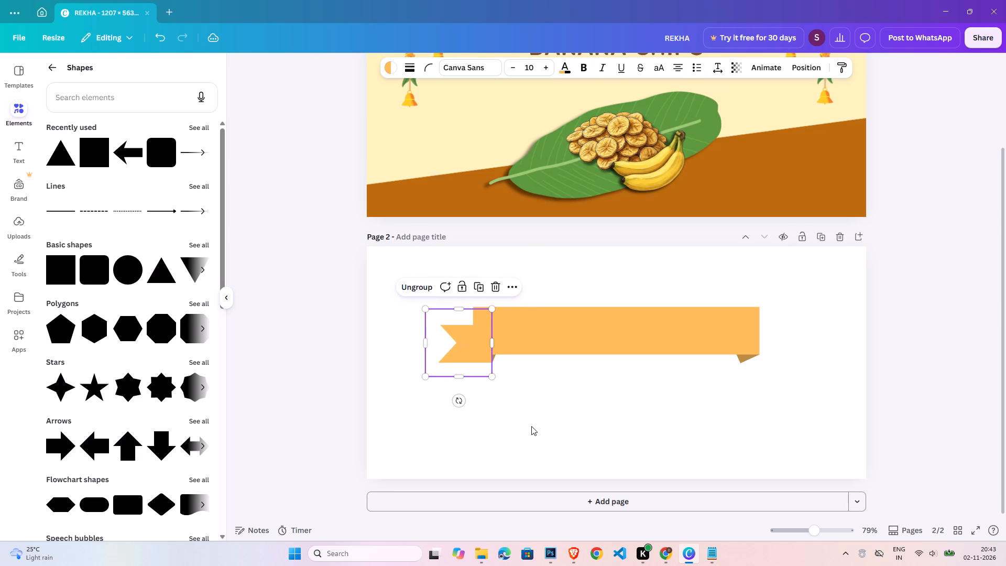
key(ctrl+v)
drag(463, 356, 786, 355)
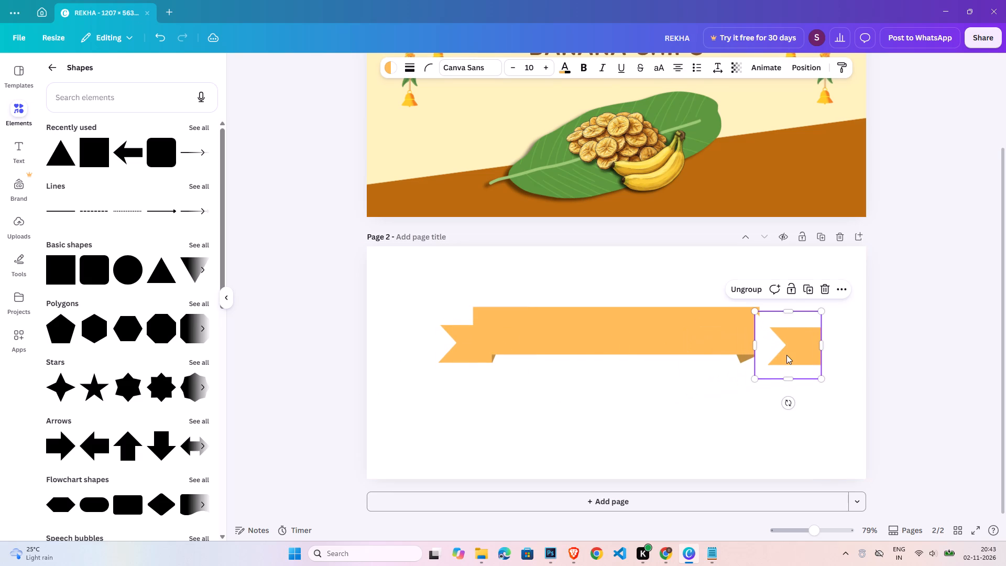
drag(786, 407, 836, 309)
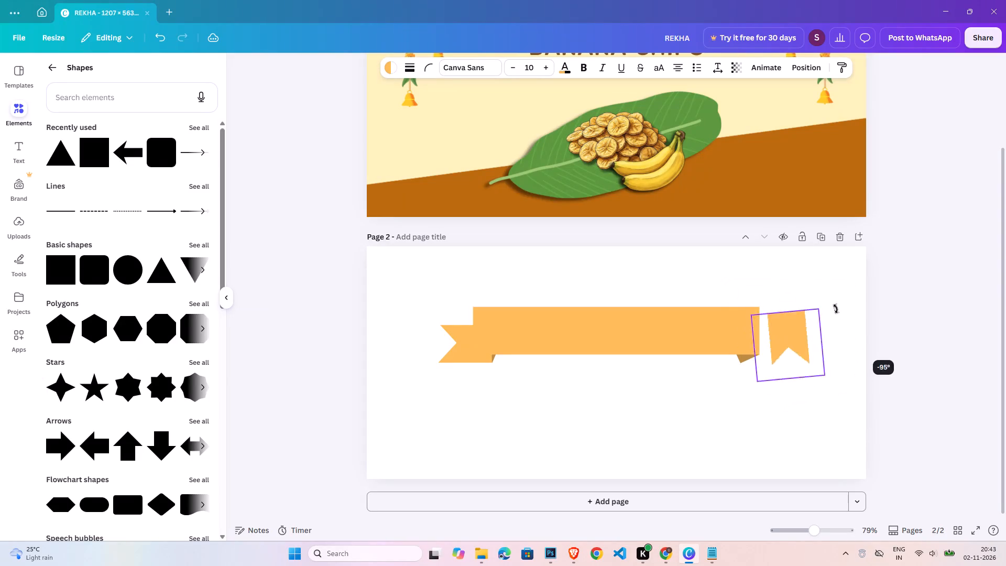
drag(836, 309, 791, 307)
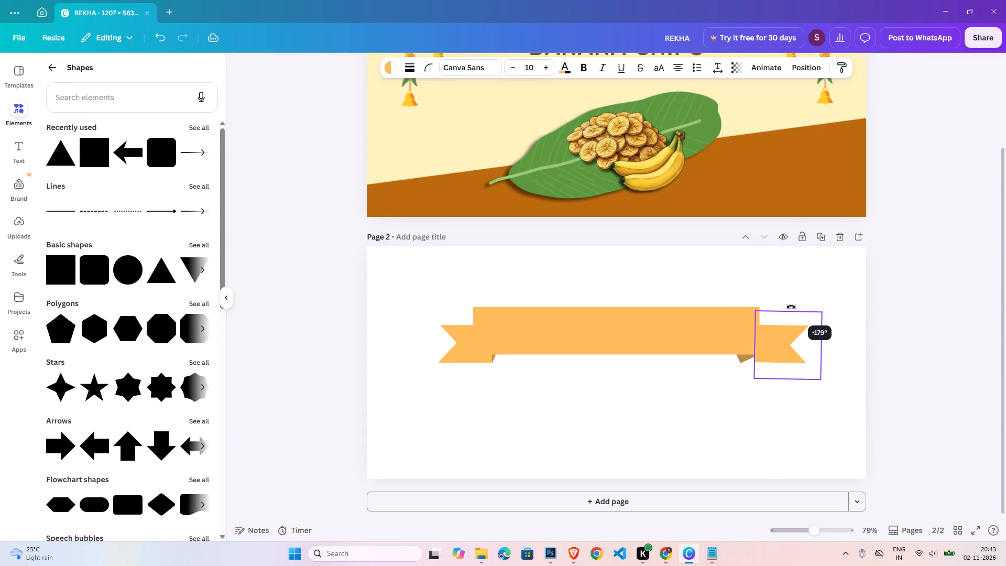
drag(791, 307, 790, 307)
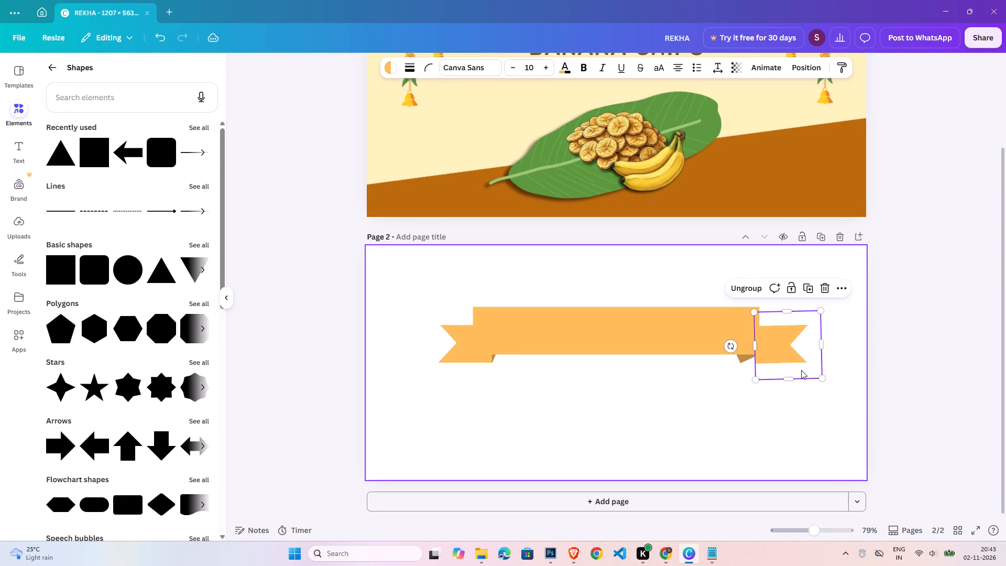
drag(788, 345, 772, 347)
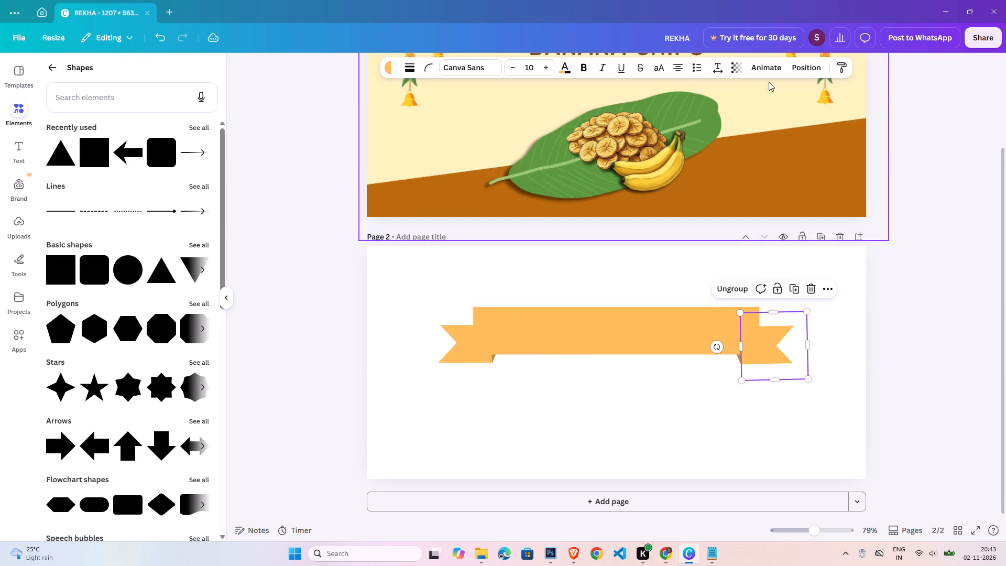
Send the right tail two levels backward so it sits behind the main band and the dark fold.
click(800, 68)
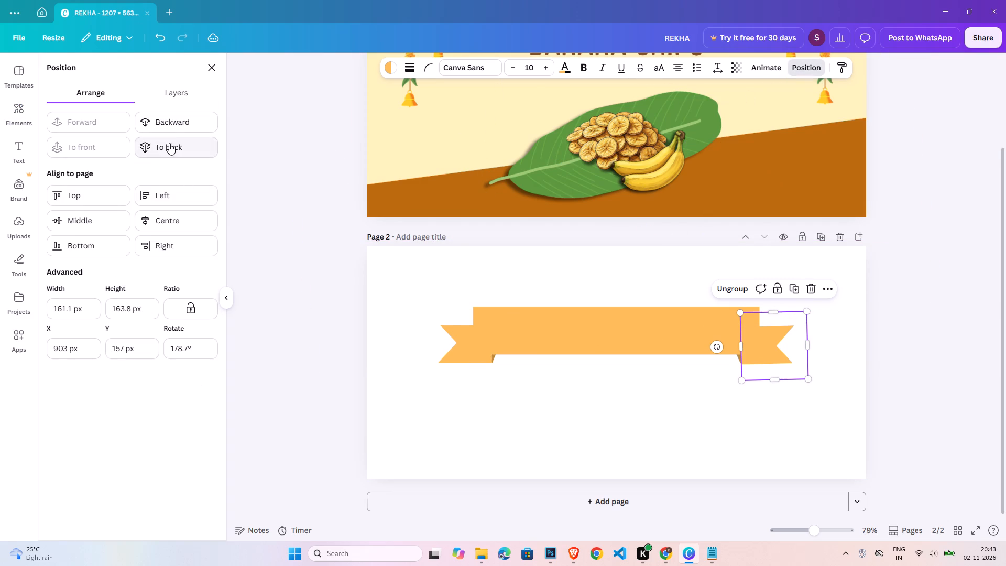
double_click(170, 124)
double_click(927, 380)
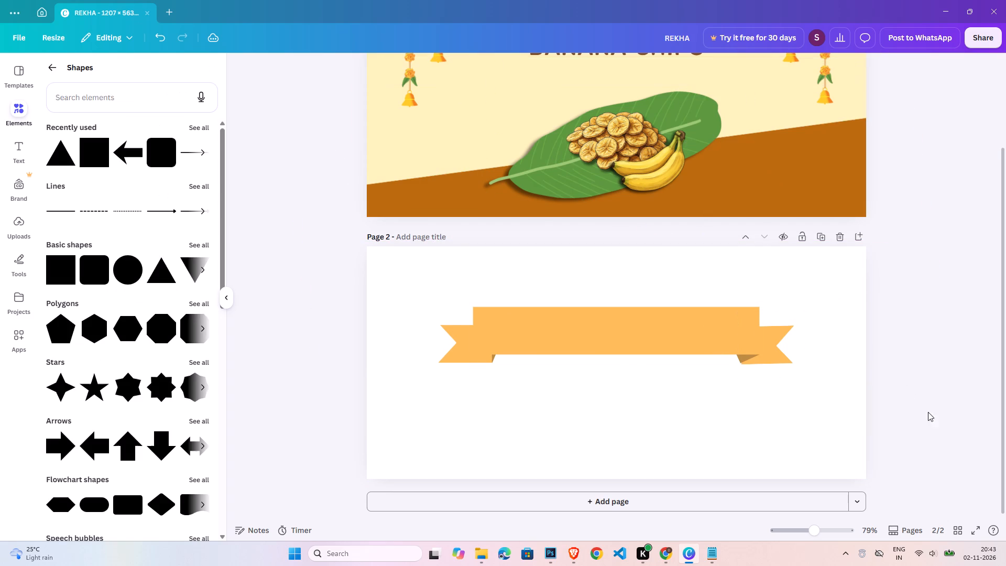
Nudge the right tail slightly left and up to align it with the fold and the left tail.
click(773, 361)
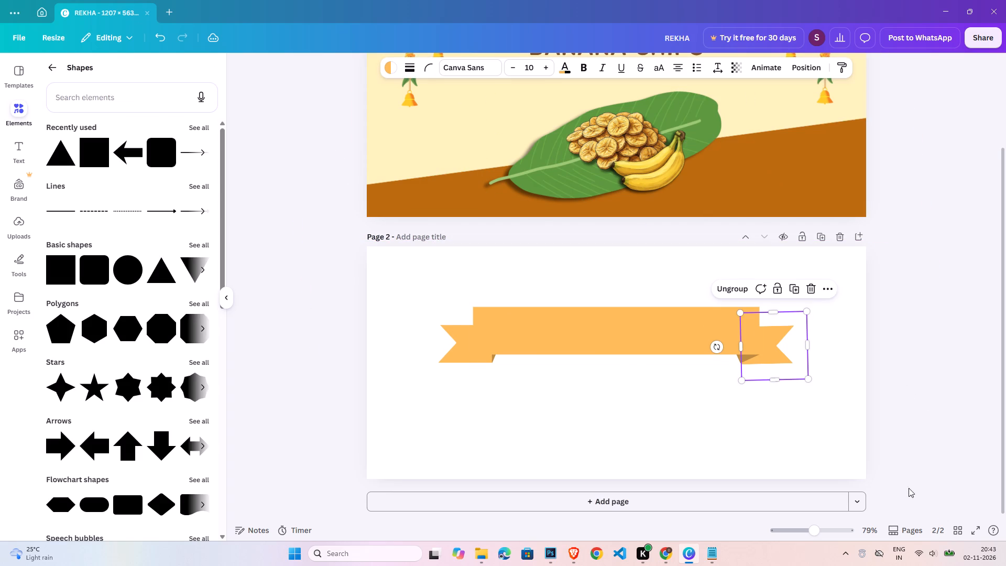
key(Left)
key(Left)
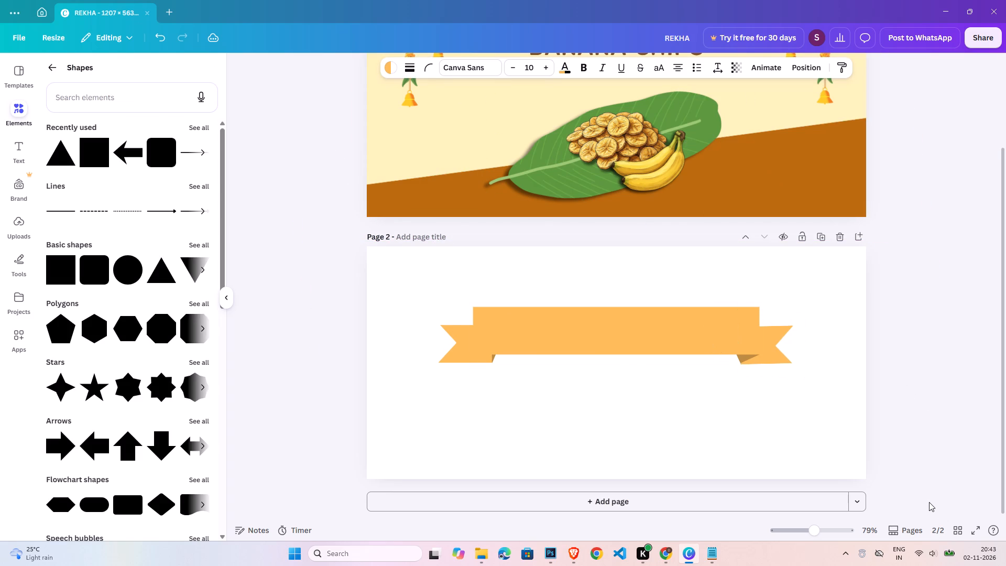
key(Left)
key(Up)
key(Up)
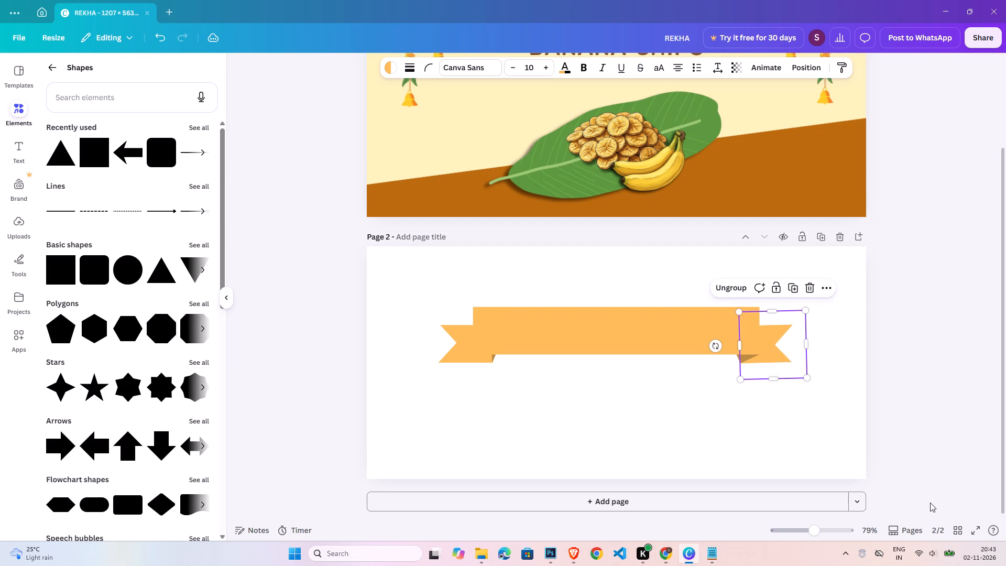
click(971, 485)
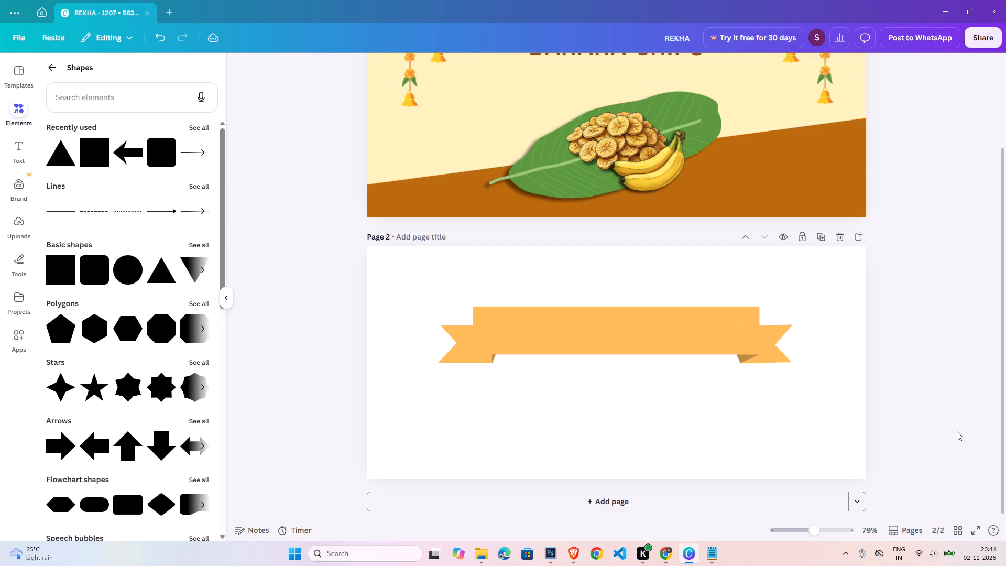
Send the left tail group backward until it sits behind the dark left fold.
click(464, 346)
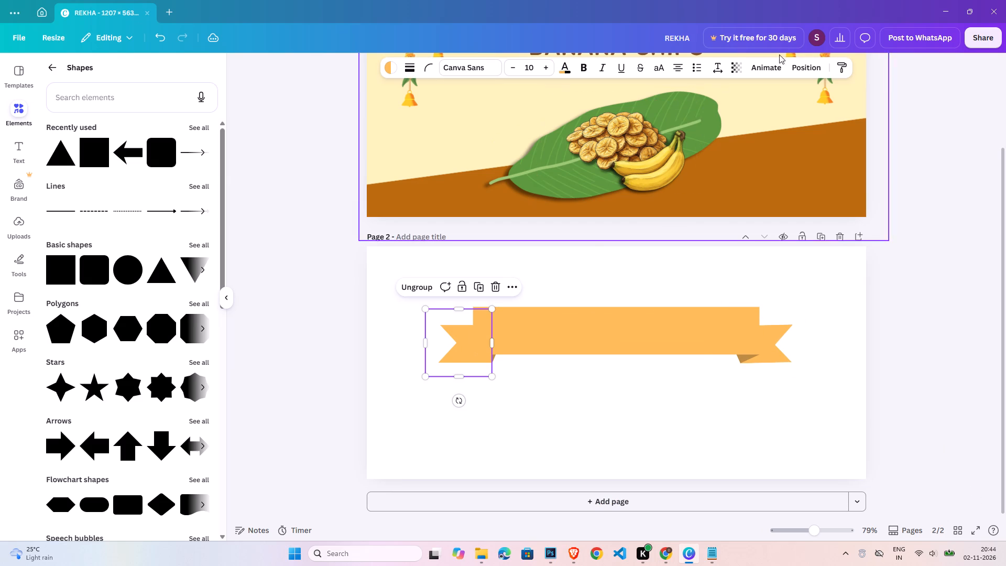
click(803, 62)
click(182, 122)
click(181, 122)
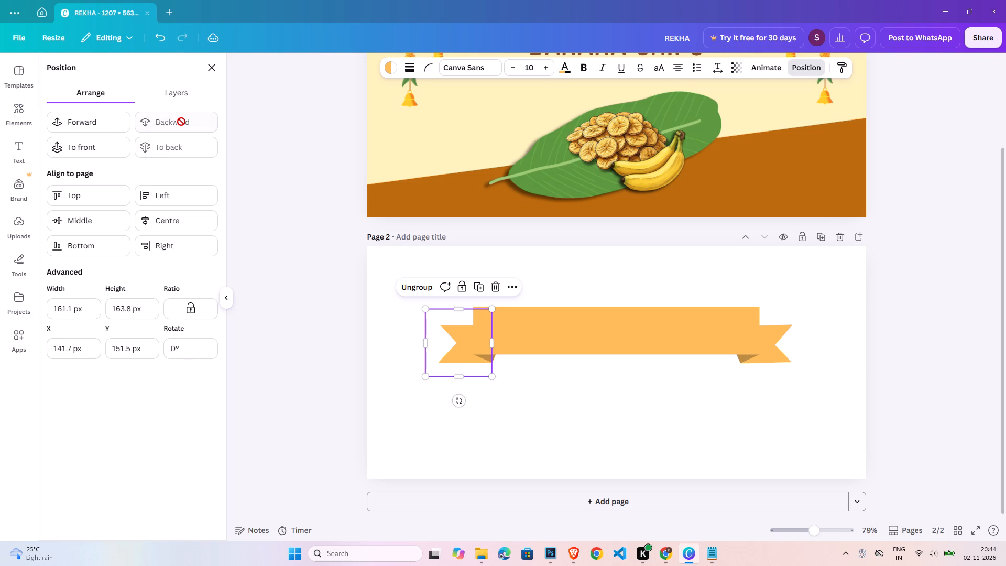
double_click(899, 355)
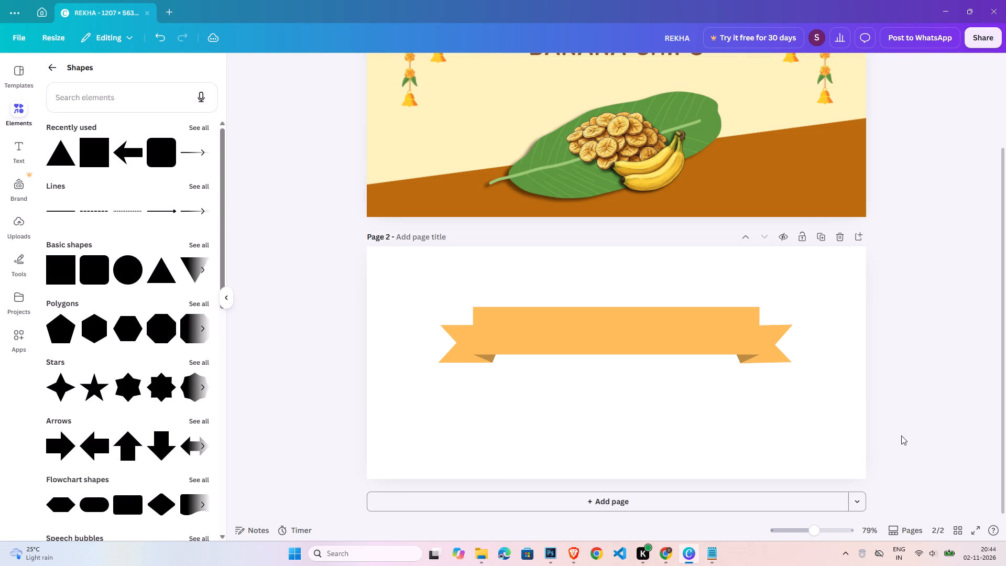
Group all the ribbon banner pieces on page 2 into one object.
click(807, 530)
click(851, 398)
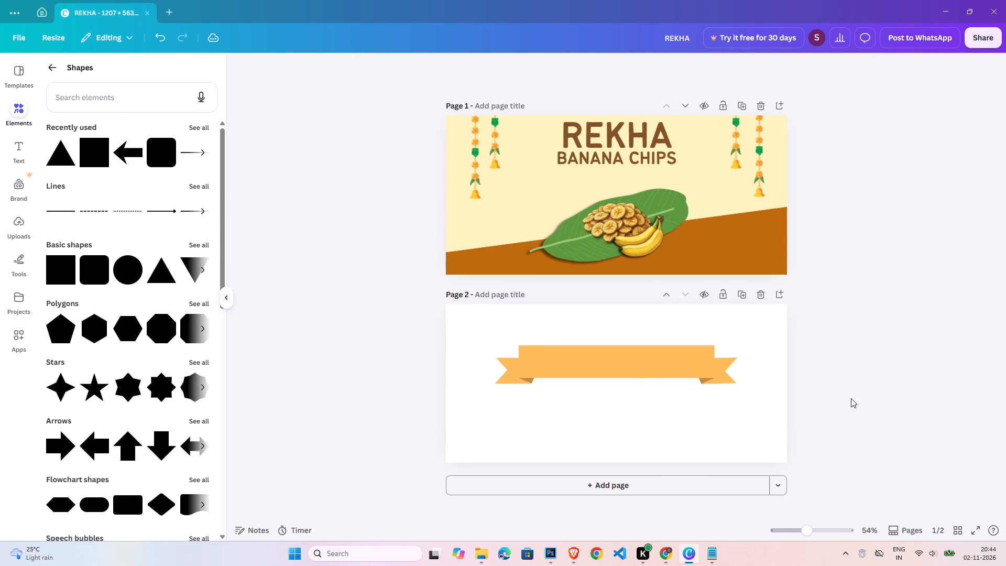
drag(479, 351, 734, 378)
click(585, 324)
click(752, 393)
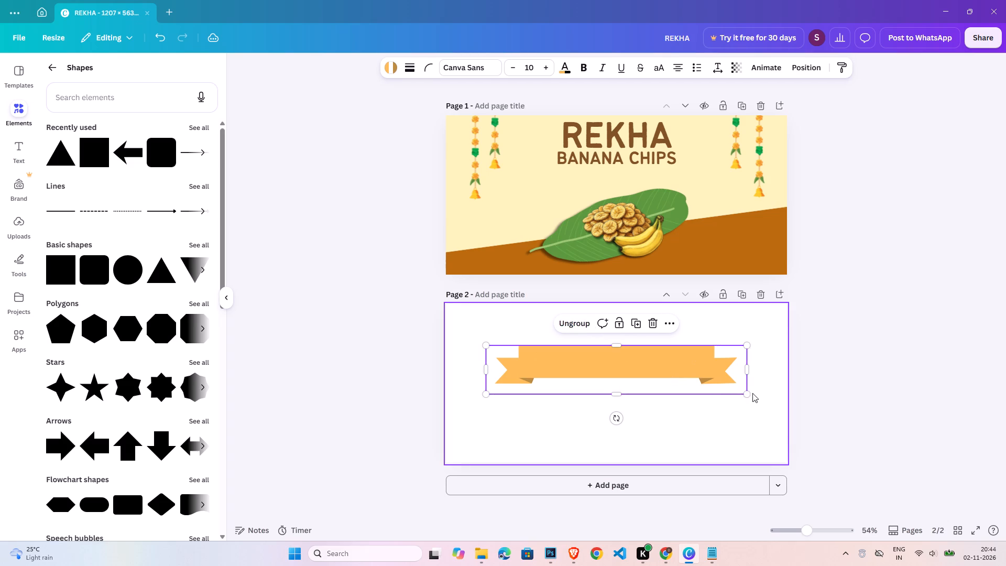
click(692, 376)
Shrink the grouped banner on page 2 proportionally to about three-fifths of its width.
drag(750, 393, 739, 387)
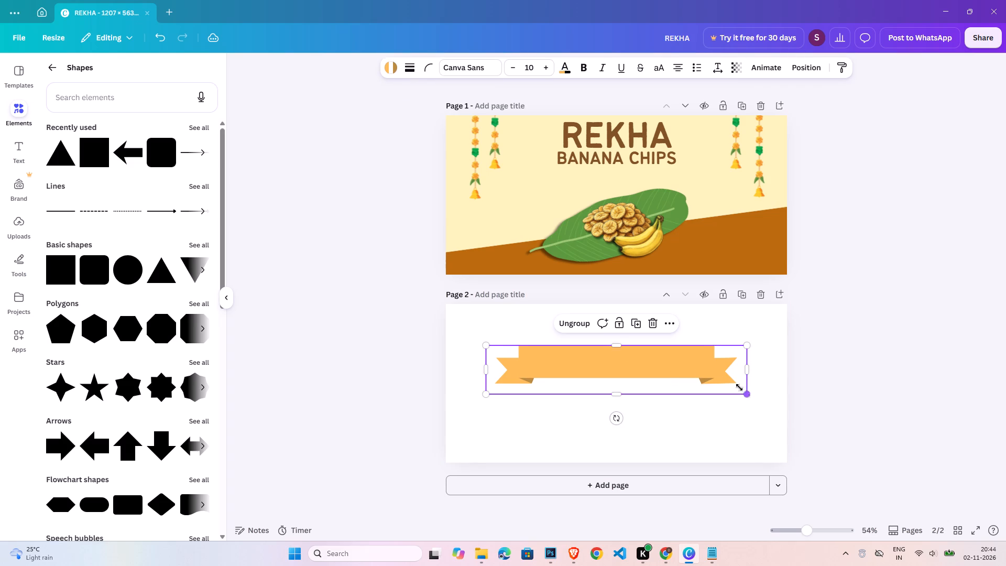
drag(739, 387, 648, 358)
Copy the grouped banner onto page 1 and place it centred beneath the BANANA CHIPS title.
scroll(686, 423, up, 2)
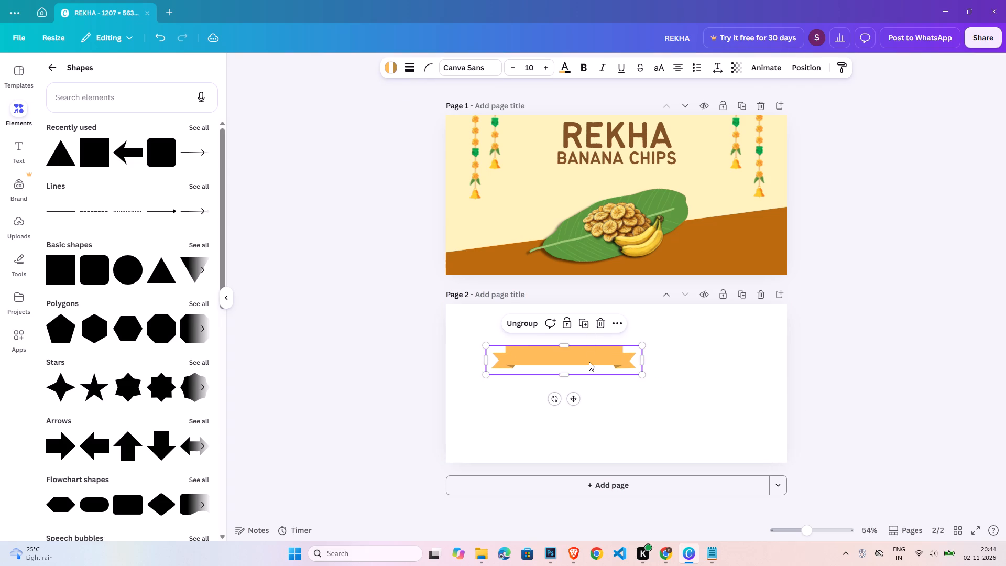
key(ctrl+c)
scroll(613, 391, up, 3)
click(679, 161)
key(ctrl+v)
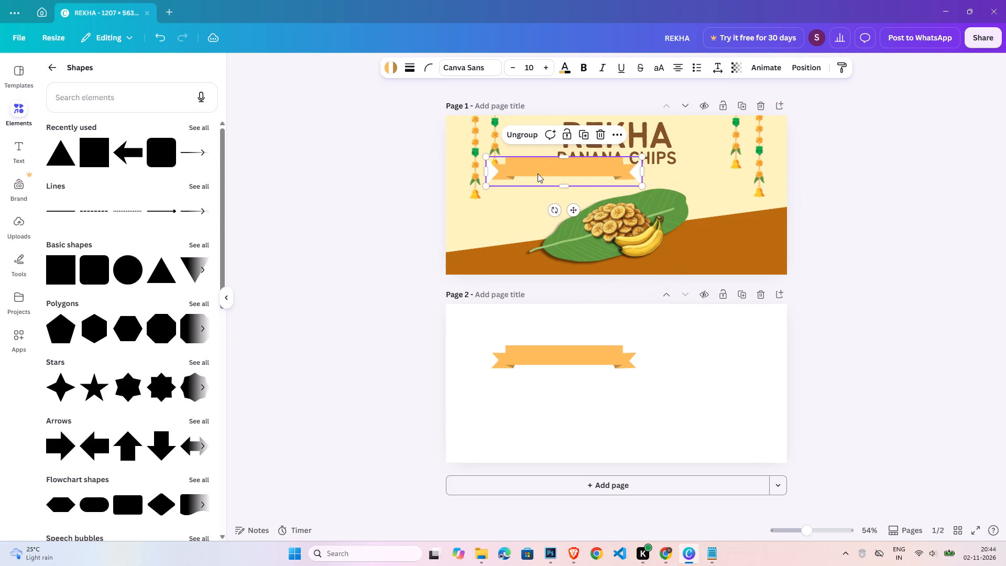
drag(539, 169, 593, 181)
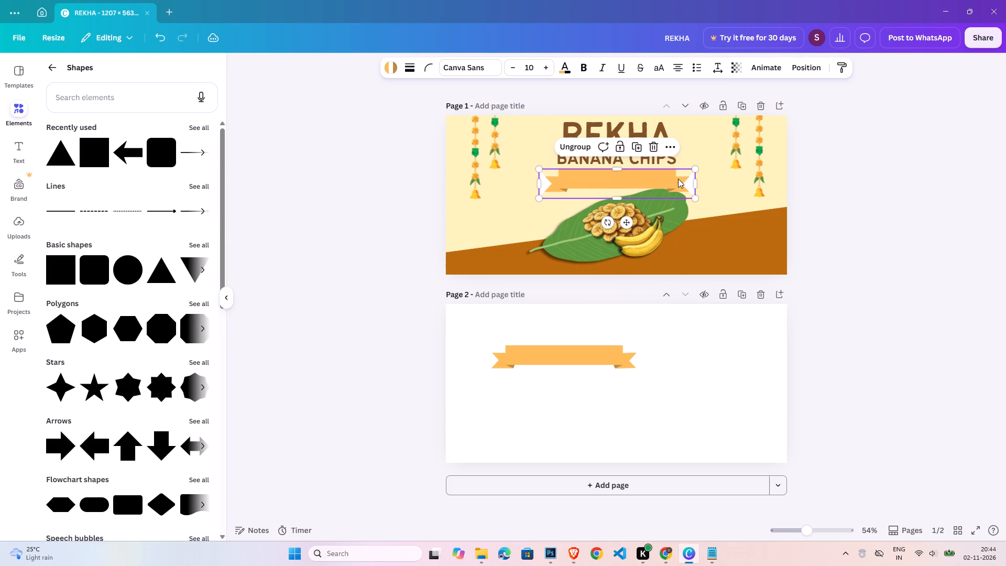
Fill the white notch triangle on the page 1 banner's right tail with the light yellow background colour.
click(825, 208)
click(687, 185)
click(690, 186)
click(387, 71)
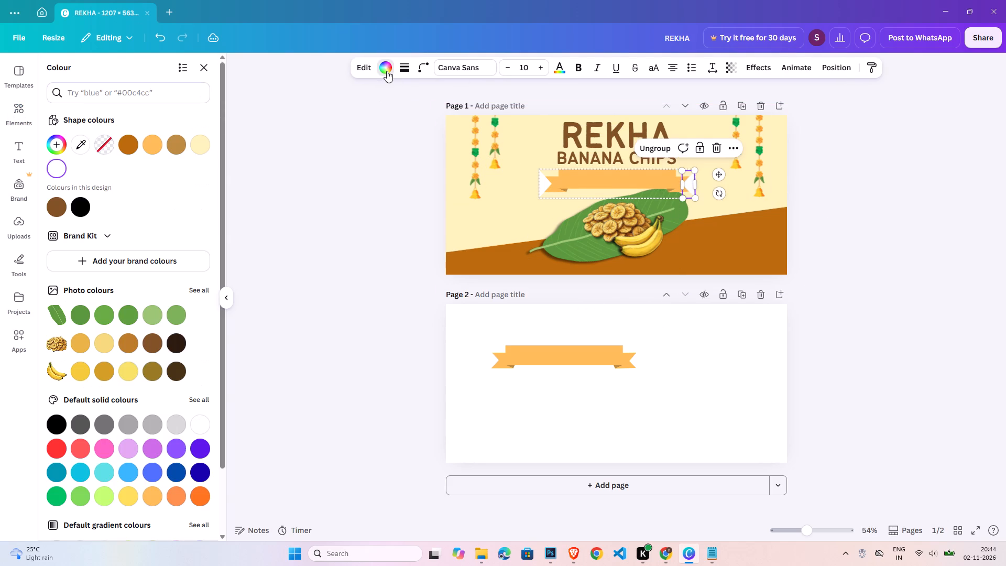
click(203, 149)
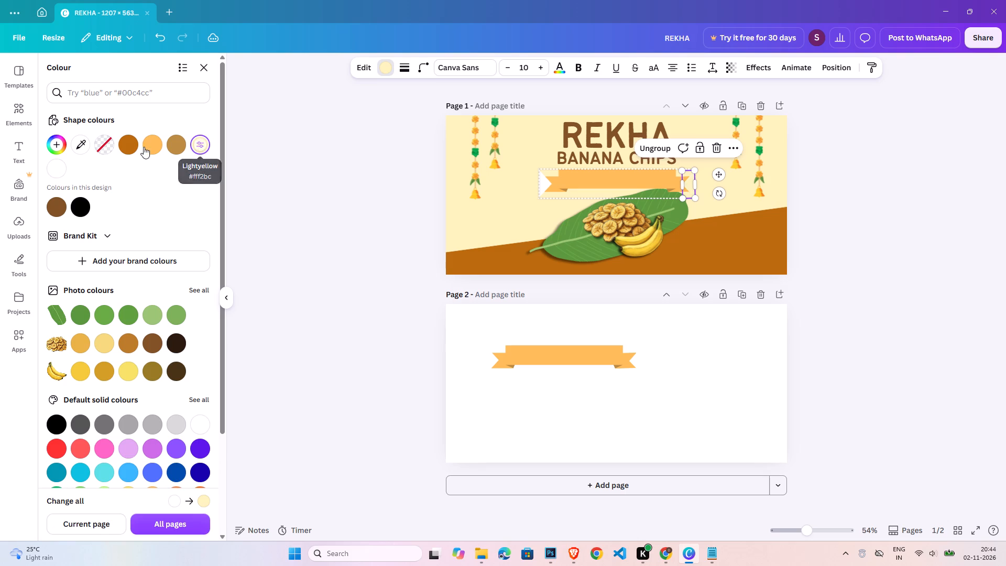
click(84, 143)
click(710, 177)
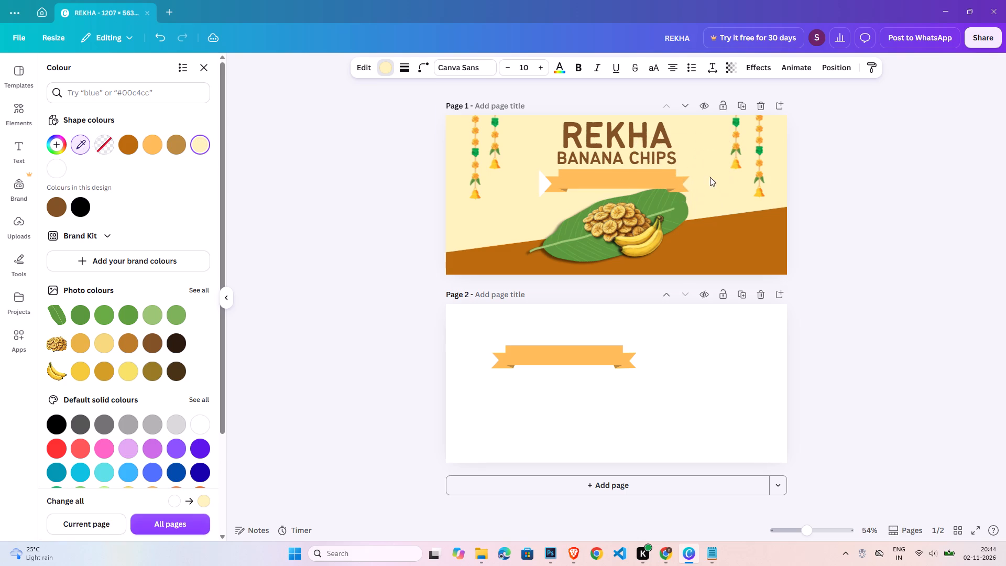
Fill the white notch triangle on the banner's left tail with the light yellow sampled from the page 1 background.
click(543, 183)
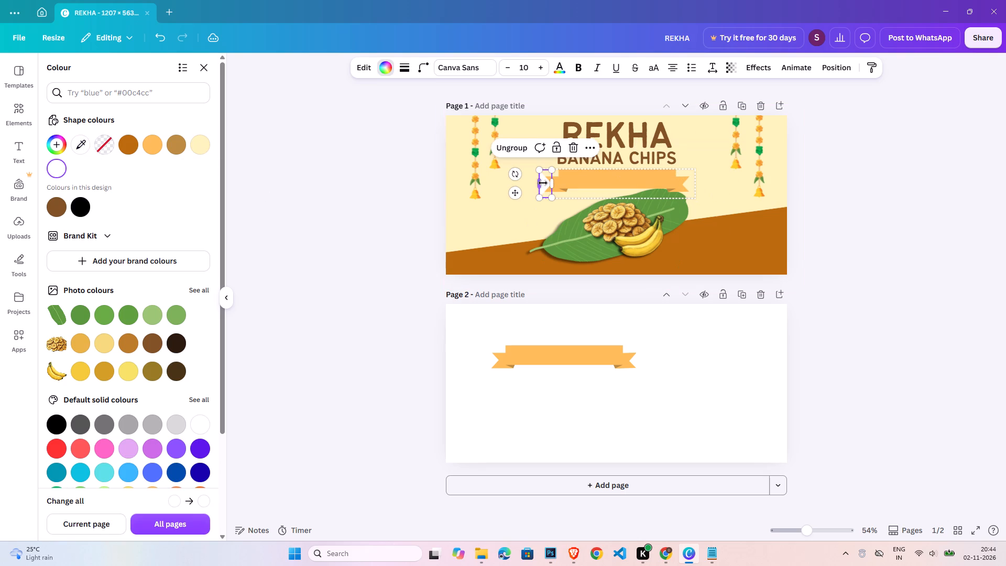
click(76, 145)
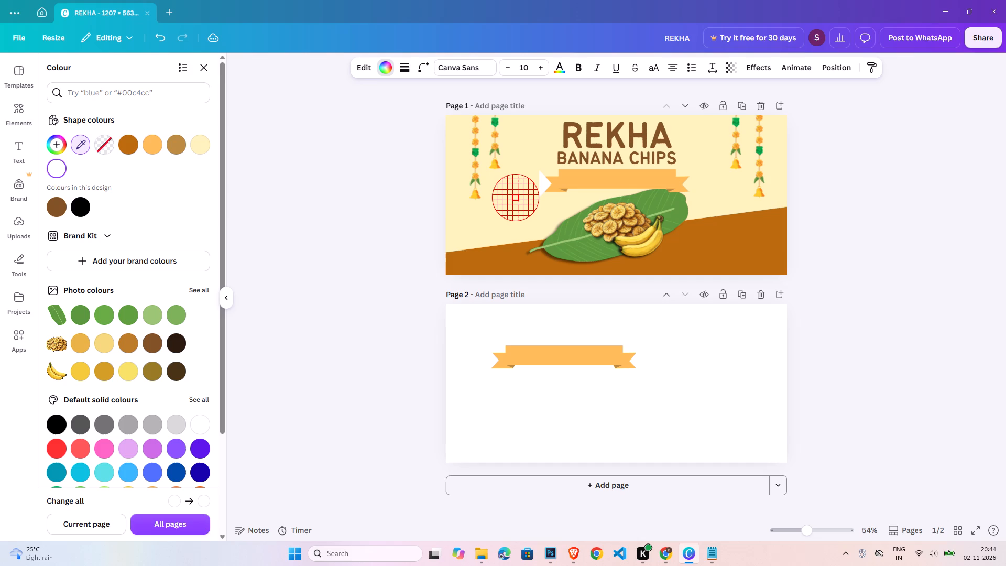
click(517, 198)
click(515, 210)
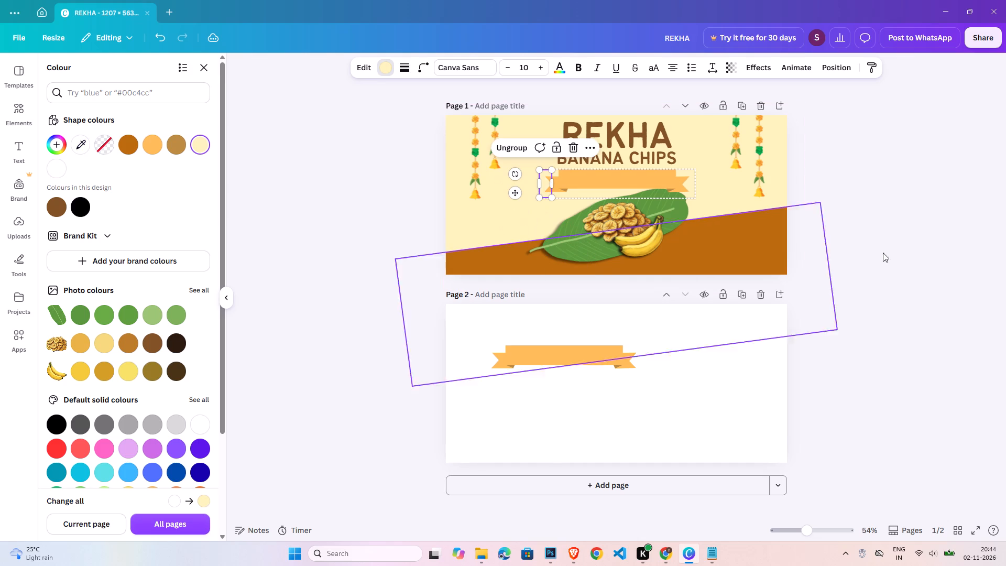
click(893, 254)
click(893, 254)
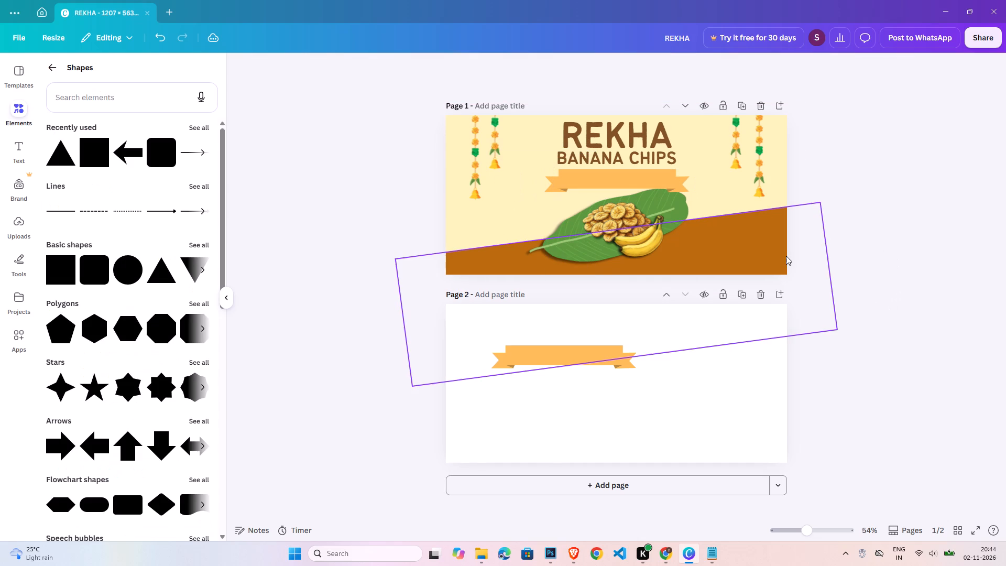
Shrink the page 1 banner to about 362 px wide and recentre it horizontally beneath the BANANA CHIPS title.
click(632, 134)
click(825, 208)
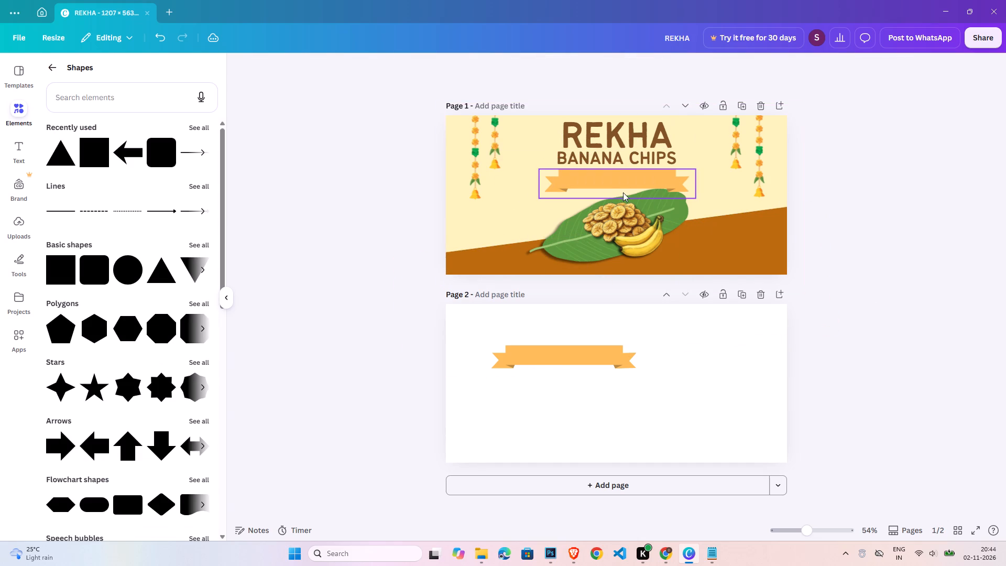
click(624, 181)
drag(696, 197, 660, 180)
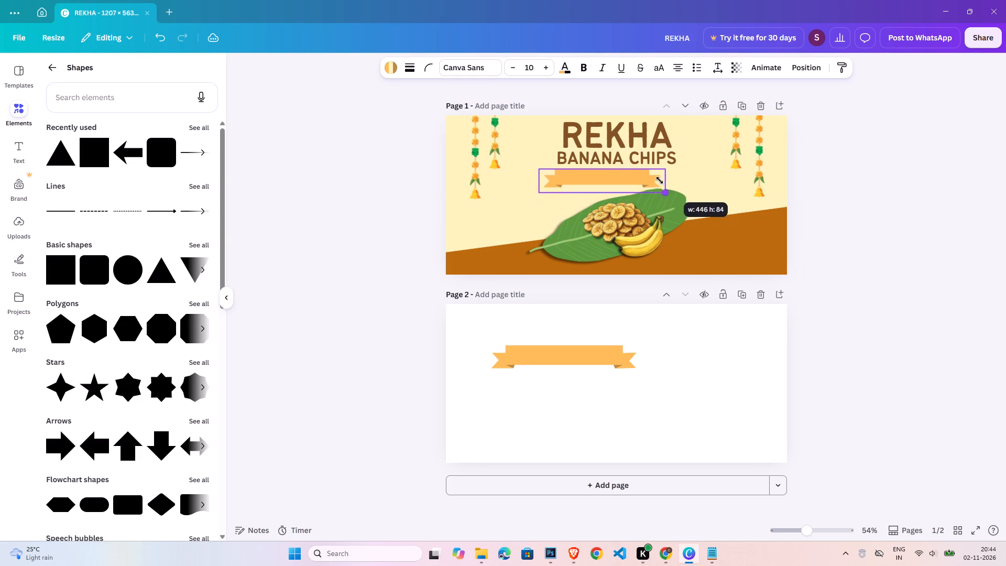
drag(660, 180, 647, 176)
drag(602, 210, 622, 208)
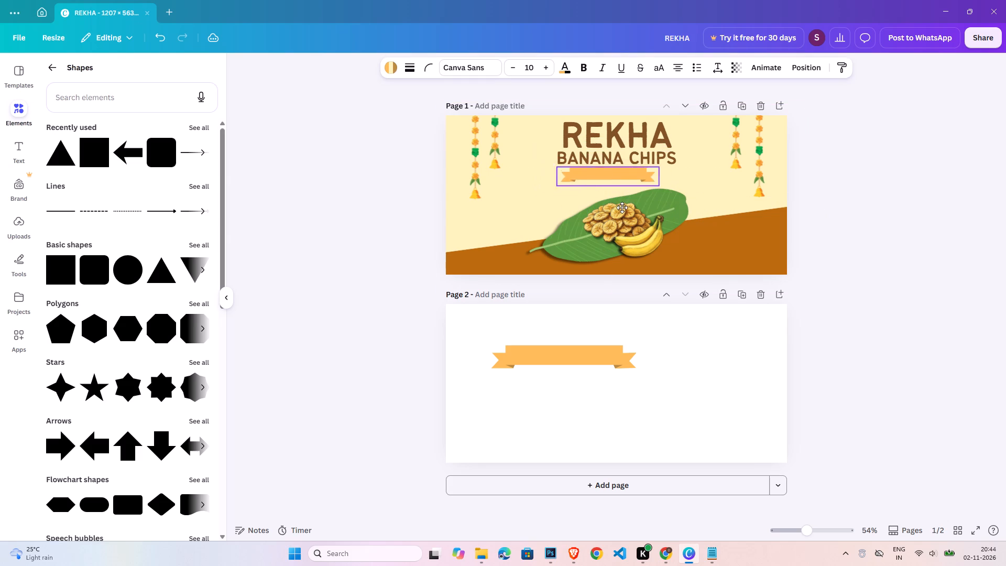
drag(622, 208, 629, 209)
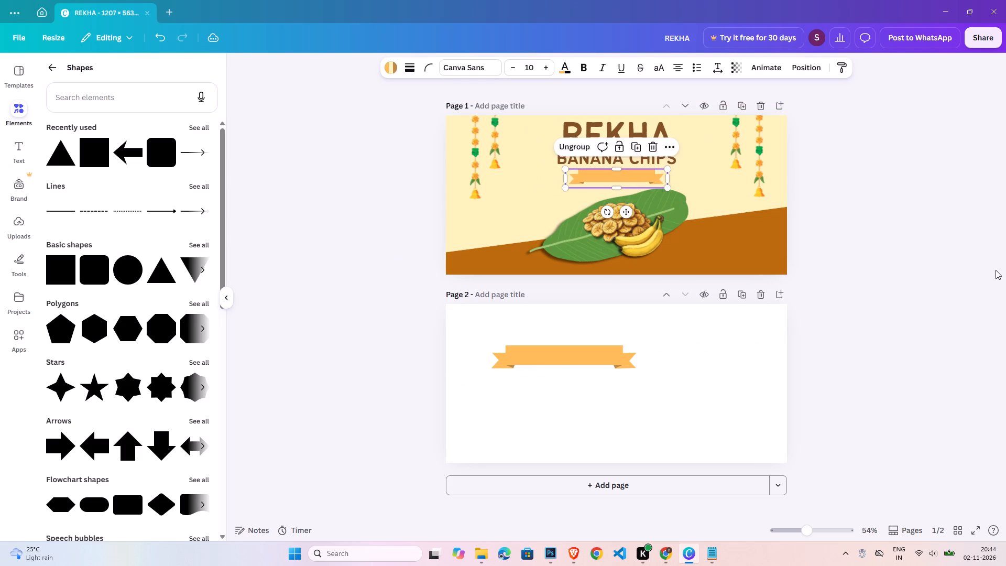
click(926, 267)
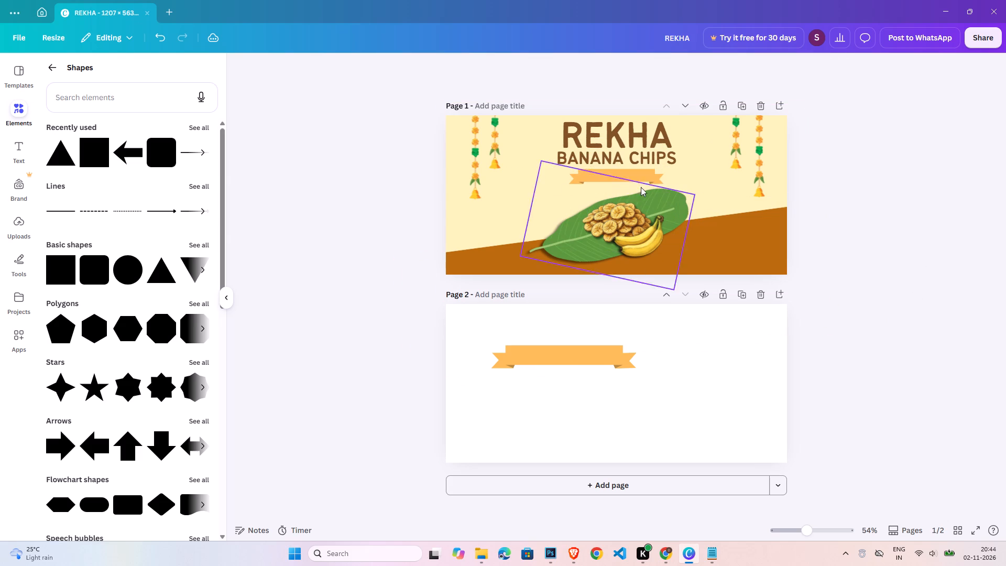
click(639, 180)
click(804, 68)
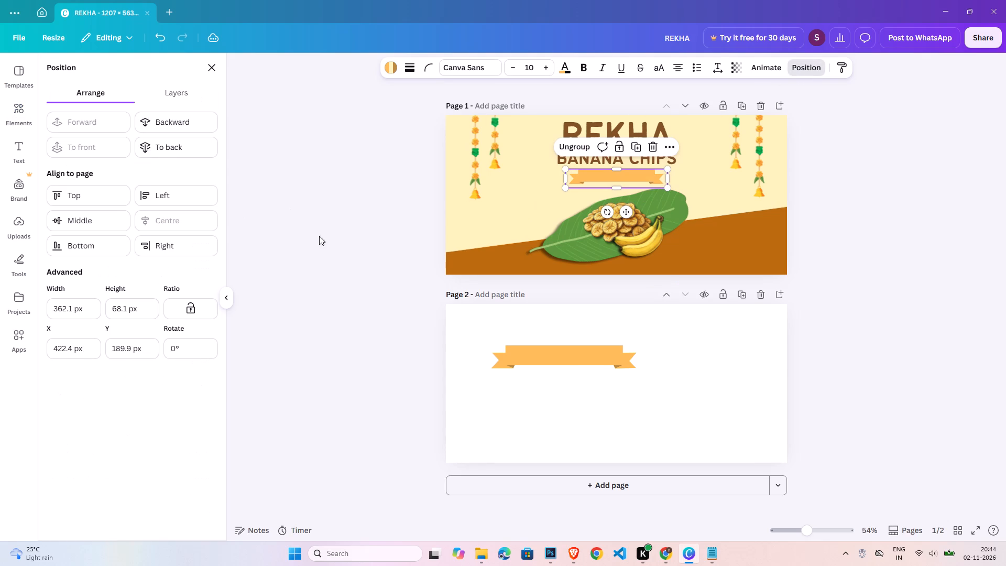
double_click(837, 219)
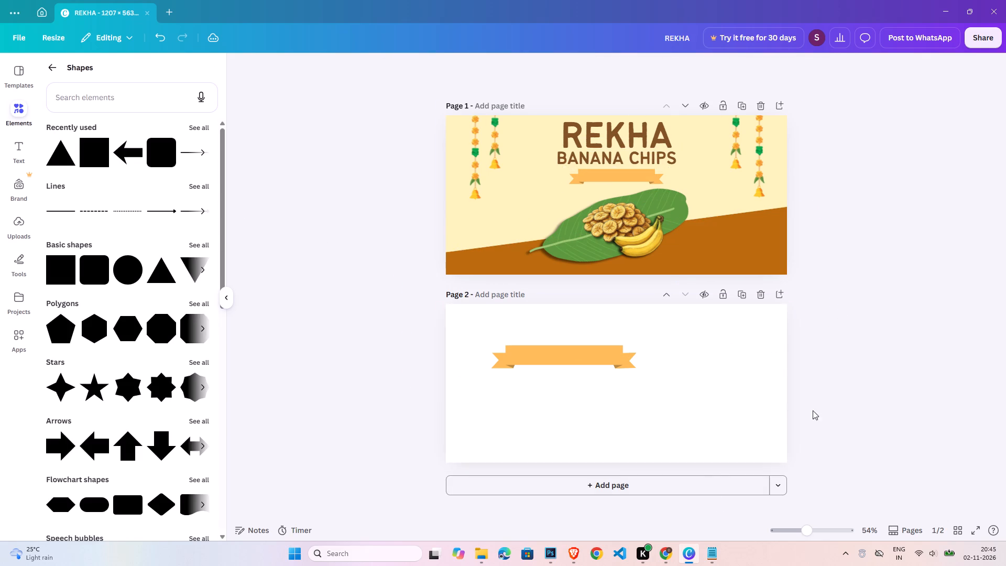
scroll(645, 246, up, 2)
Add a subheading text box over the page 1 ribbon banner and colour its text white.
click(23, 151)
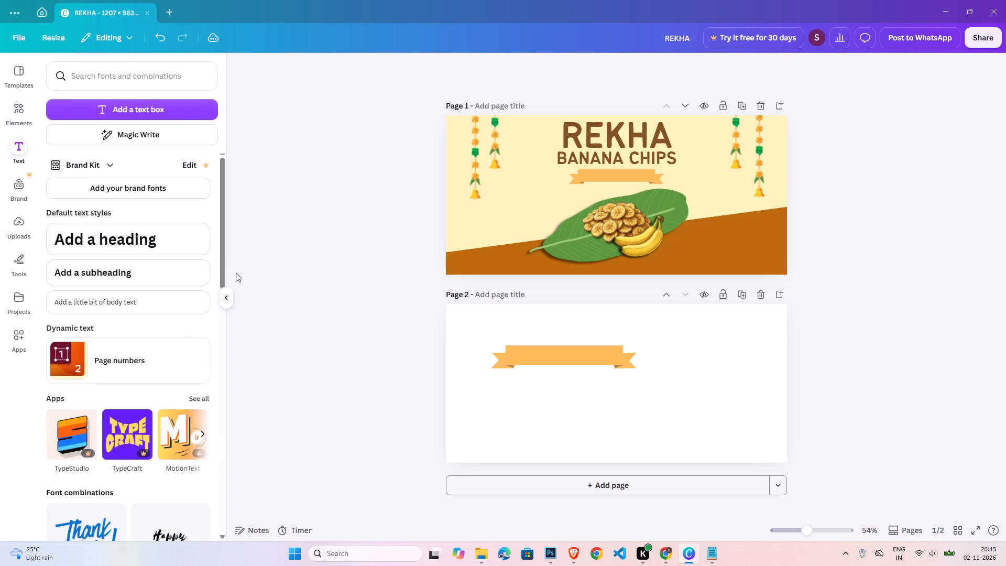
click(105, 282)
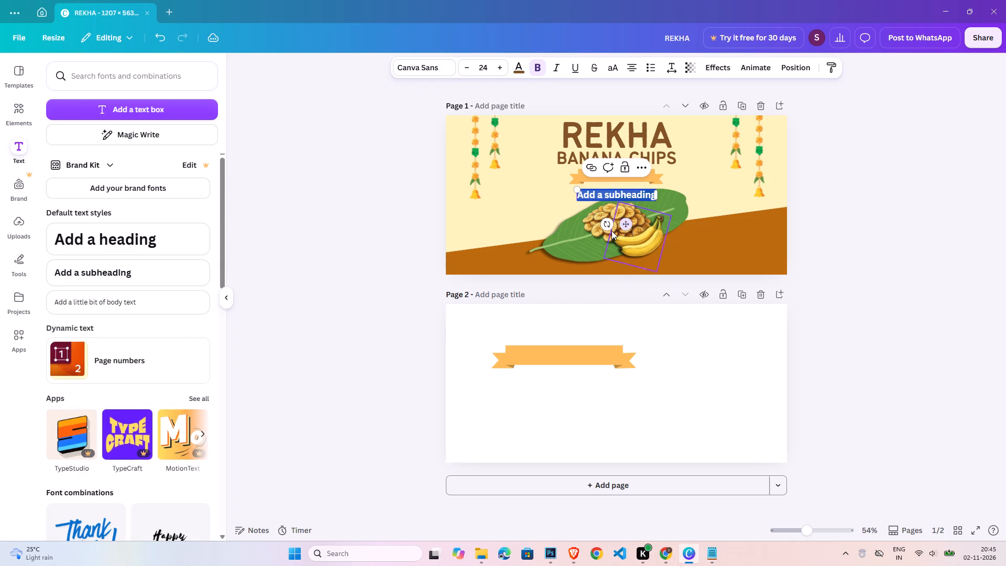
drag(629, 224, 632, 203)
click(519, 68)
click(203, 400)
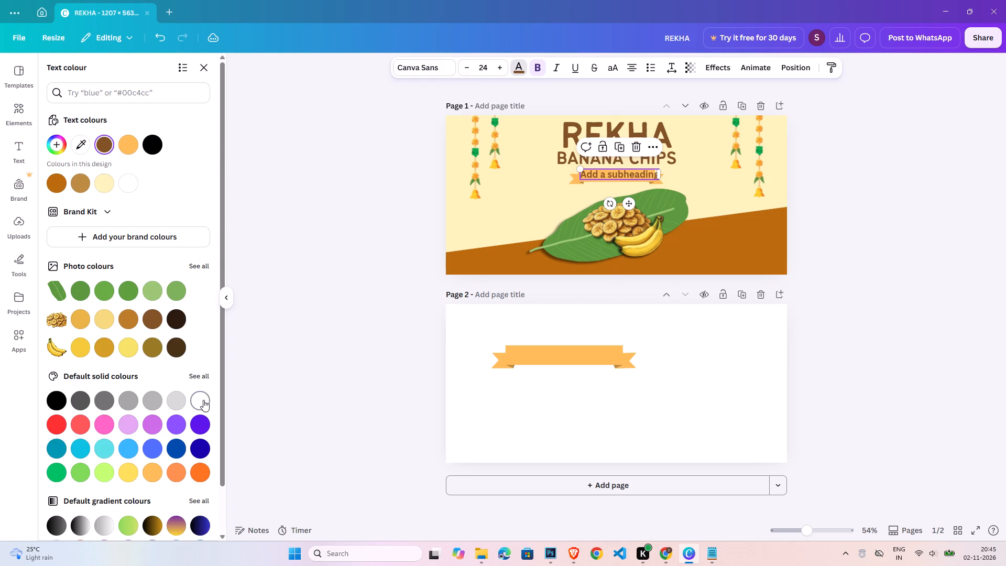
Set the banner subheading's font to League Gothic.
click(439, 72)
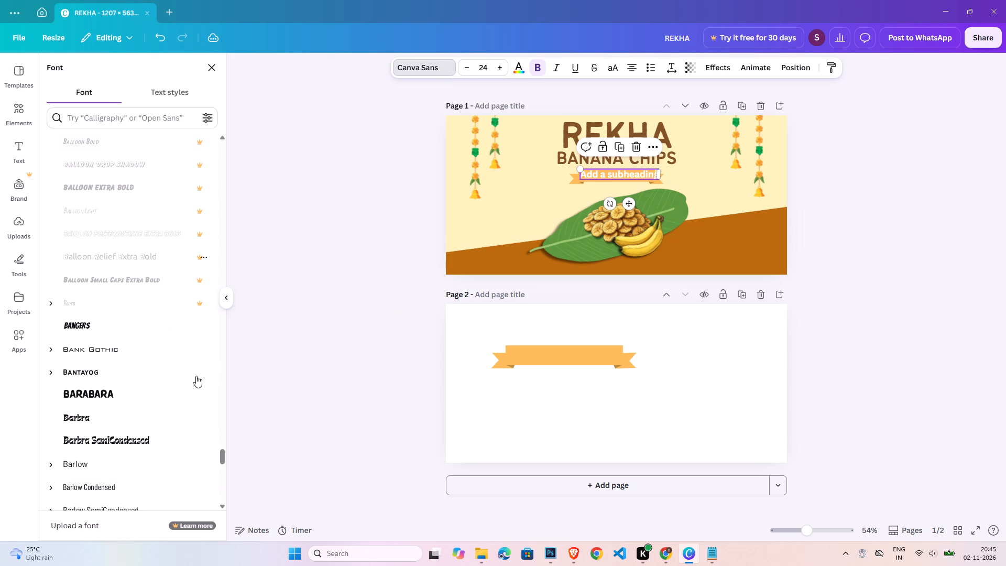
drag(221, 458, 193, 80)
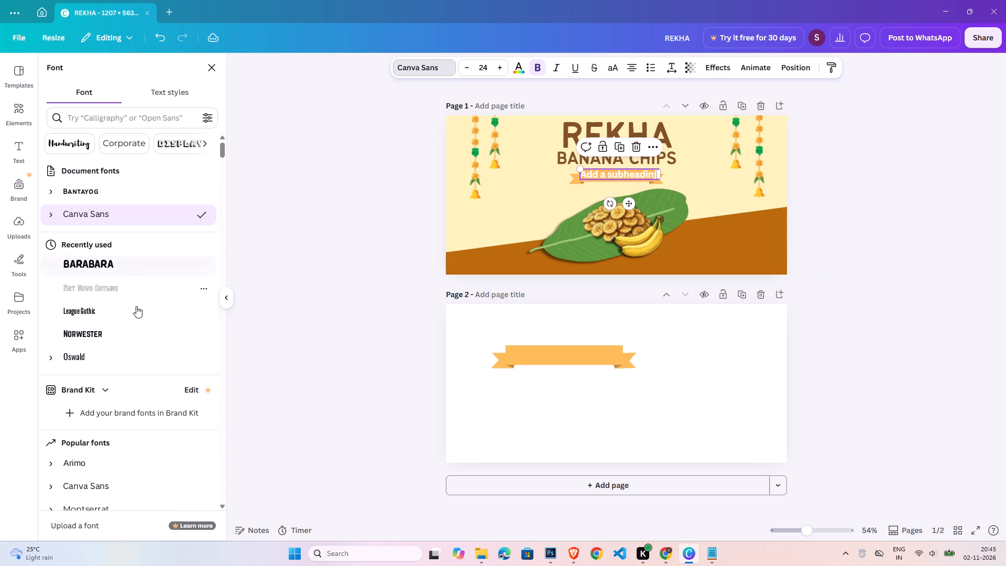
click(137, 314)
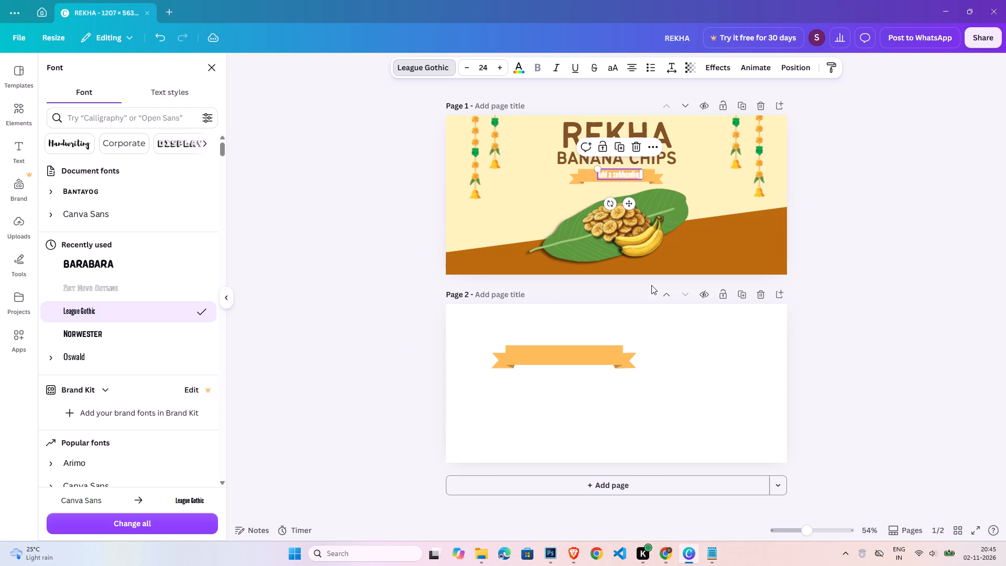
Replace the banner's placeholder subheading with the text "100% Natural & crispy".
double_click(619, 175)
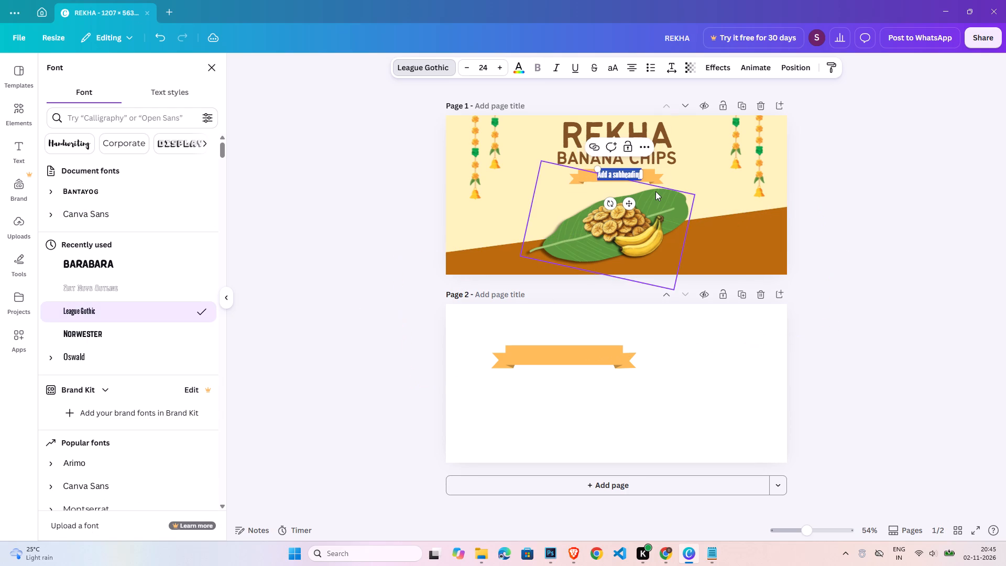
text(100)
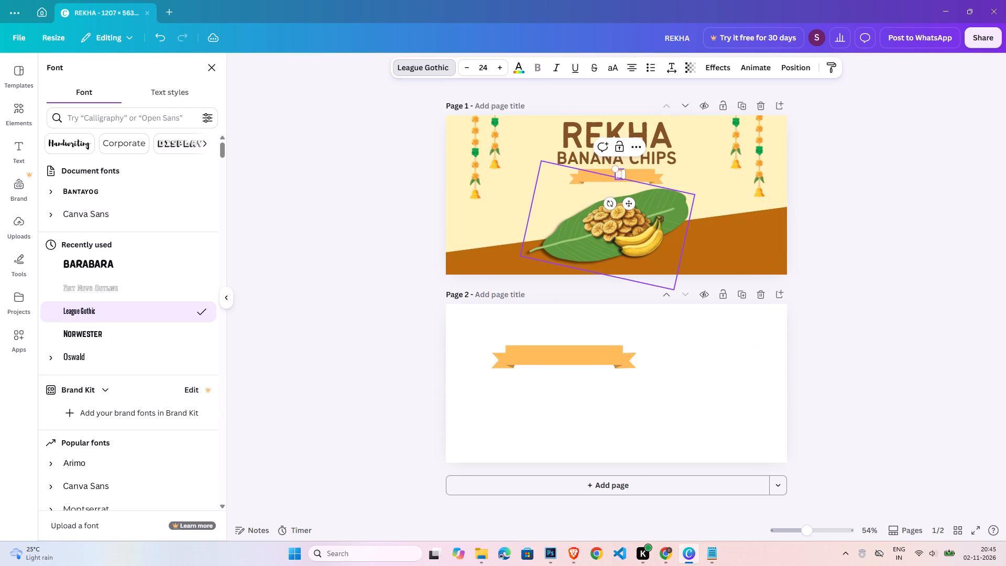
text(%)
key(space)
key(shift+n)
text(atur)
text(al &)
key(space)
key(space)
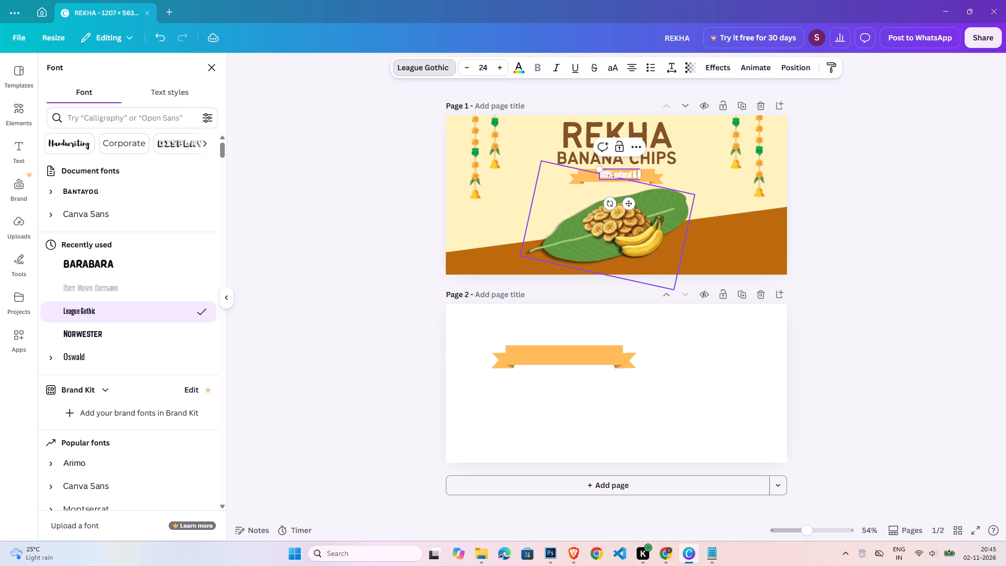
key(c)
key(BackSpace)
key(BackSpace)
text(cr)
text(isy)
key(BackSpace)
text(py)
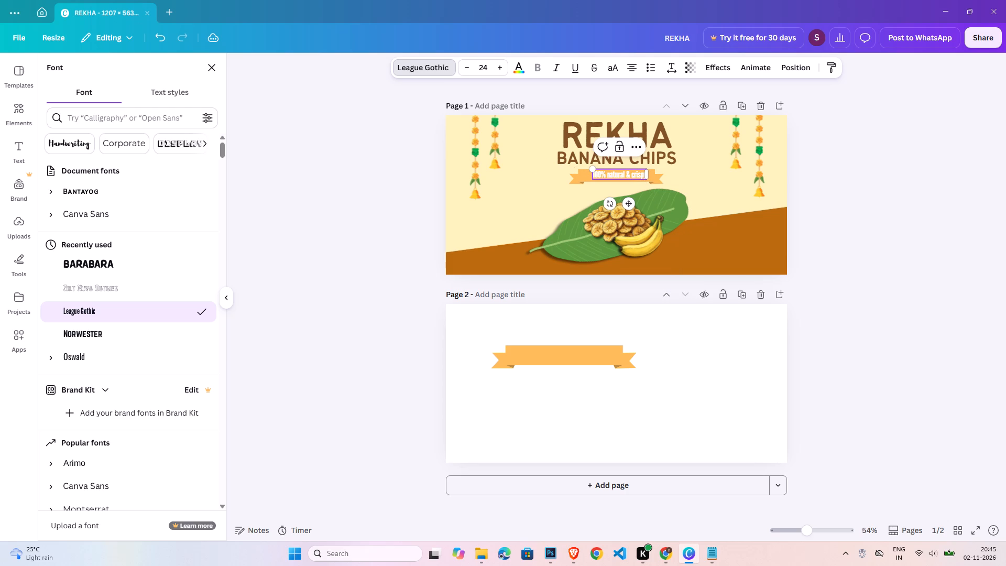
Set the banner tagline to uppercase.
click(632, 172)
drag(608, 173, 621, 172)
drag(621, 172, 626, 175)
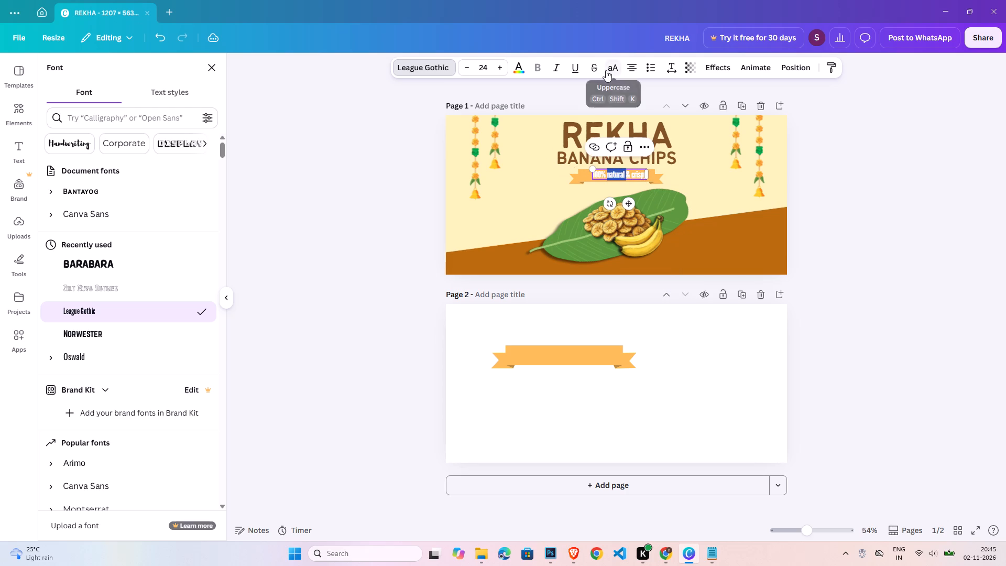
click(606, 70)
click(639, 179)
click(809, 198)
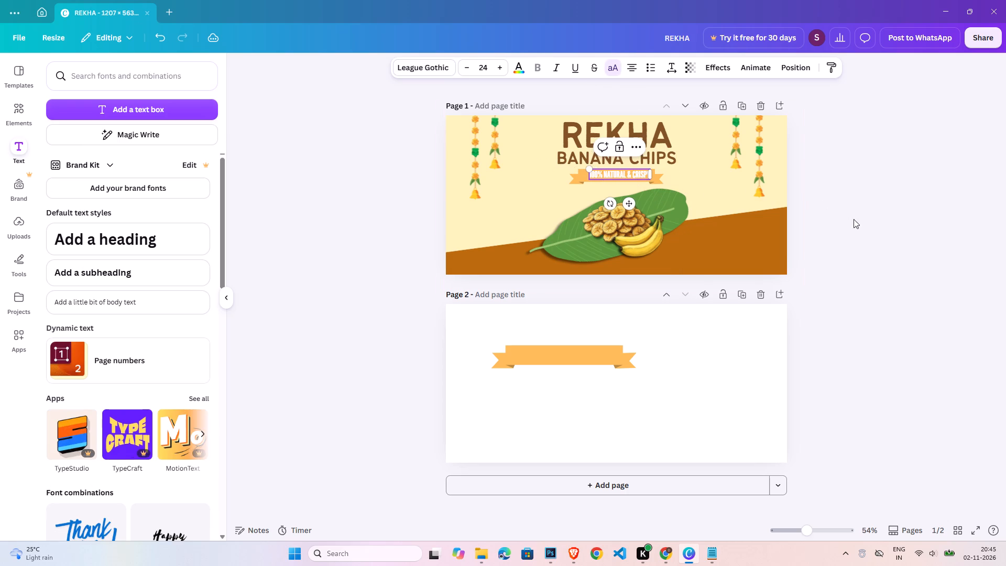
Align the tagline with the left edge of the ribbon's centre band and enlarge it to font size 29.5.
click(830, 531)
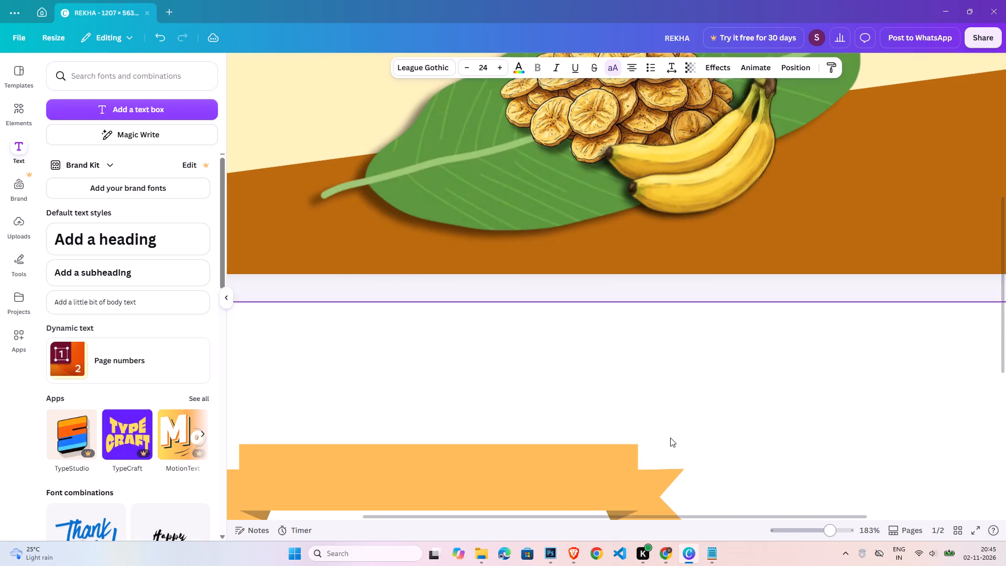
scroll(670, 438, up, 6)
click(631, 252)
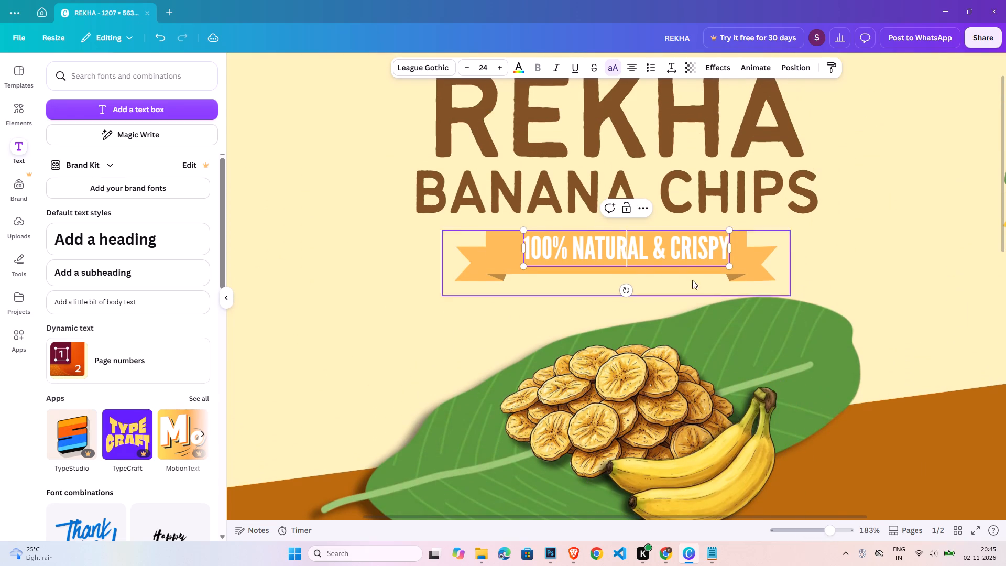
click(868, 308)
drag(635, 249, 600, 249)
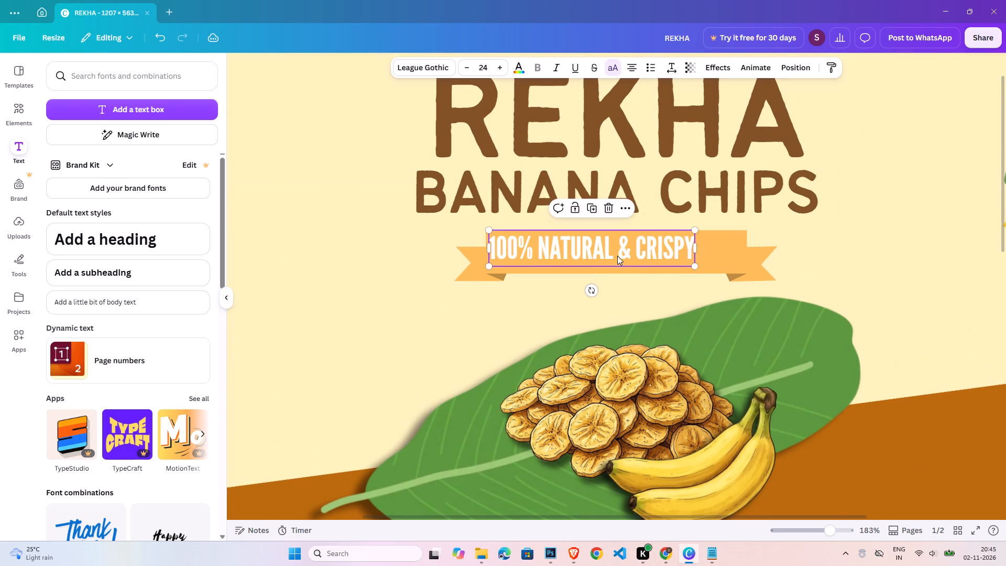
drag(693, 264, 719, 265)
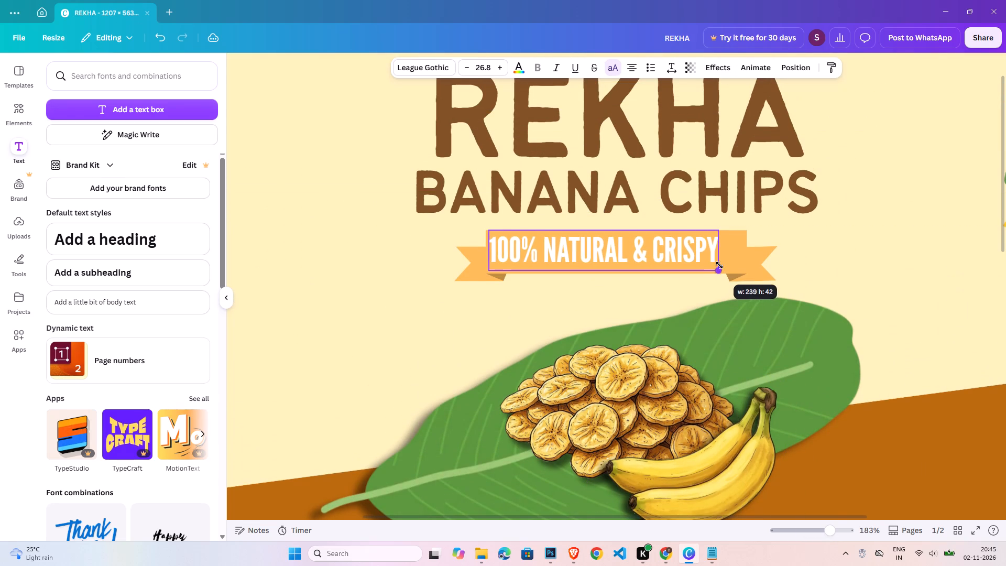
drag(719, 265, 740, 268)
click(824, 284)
Change the font of the whole "100% NATURAL & CRISPY" tagline to Oswald.
triple_click(695, 259)
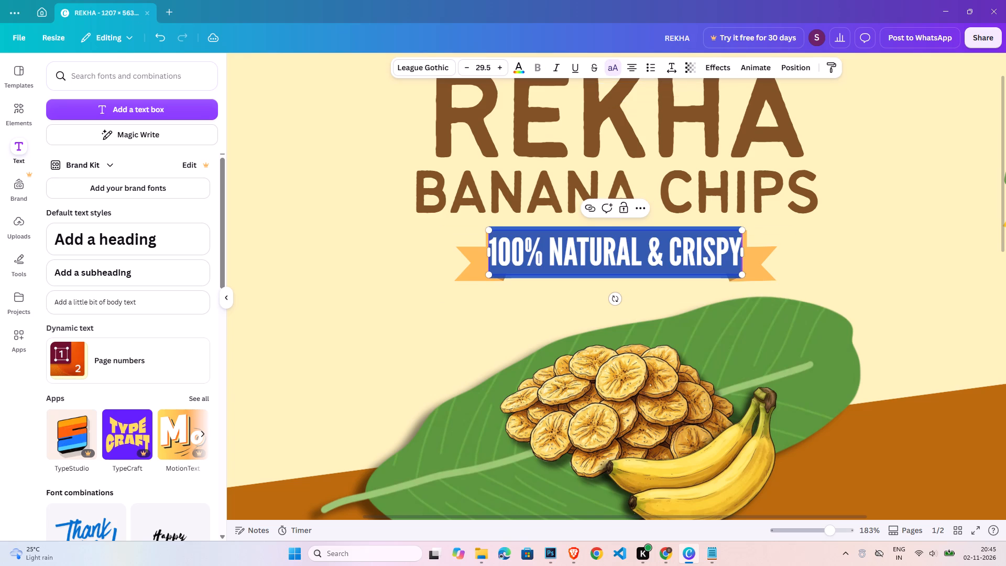
click(429, 68)
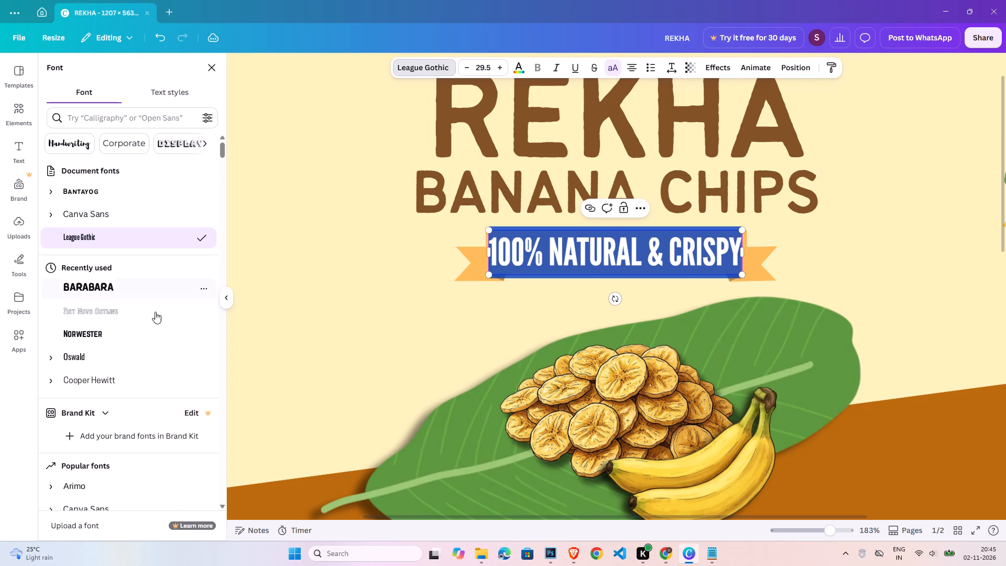
click(143, 366)
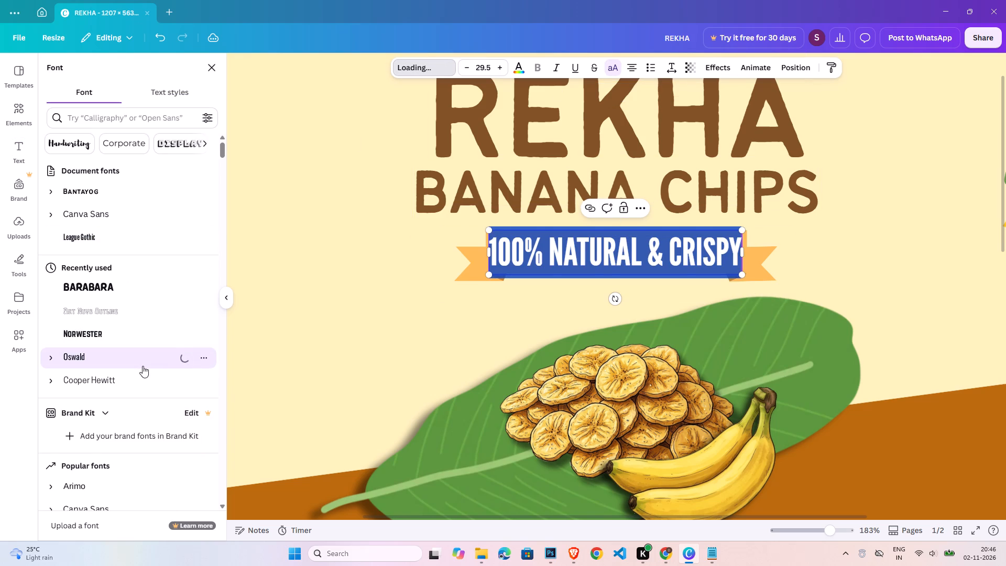
click(475, 286)
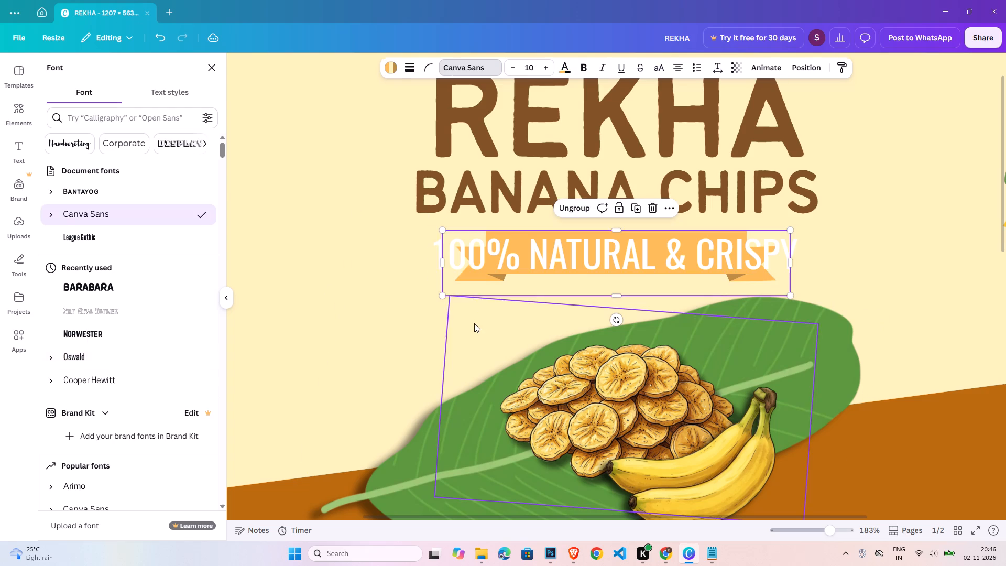
click(474, 323)
Shrink the "100% NATURAL & CRISPY" tagline to about size 20.3 and centre it within the ribbon's middle band.
drag(473, 258, 529, 258)
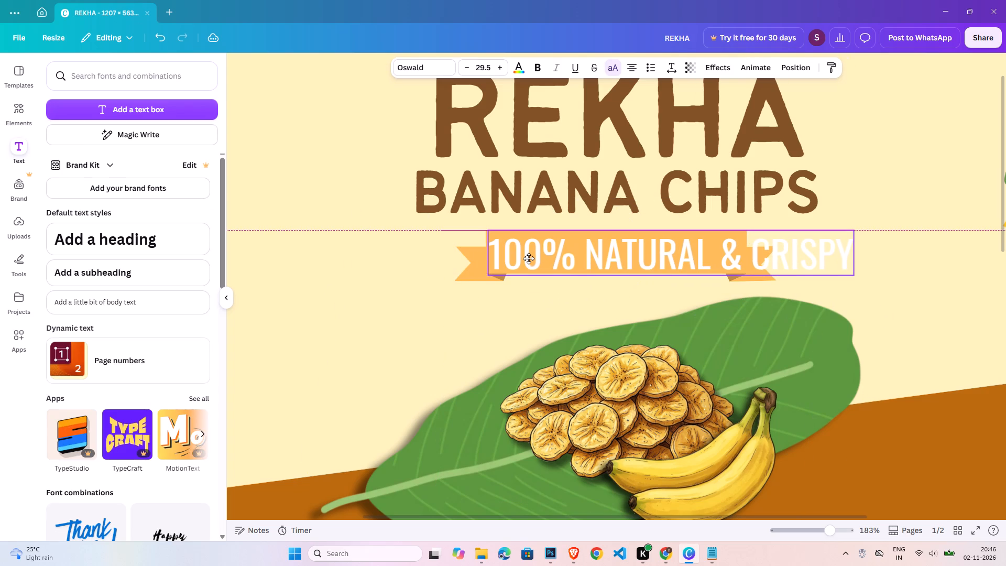
drag(529, 258, 528, 259)
drag(856, 276, 838, 276)
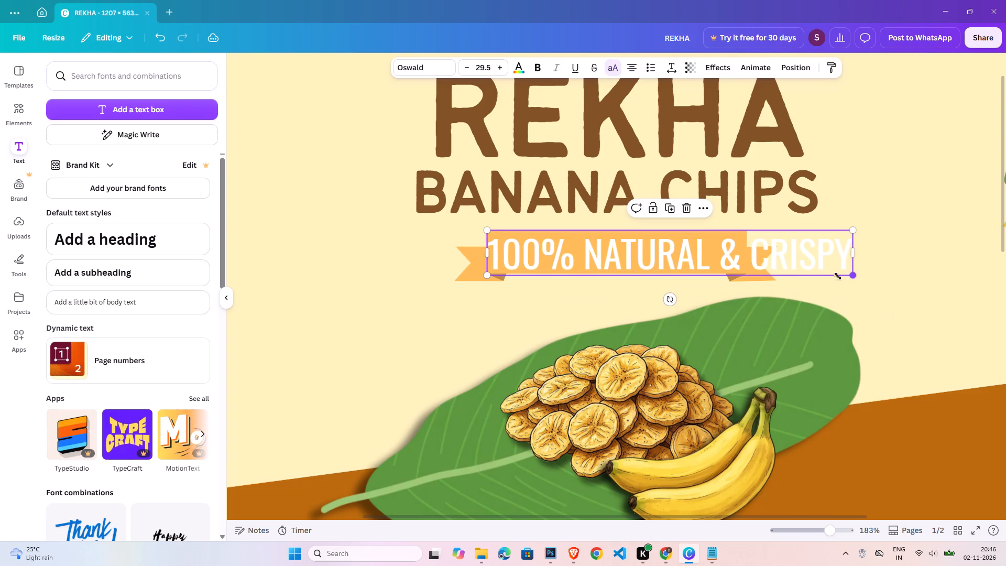
drag(838, 276, 747, 287)
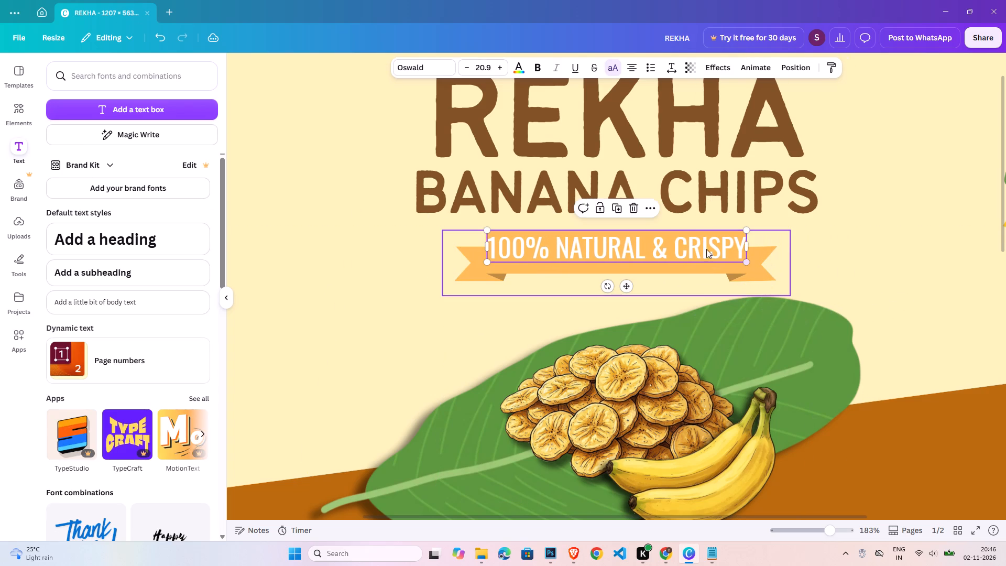
drag(704, 244, 706, 253)
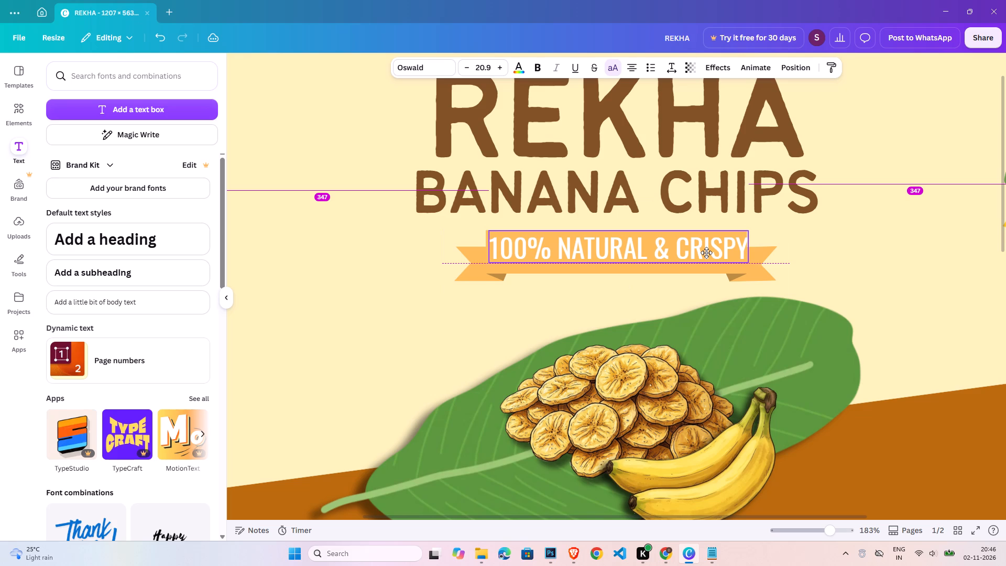
drag(706, 253, 707, 252)
drag(746, 267, 739, 264)
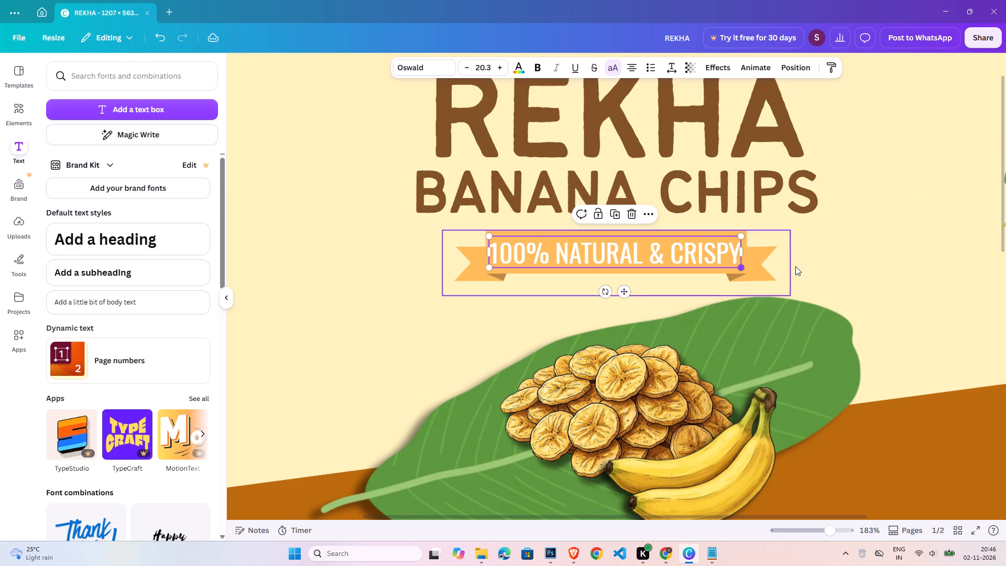
click(794, 267)
click(734, 257)
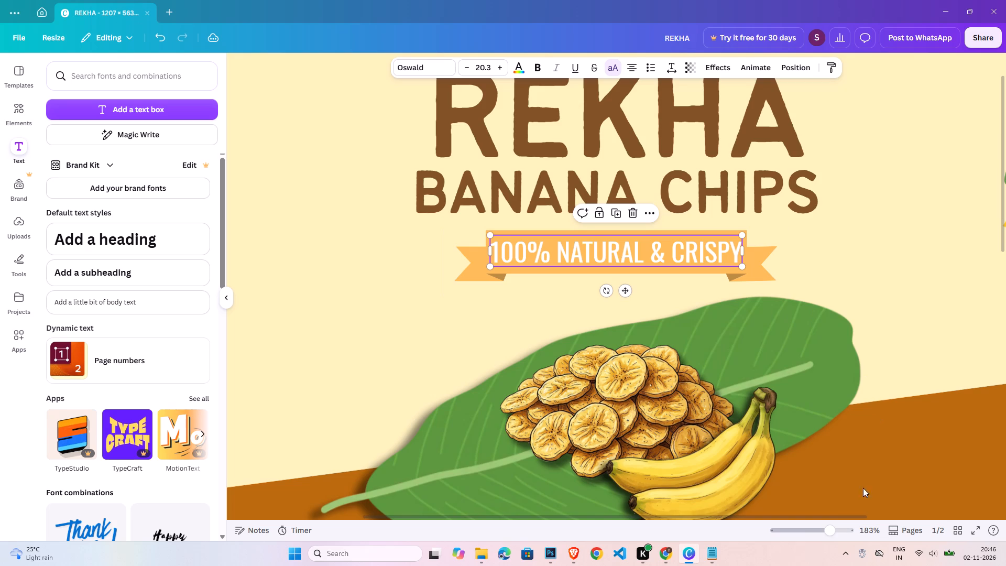
Delete page 2 with its leftover ribbon banner, leaving only the pouch design page.
click(813, 530)
click(906, 353)
scroll(903, 355, up, 2)
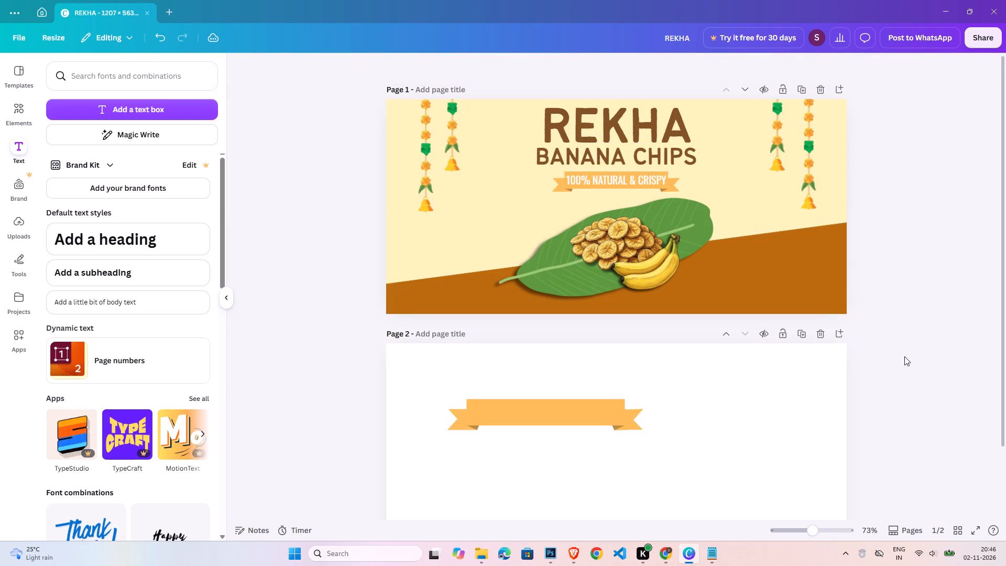
scroll(861, 363, up, 4)
click(816, 340)
scroll(865, 393, up, 4)
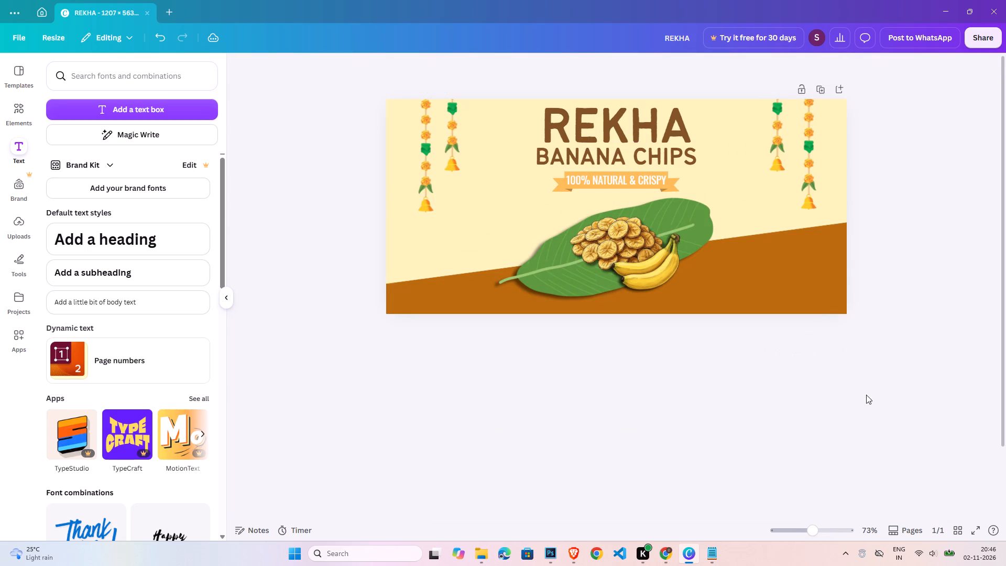
click(900, 389)
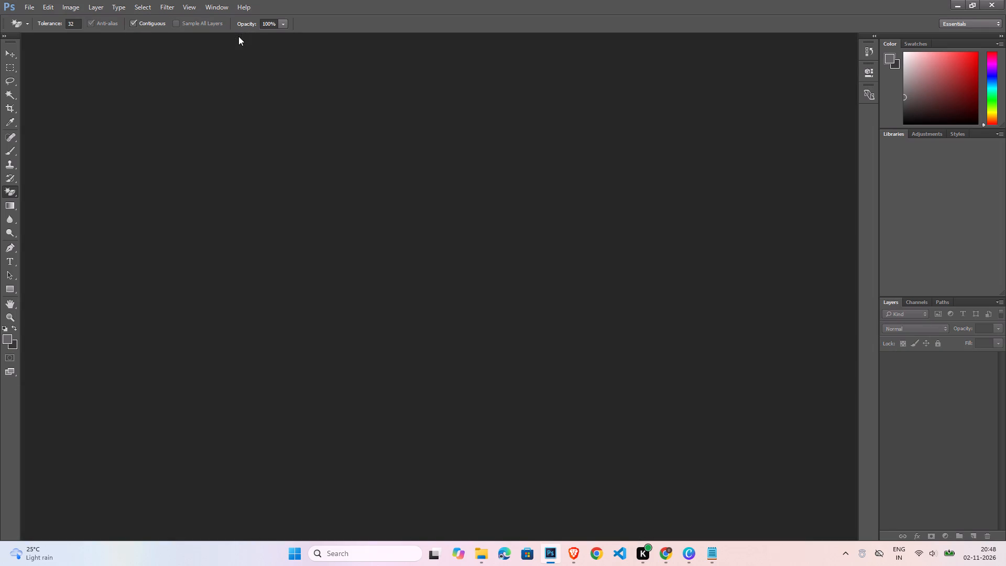
key(ctrl+o)
double_click(121, 108)
Erase the white background outside and inside the red-and-gold pouch frame with the Magic Eraser.
click(146, 205)
click(391, 269)
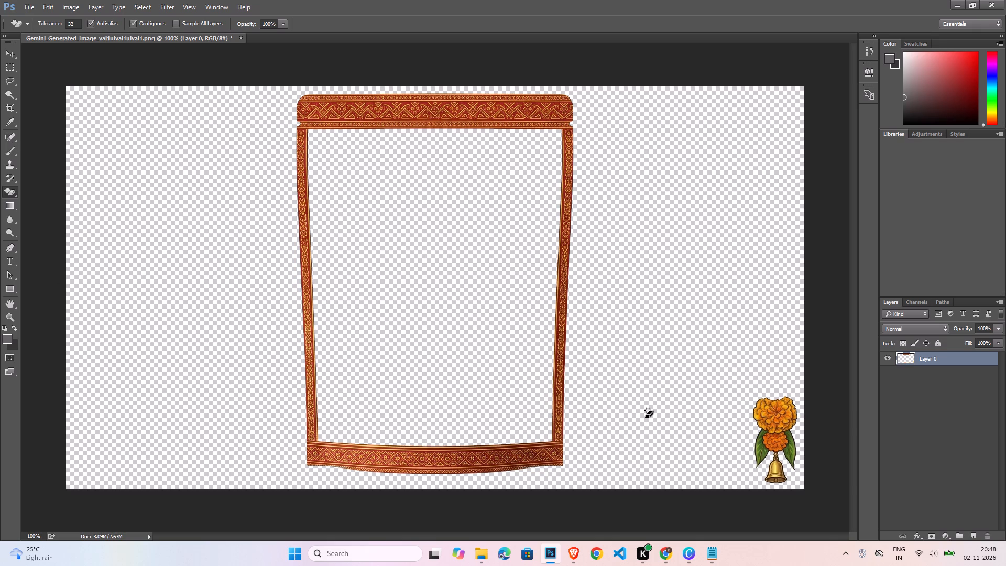
Crop the image tightly around the frame's bottom border band, excluding the side borders and marigold, and save the PNG.
key(c)
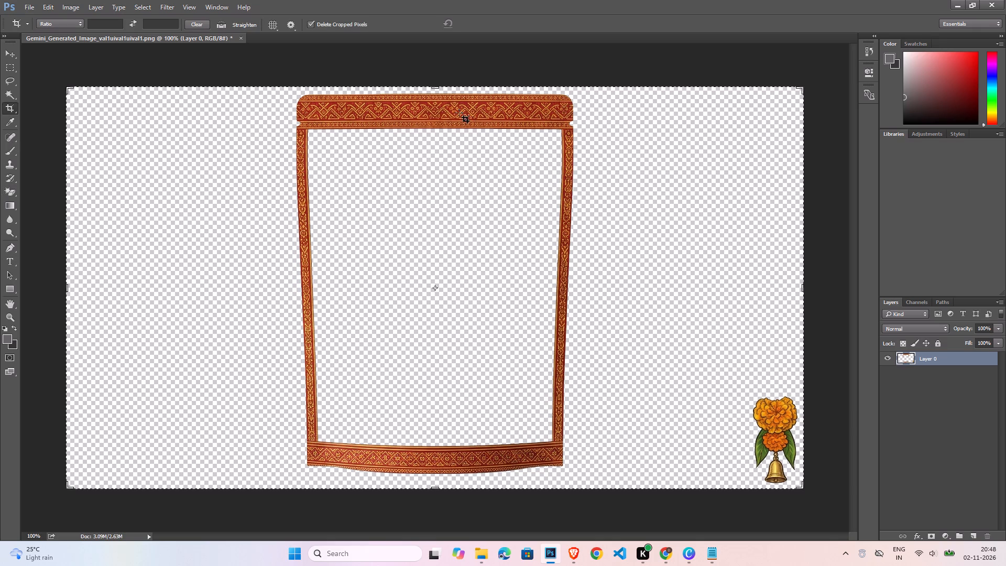
drag(435, 86, 439, 120)
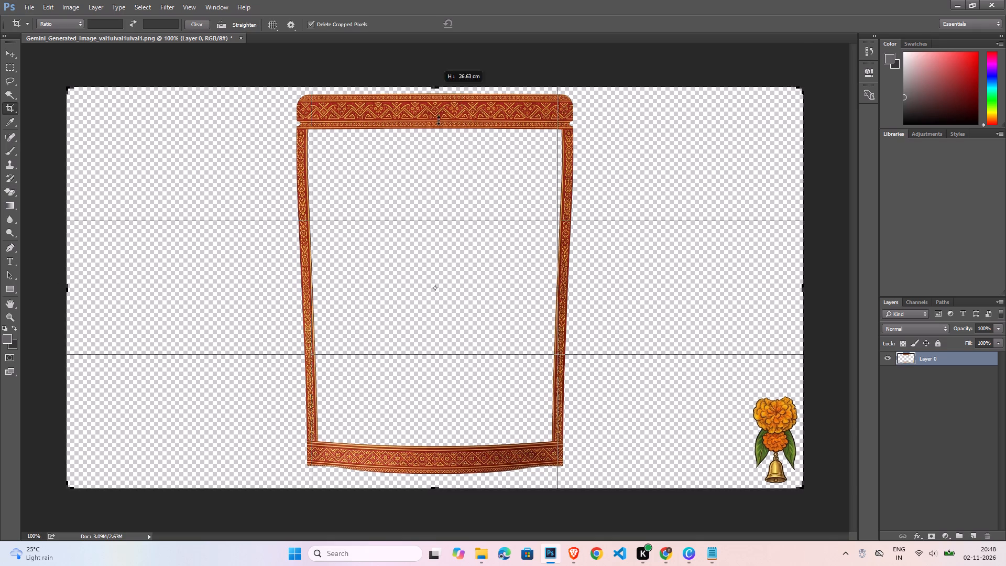
drag(439, 120, 451, 264)
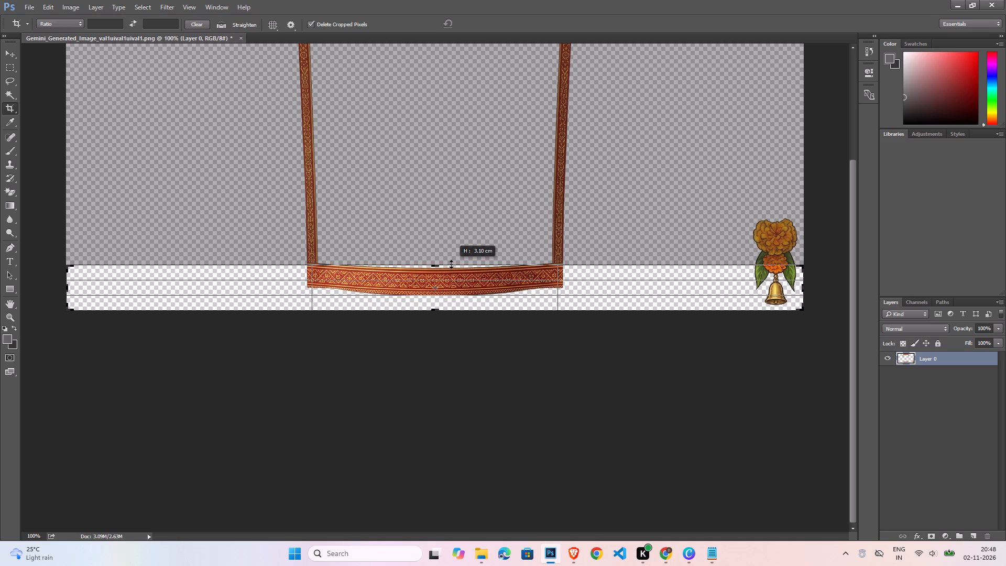
drag(451, 264, 451, 263)
click(443, 309)
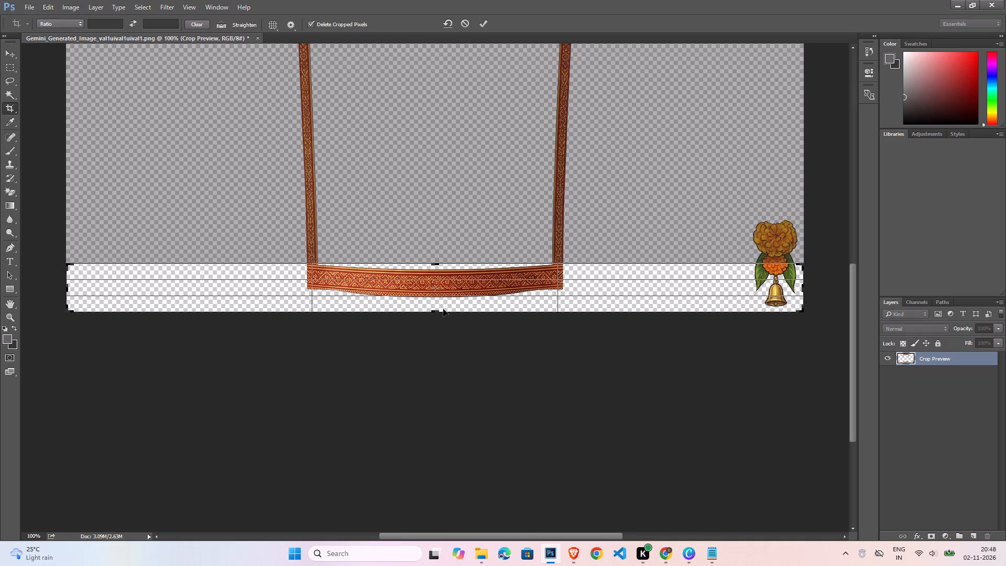
drag(434, 313, 432, 305)
drag(806, 290, 696, 298)
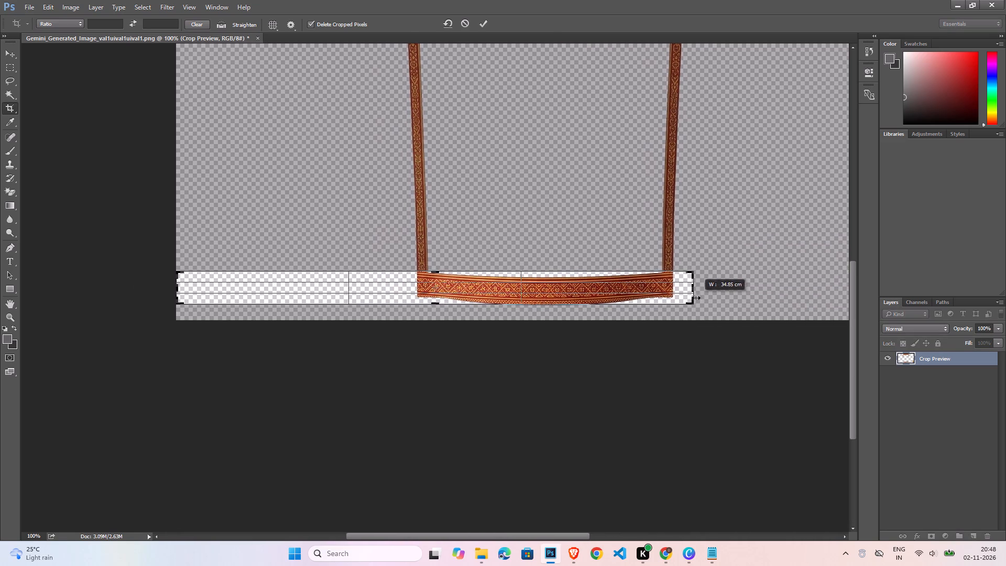
drag(696, 298, 695, 298)
drag(176, 292, 241, 293)
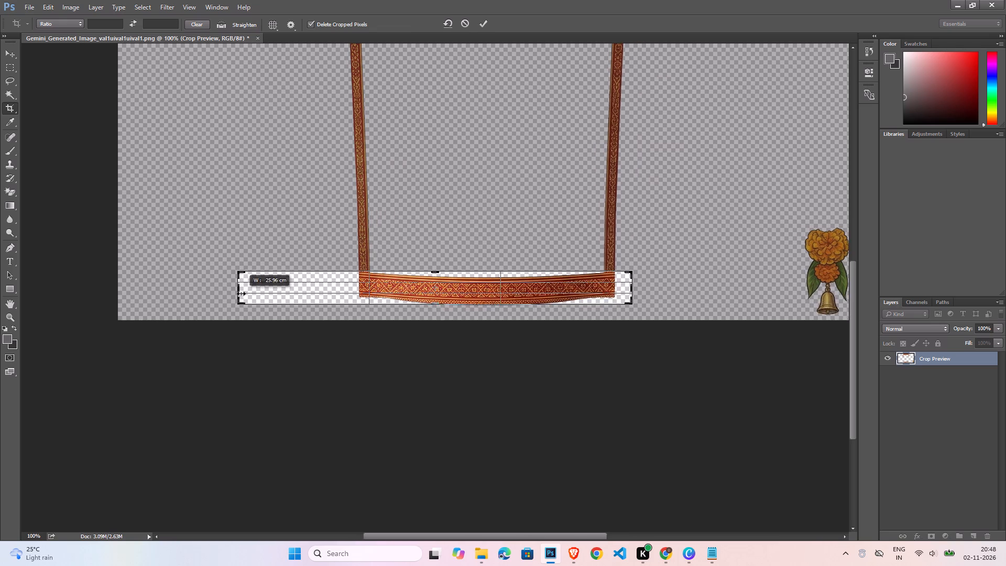
drag(241, 293, 293, 301)
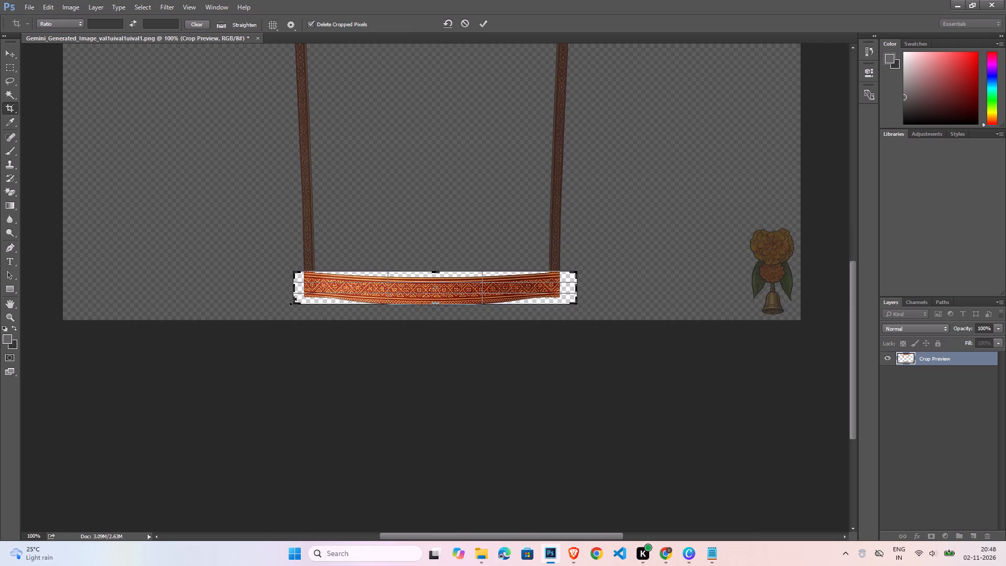
key(Return)
key(ctrl+s)
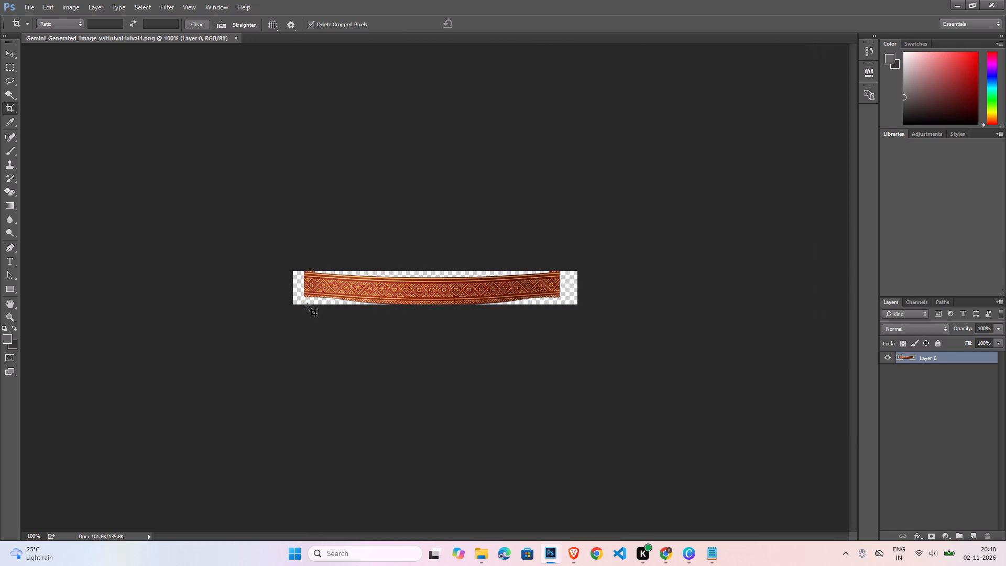
Switch to Canva and upload the cropped red-and-gold border strip from Downloads for use in the pouch design.
click(683, 557)
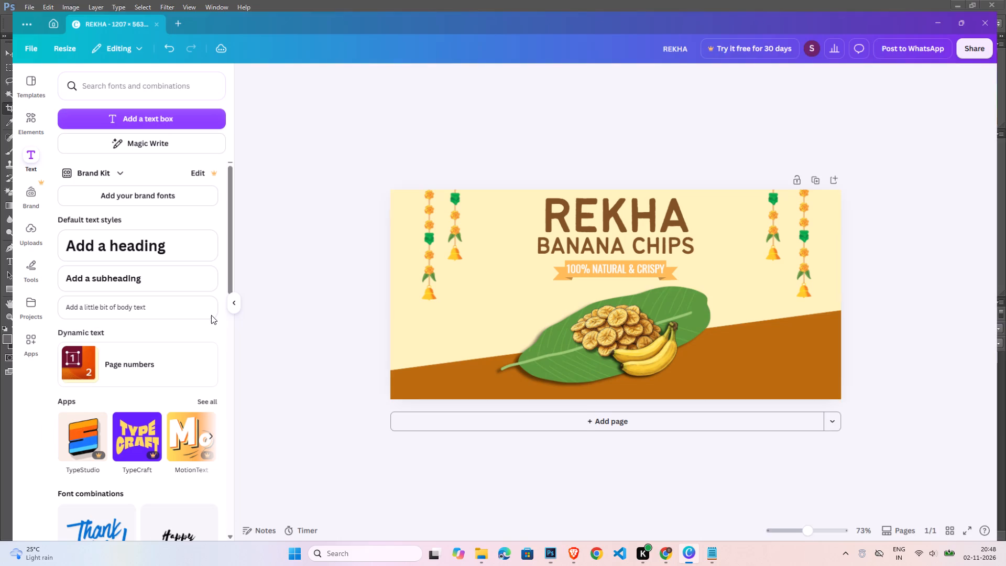
click(16, 217)
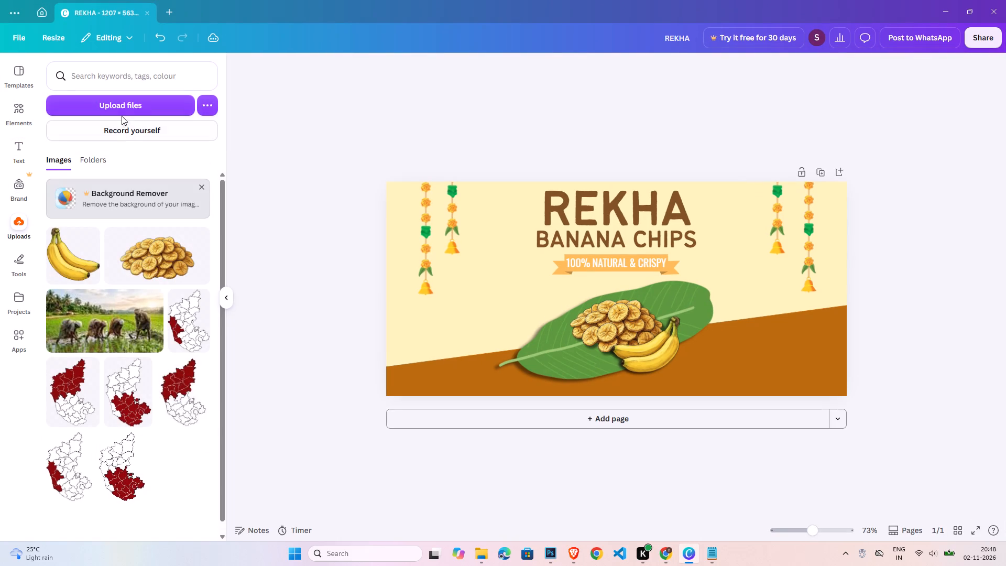
click(122, 114)
double_click(147, 126)
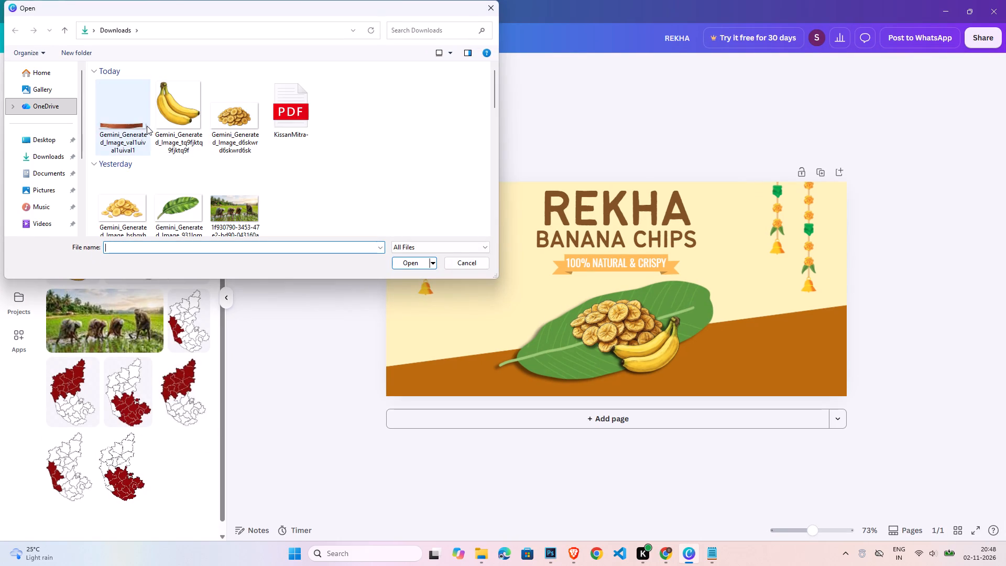
click(178, 234)
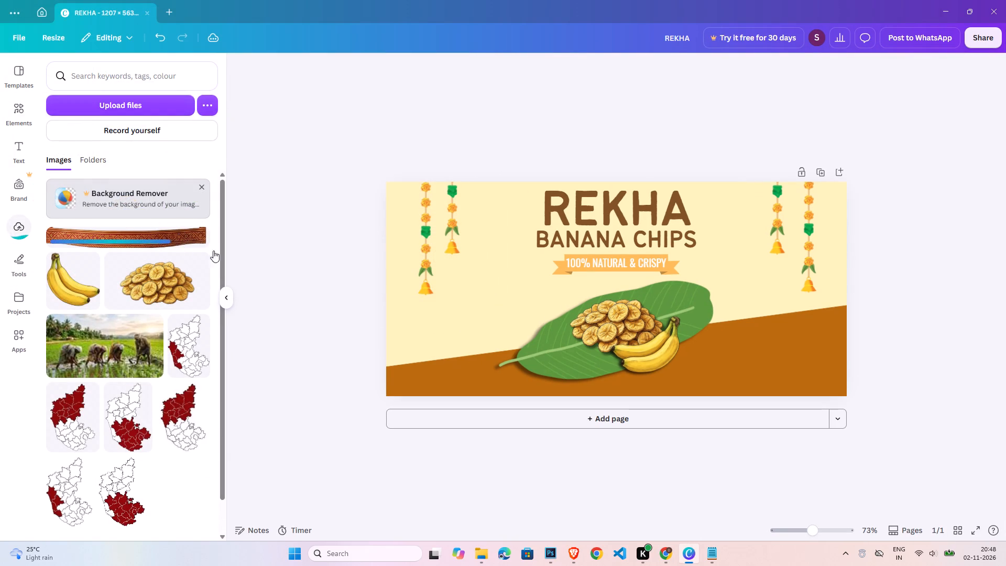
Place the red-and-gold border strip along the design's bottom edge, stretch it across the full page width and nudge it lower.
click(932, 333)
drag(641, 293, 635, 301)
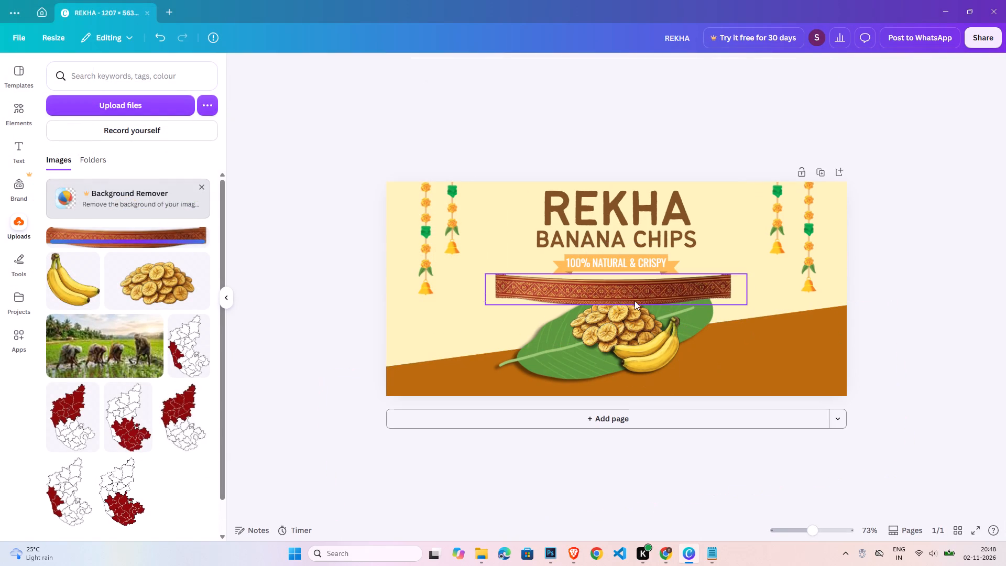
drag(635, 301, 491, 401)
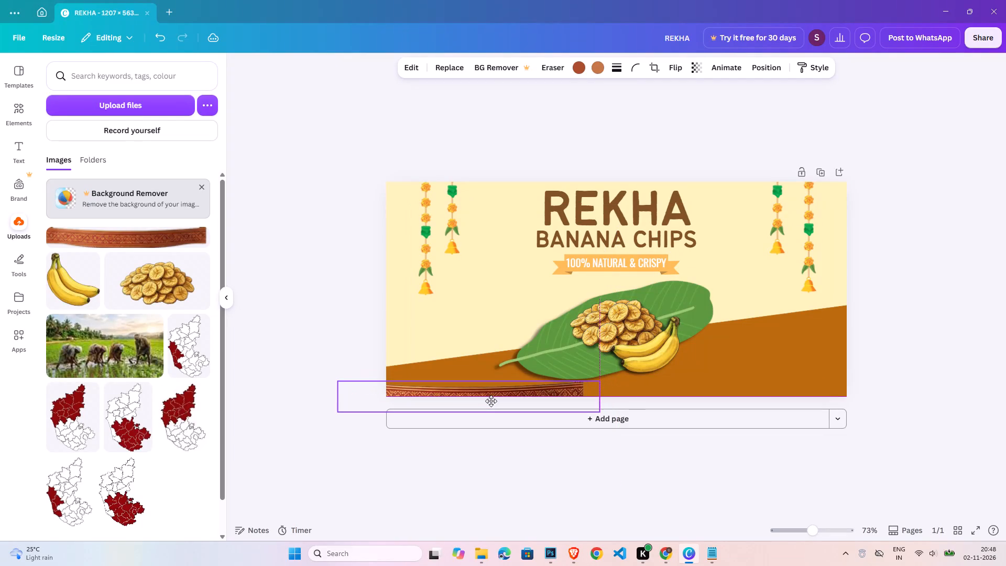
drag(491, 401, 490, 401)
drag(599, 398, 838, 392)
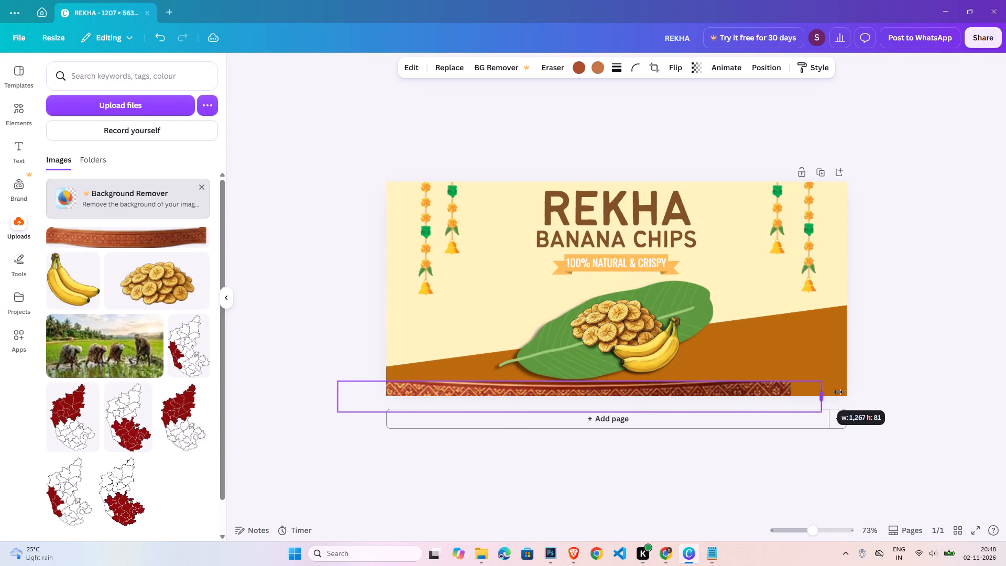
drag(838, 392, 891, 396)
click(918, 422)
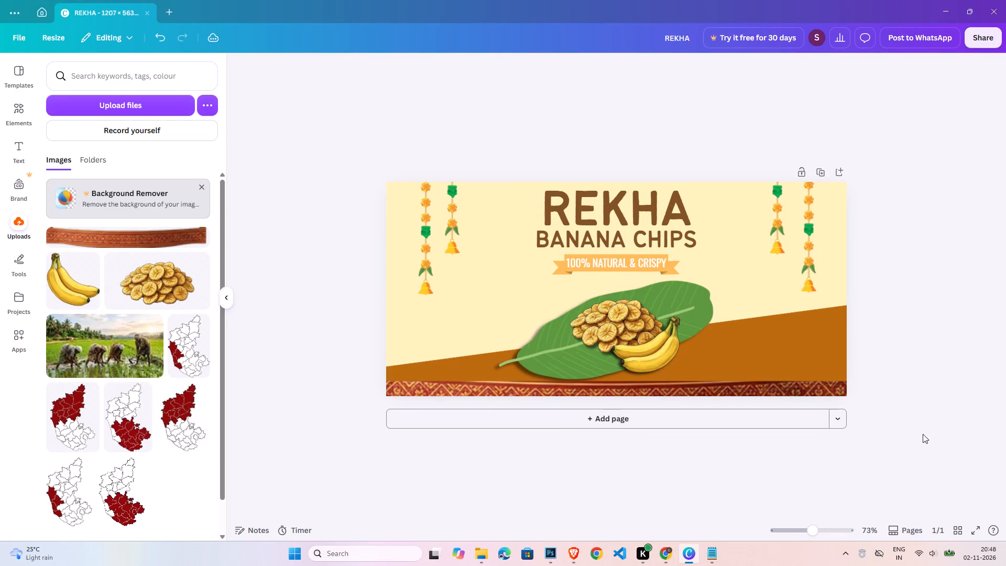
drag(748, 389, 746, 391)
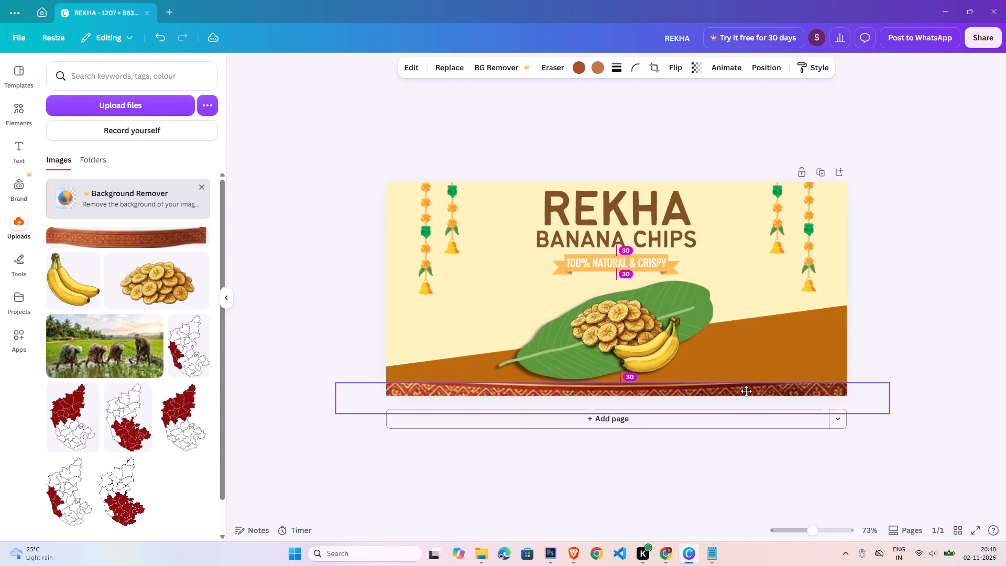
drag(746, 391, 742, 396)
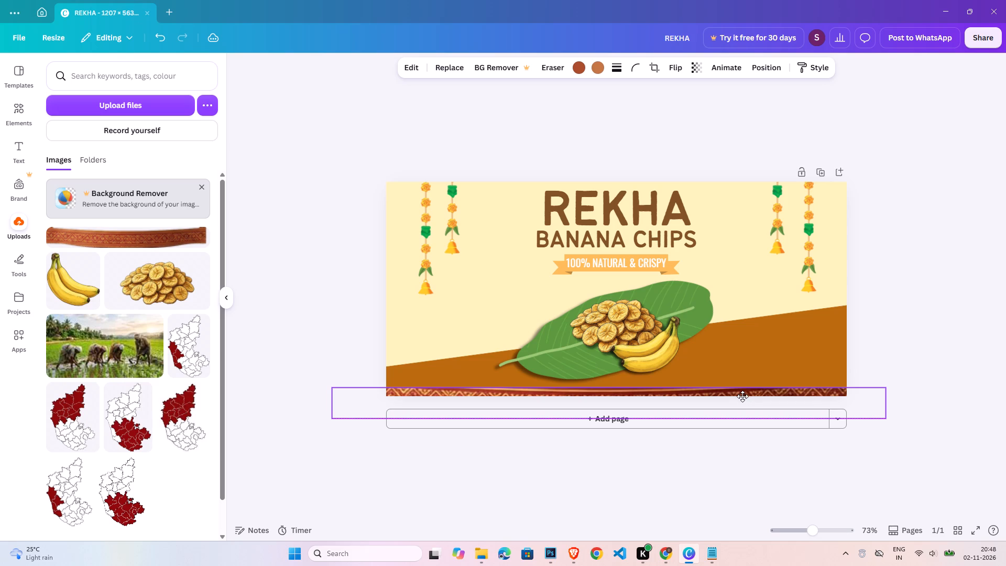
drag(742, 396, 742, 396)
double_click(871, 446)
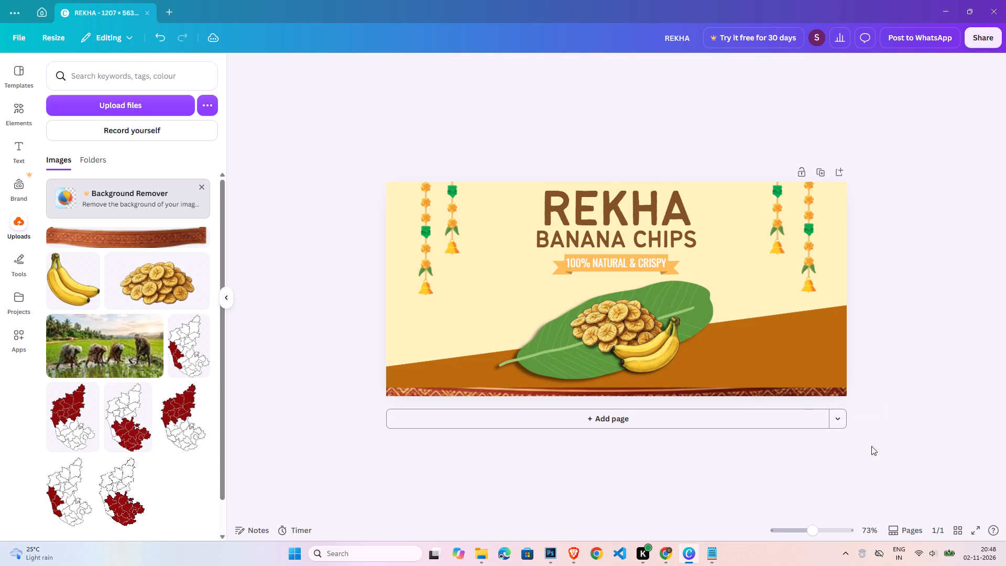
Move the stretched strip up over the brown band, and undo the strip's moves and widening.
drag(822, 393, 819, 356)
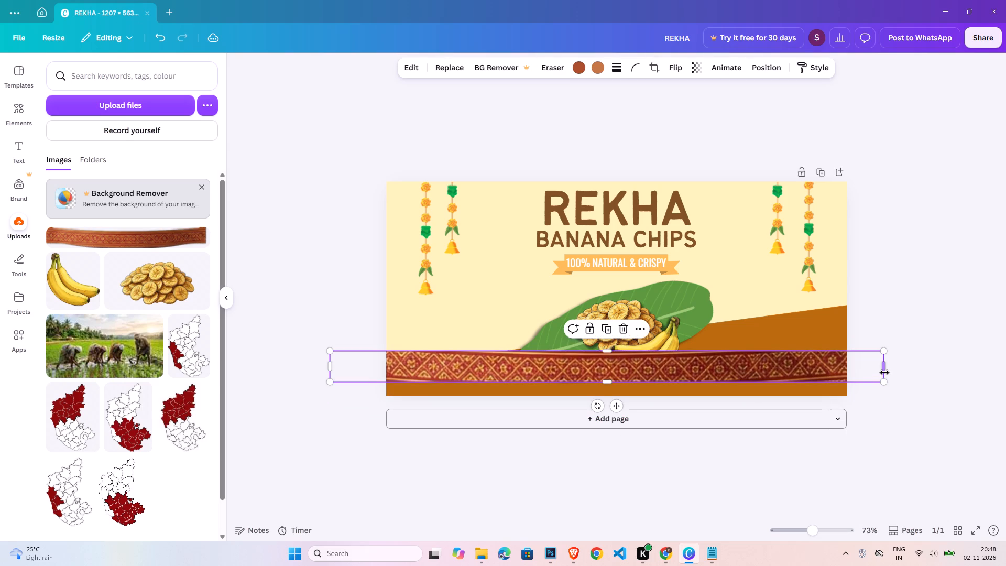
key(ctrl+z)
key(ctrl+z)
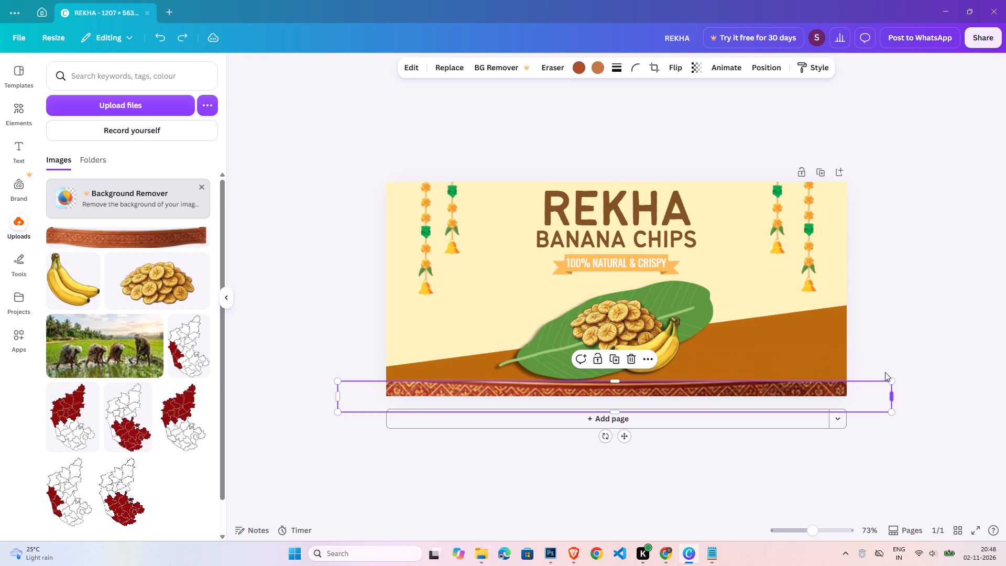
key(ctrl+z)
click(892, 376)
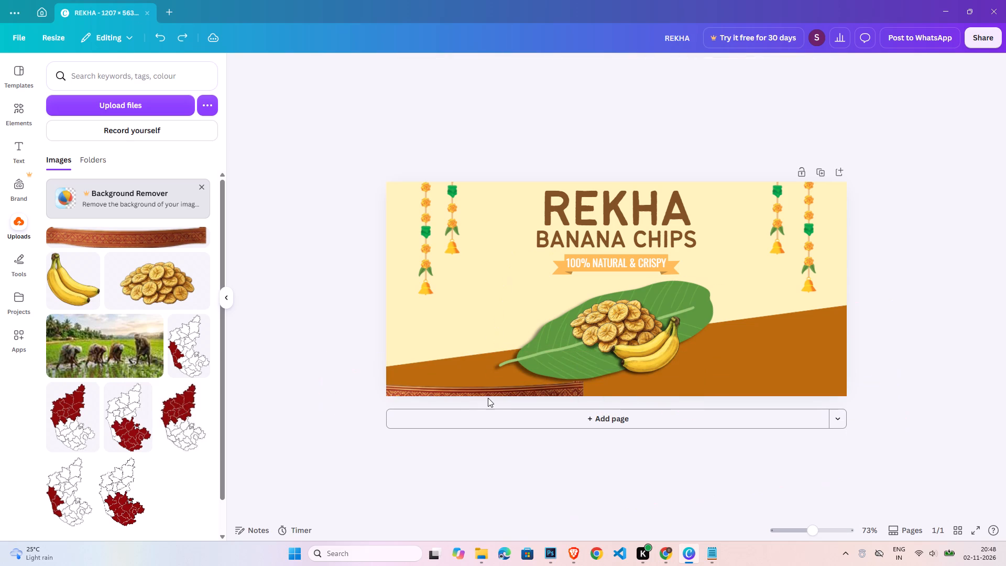
Try the unstretched border strip at several spots along the bottom edge and delete it from the design.
click(488, 398)
drag(479, 393, 561, 385)
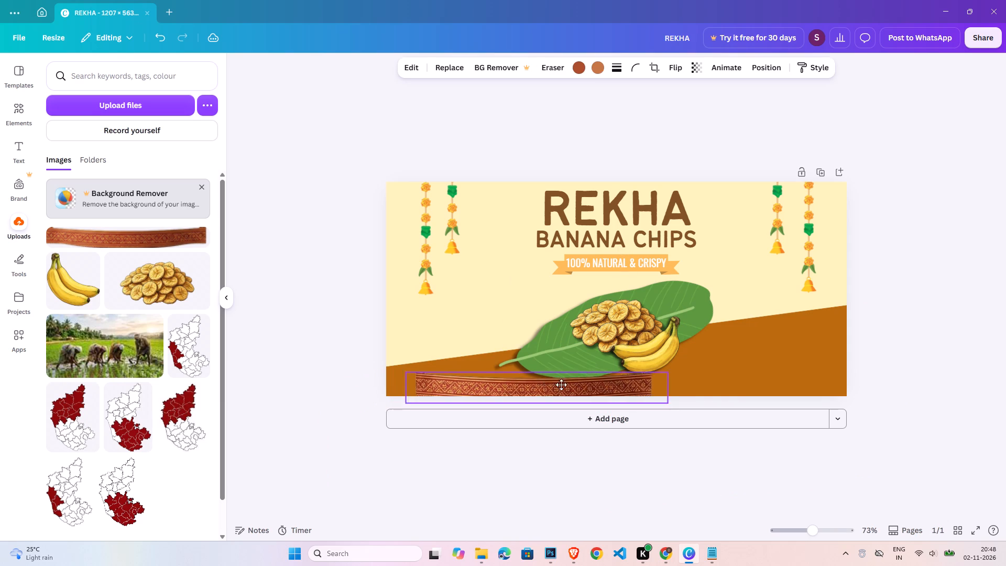
drag(561, 385, 618, 399)
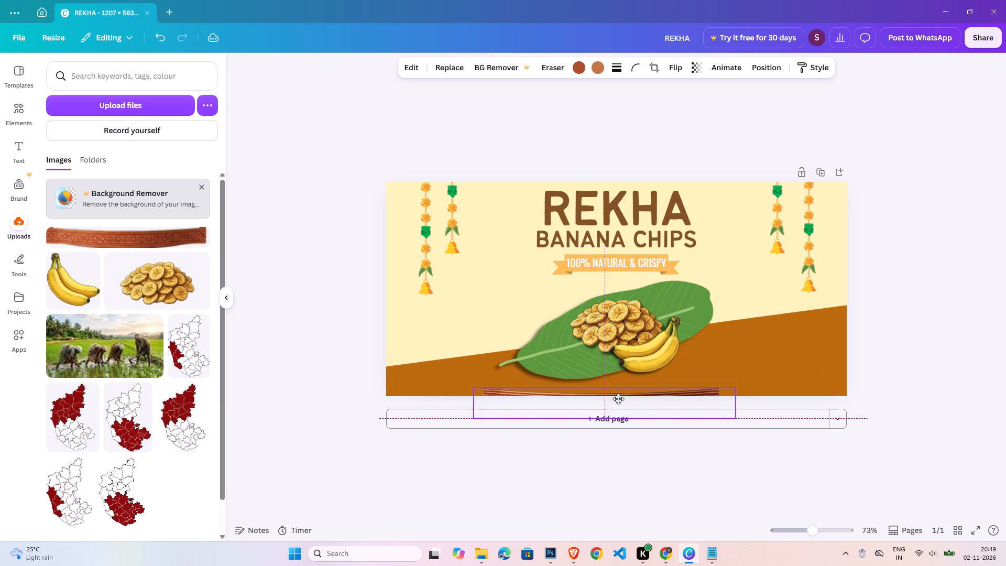
drag(618, 399, 530, 399)
key(Delete)
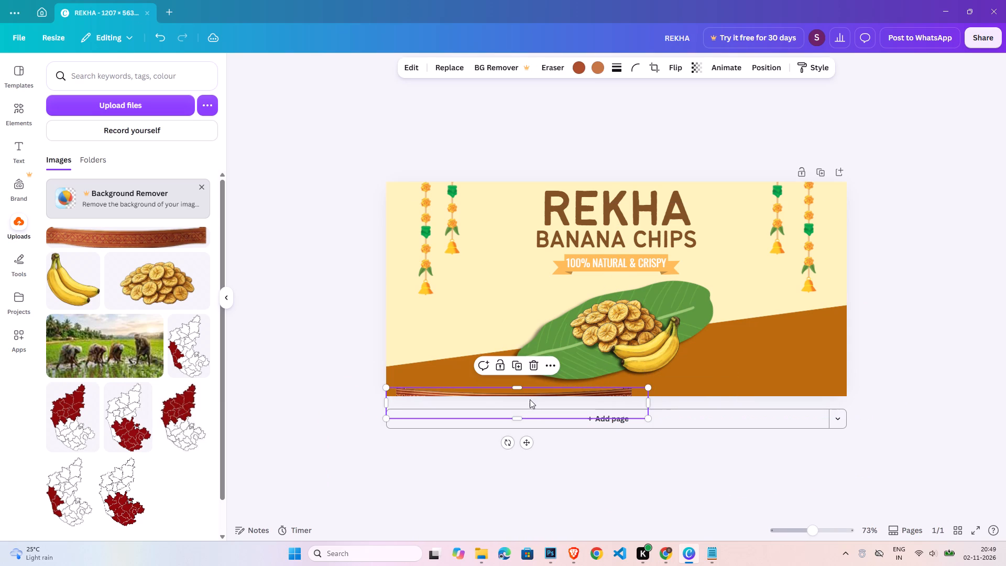
Search the elements for "mandala" graphics and place the free pale-orange mandala over the leaf's stem end, beside the banana chips.
click(15, 114)
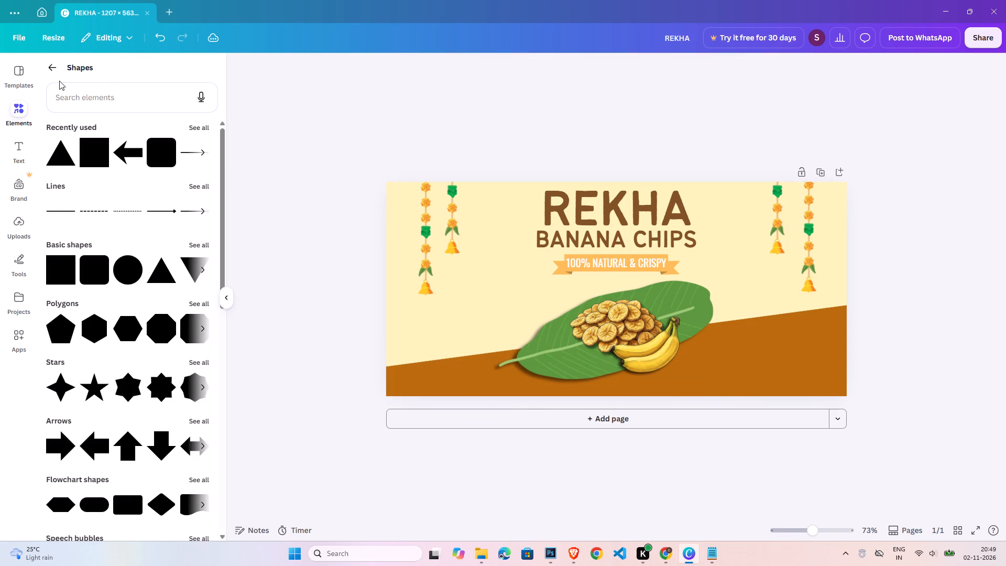
click(47, 67)
click(128, 82)
text(mandaa)
key(BackSpace)
key(k)
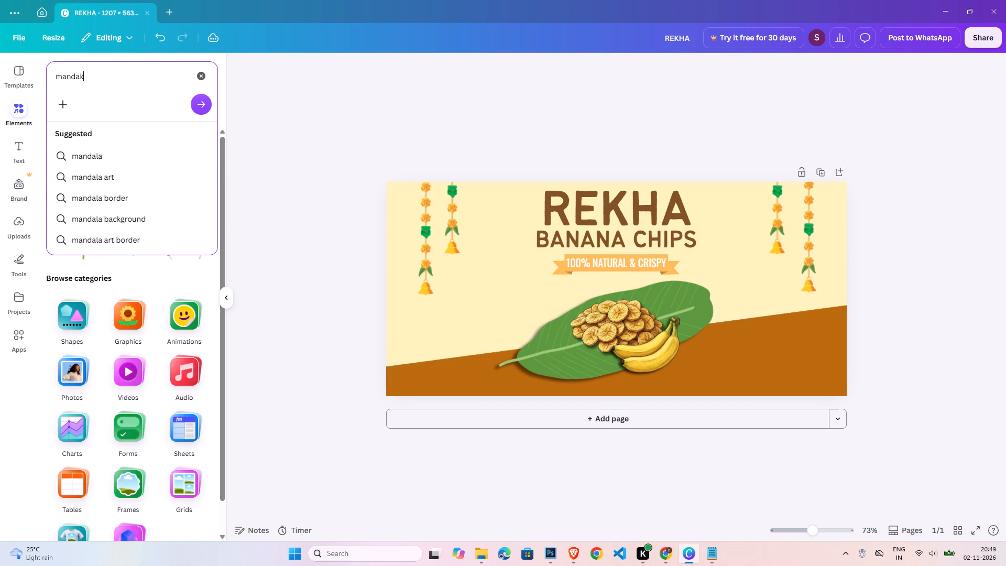
key(BackSpace)
text(la)
key(Return)
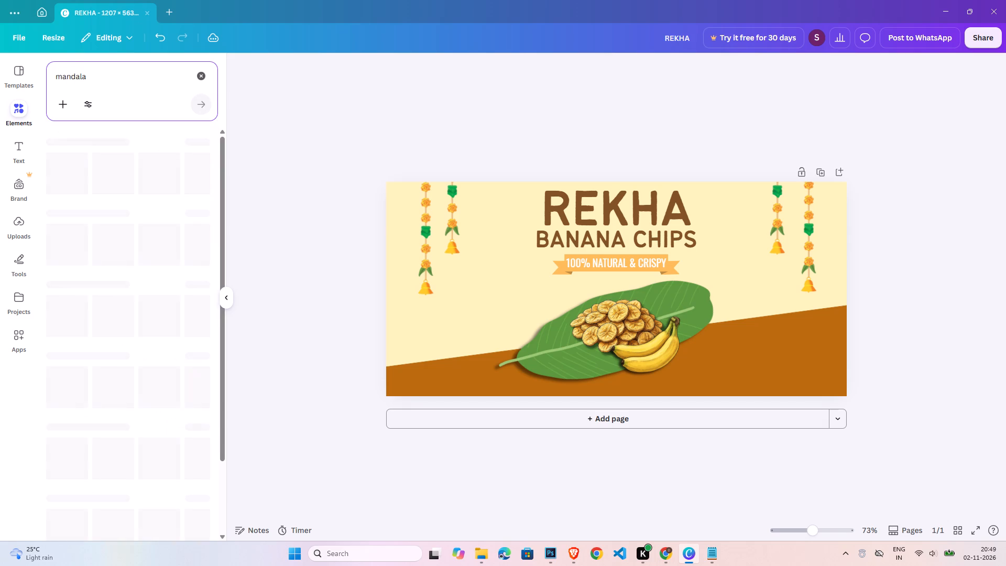
click(207, 161)
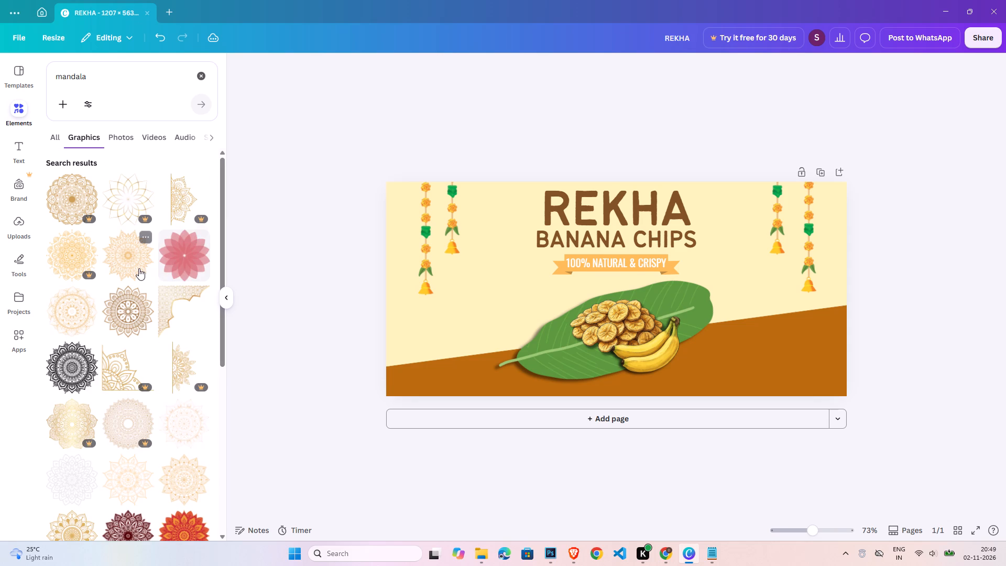
click(139, 268)
drag(606, 284, 516, 296)
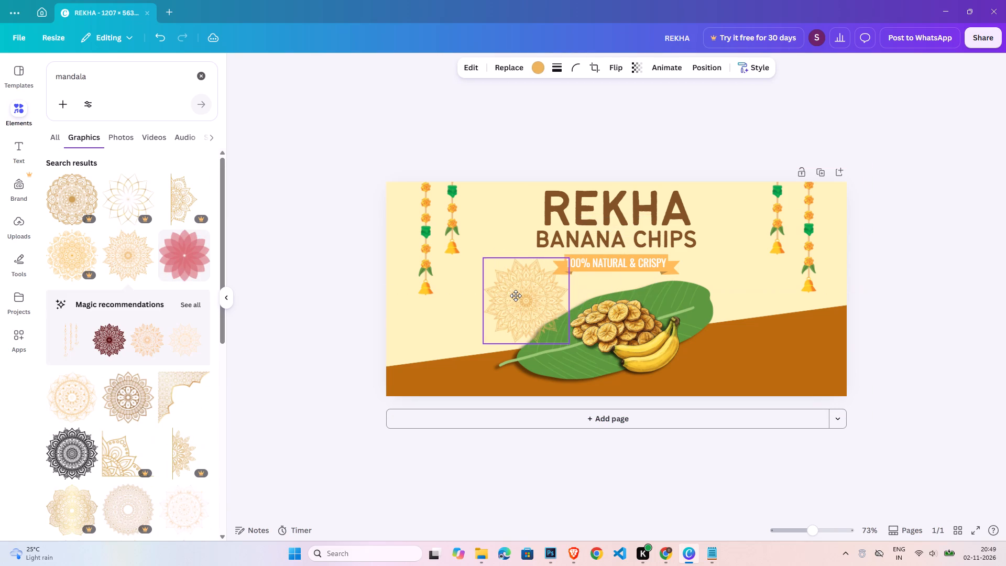
drag(516, 296, 513, 330)
Send the mandala backward until it sits behind the banana leaf and the brown band.
click(713, 65)
click(179, 116)
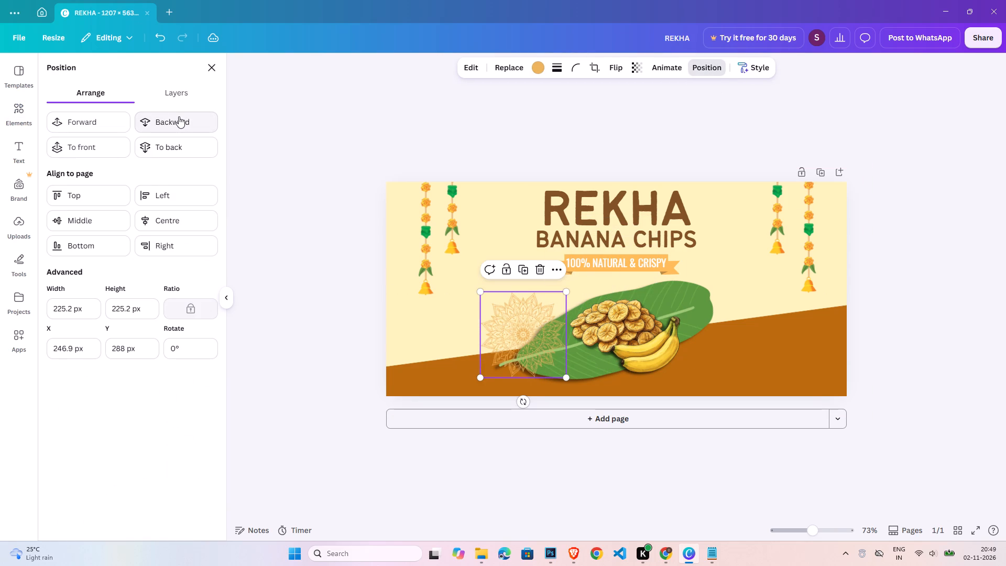
click(179, 116)
click(179, 116)
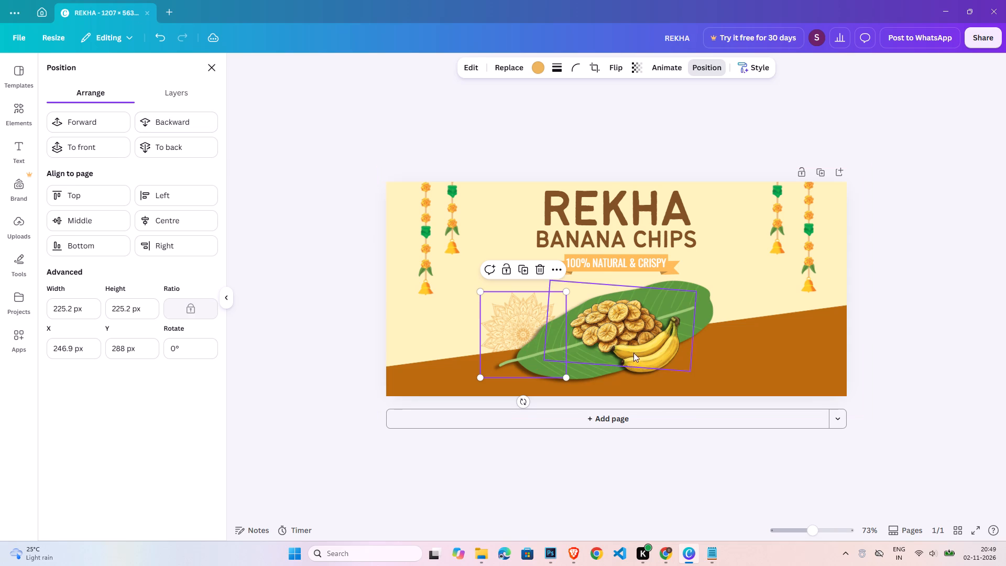
Set the mandala's transparency to 46.
click(632, 59)
drag(658, 109, 619, 116)
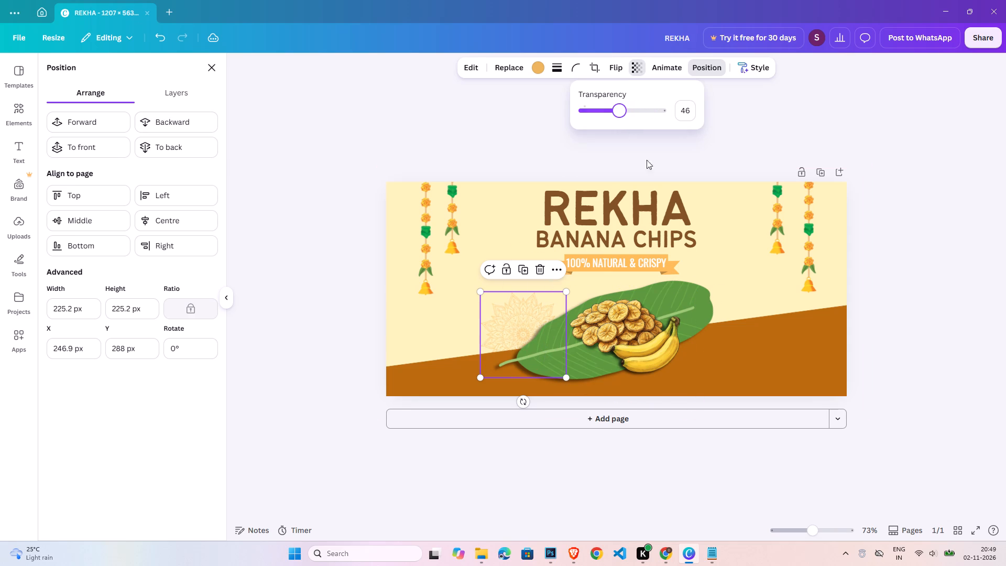
double_click(947, 326)
click(576, 483)
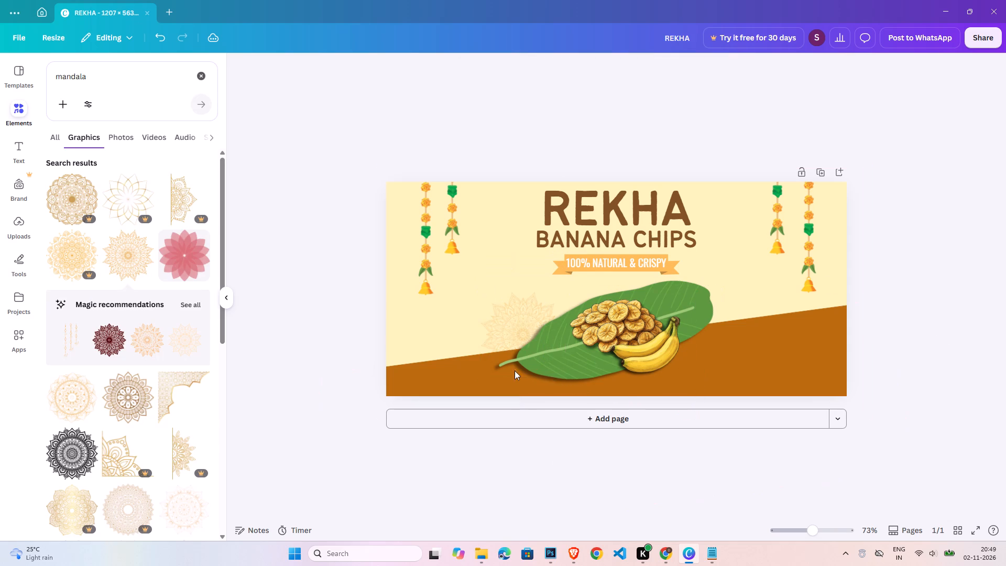
Duplicate the faded mandala and place the copy beyond the leaf's other end, beneath the hanging marigold garlands.
click(485, 325)
key(ctrl+c)
key(ctrl+v)
drag(497, 335, 751, 307)
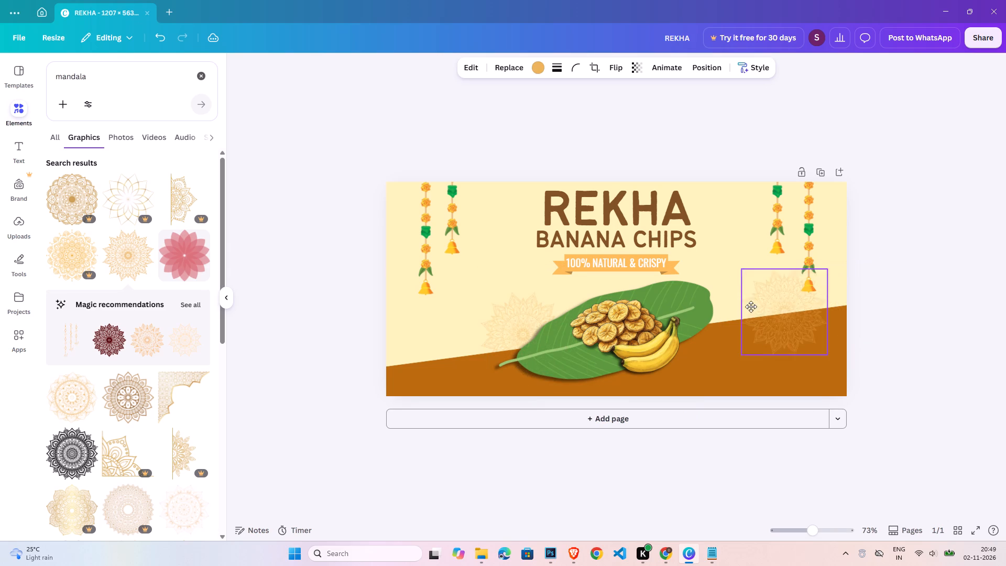
drag(751, 307, 749, 311)
click(883, 330)
Send the copied mandala backward until it sits behind the brown band.
click(778, 311)
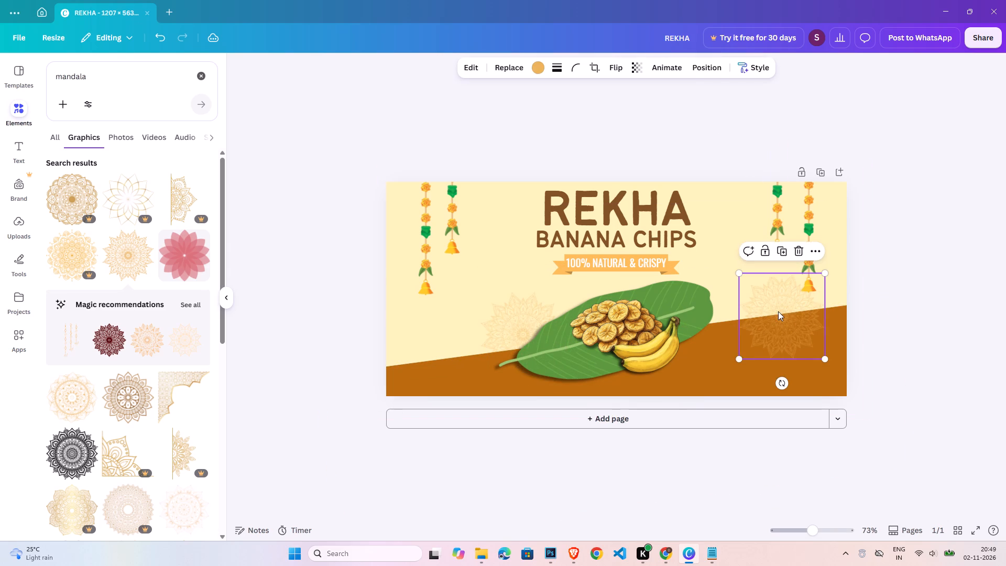
click(694, 67)
click(183, 130)
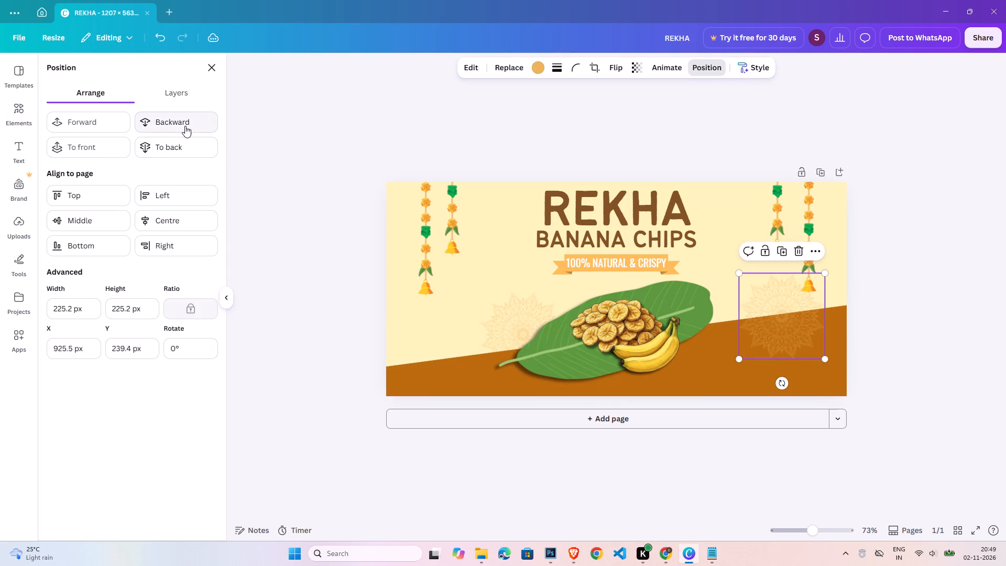
click(185, 126)
double_click(924, 368)
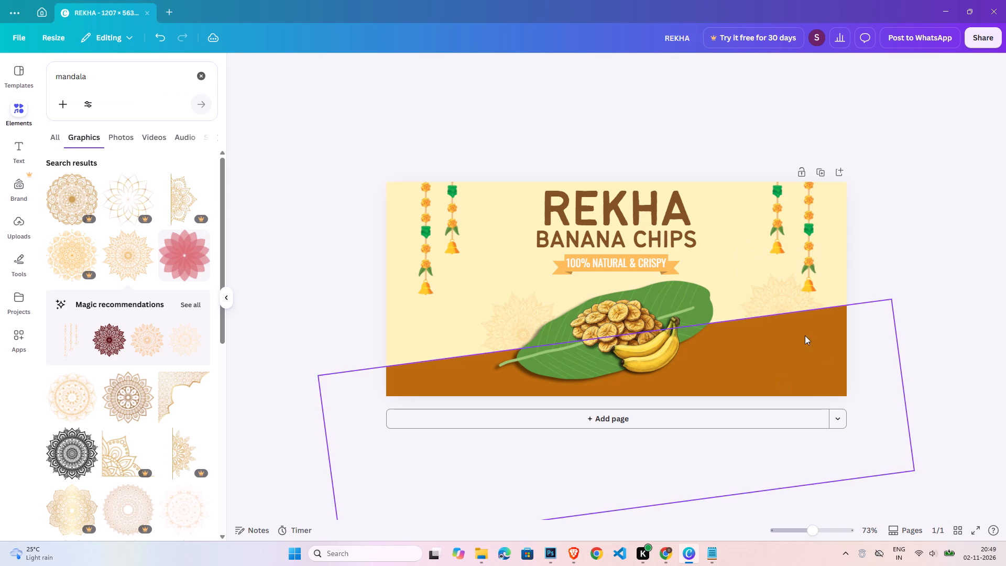
Shrink the copied mandala to about two-thirds size and move it up so it rises above the brown band's edge.
click(770, 302)
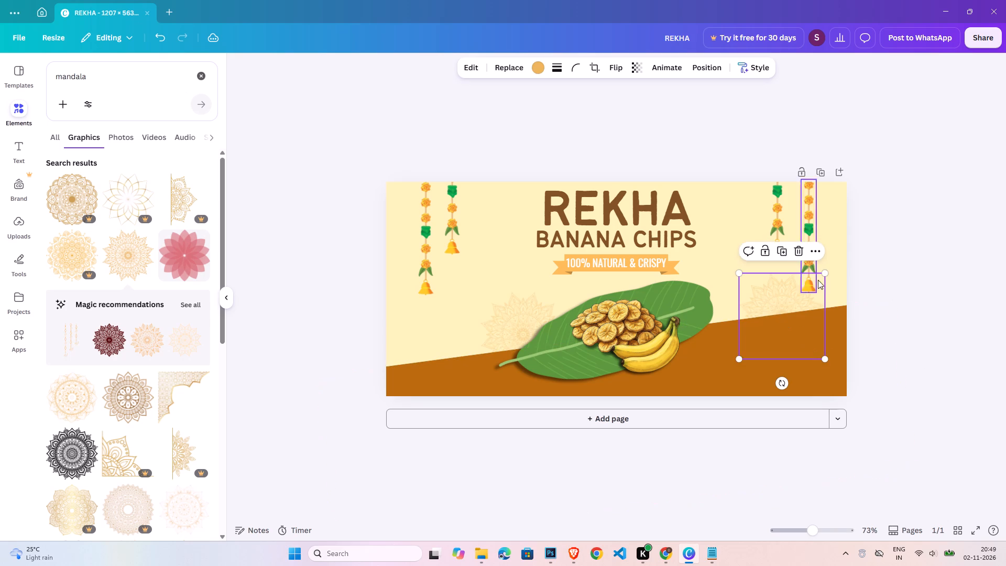
drag(825, 271, 792, 295)
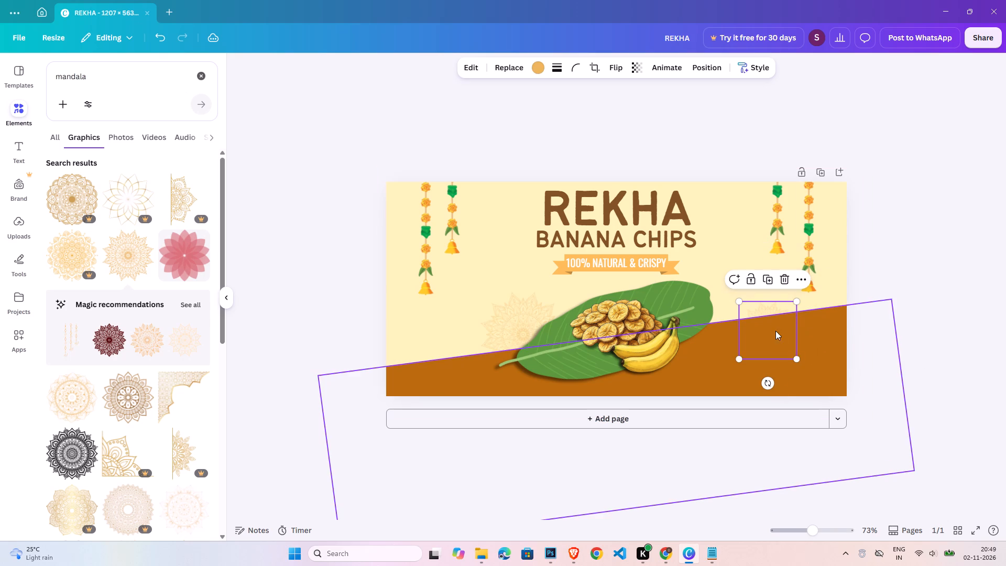
drag(771, 306, 774, 282)
click(958, 379)
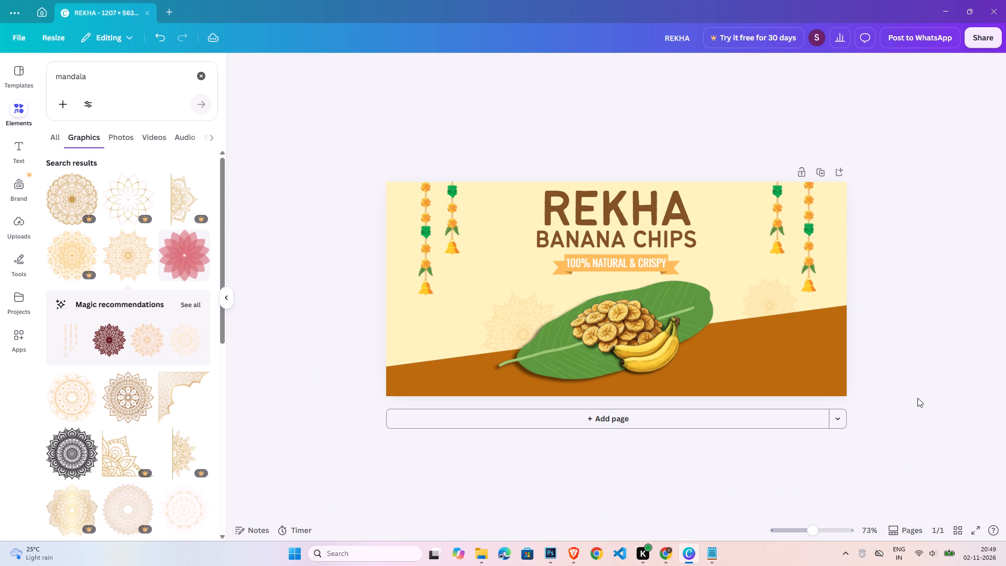
Add a blank second page below the REKHA pouch design.
click(643, 265)
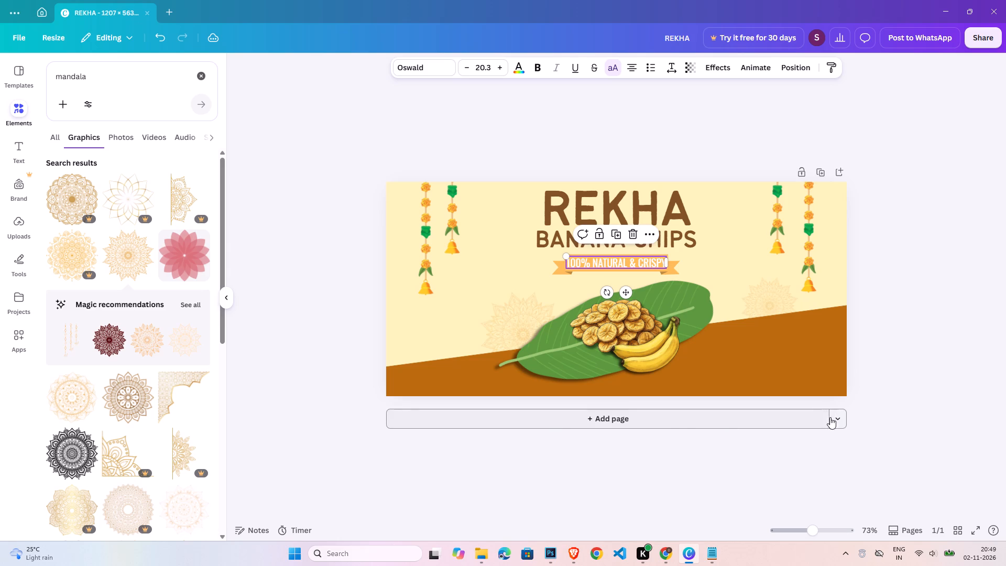
scroll(867, 425, down, 2)
click(630, 417)
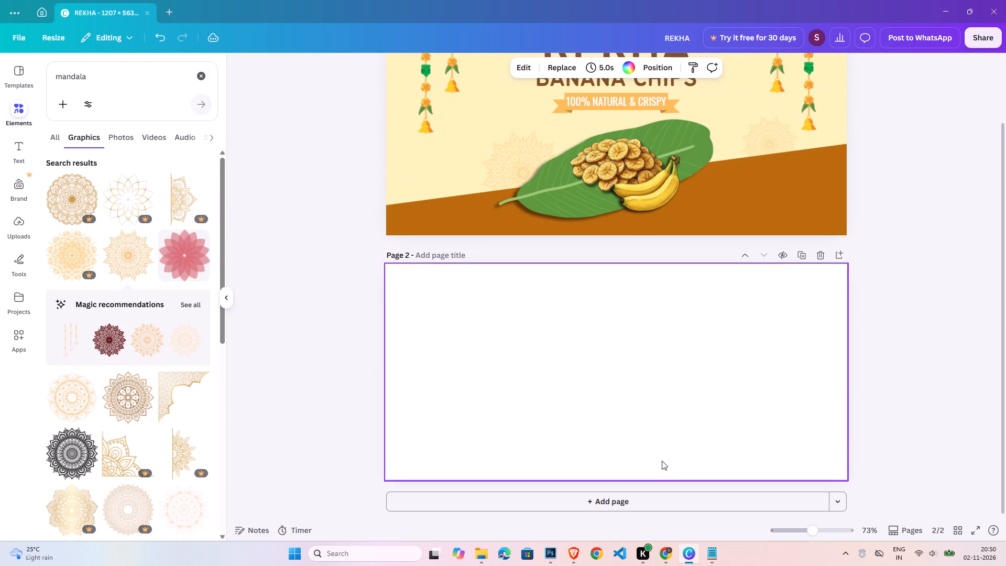
Find a solid orange circular mandala among the mandala graphics and add it to the blank second page.
scroll(149, 419, down, 5)
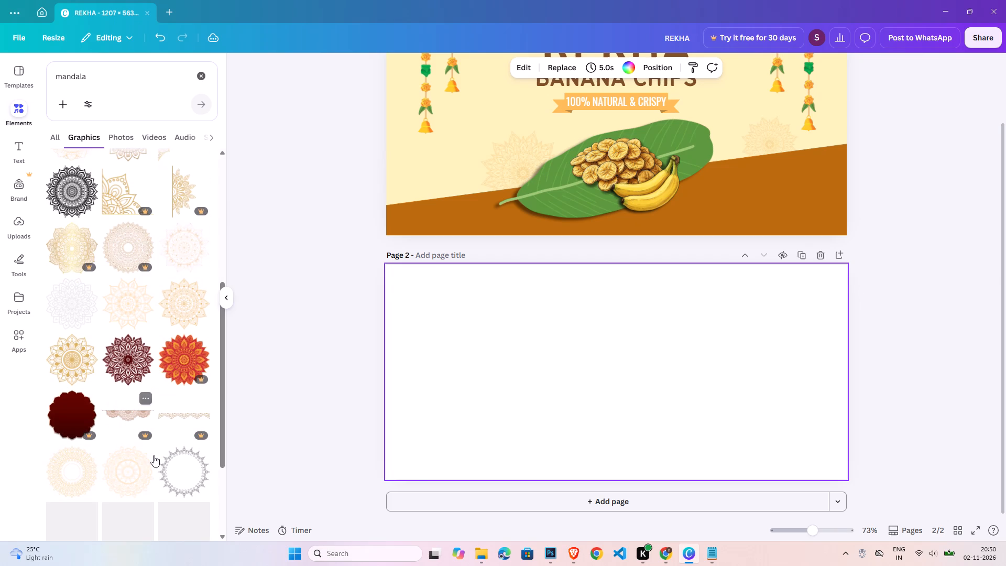
scroll(154, 455, down, 3)
scroll(155, 456, up, 3)
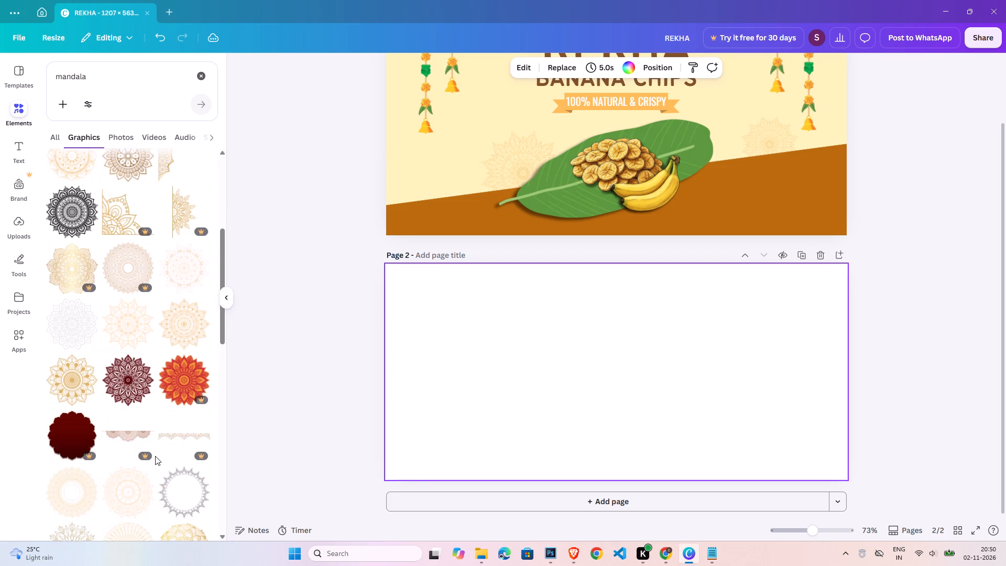
scroll(155, 456, down, 16)
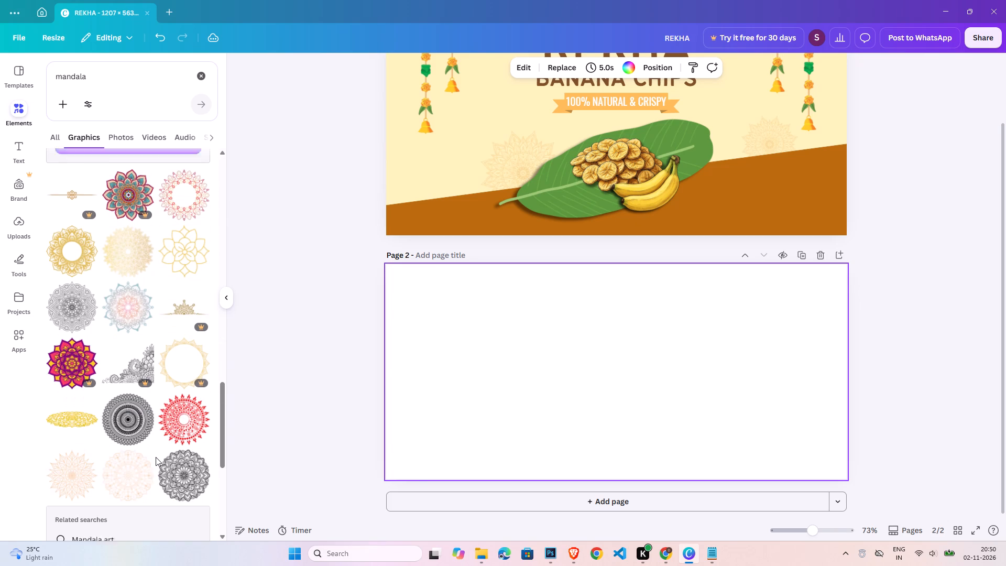
scroll(156, 457, down, 4)
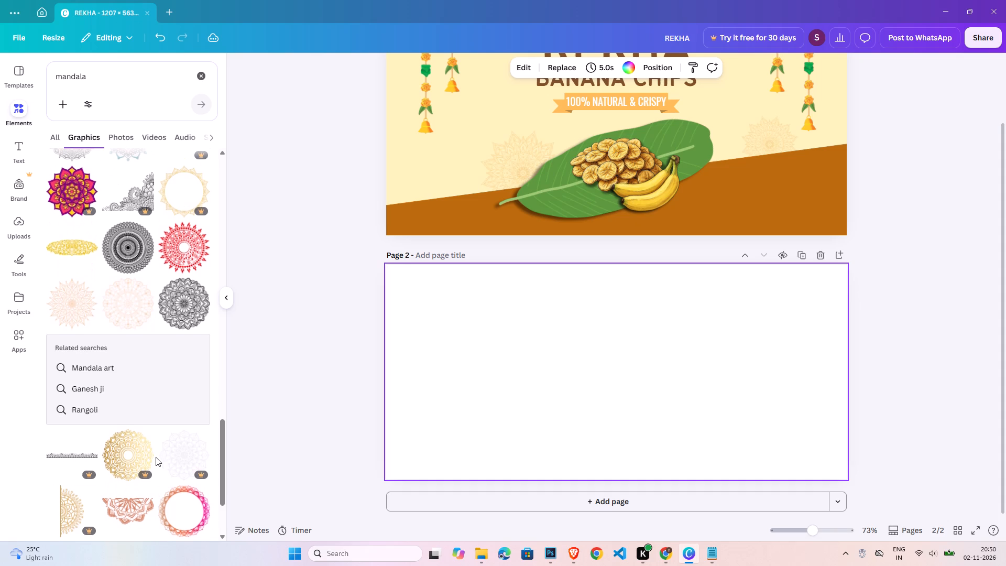
scroll(156, 457, down, 5)
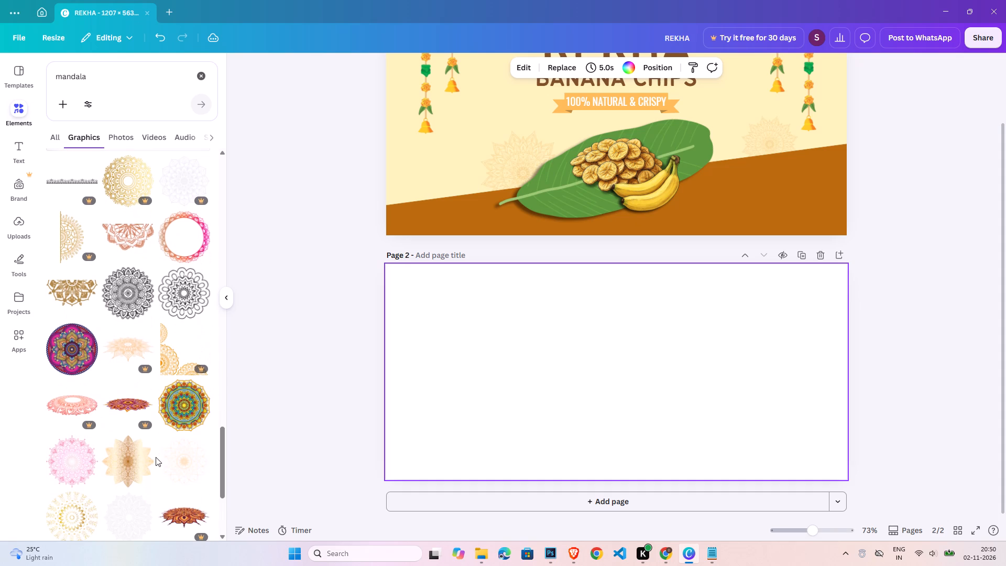
scroll(156, 457, down, 7)
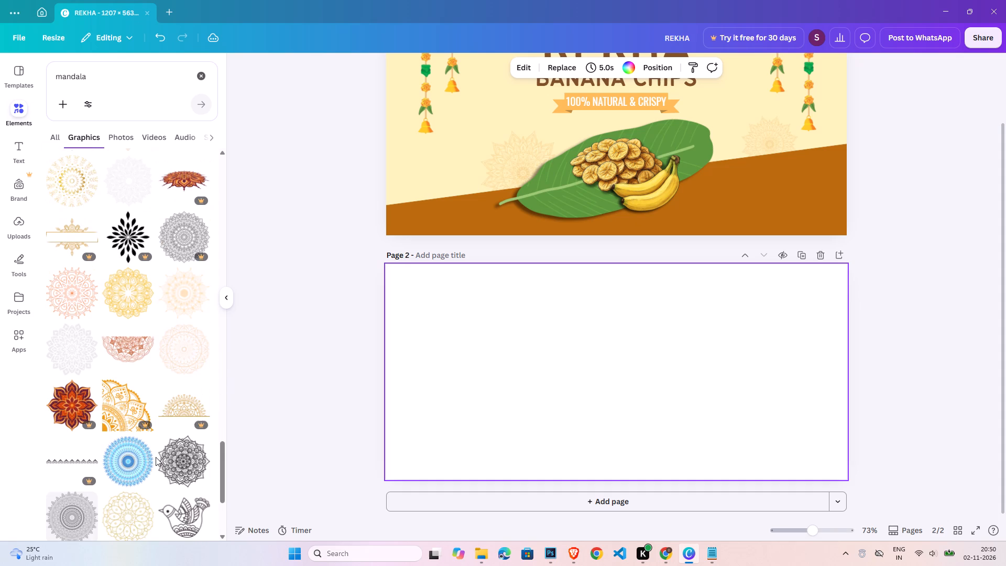
scroll(156, 457, down, 6)
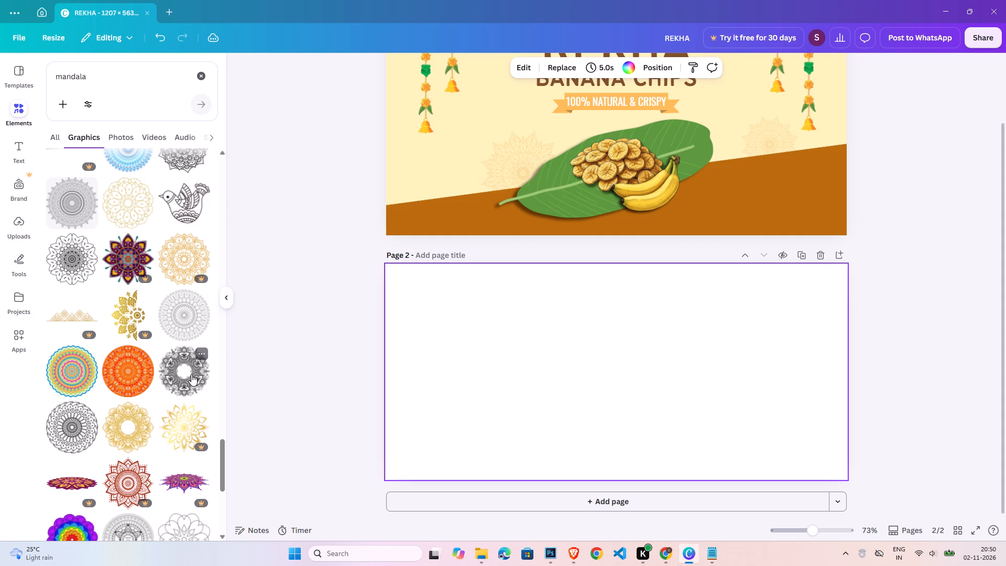
click(117, 357)
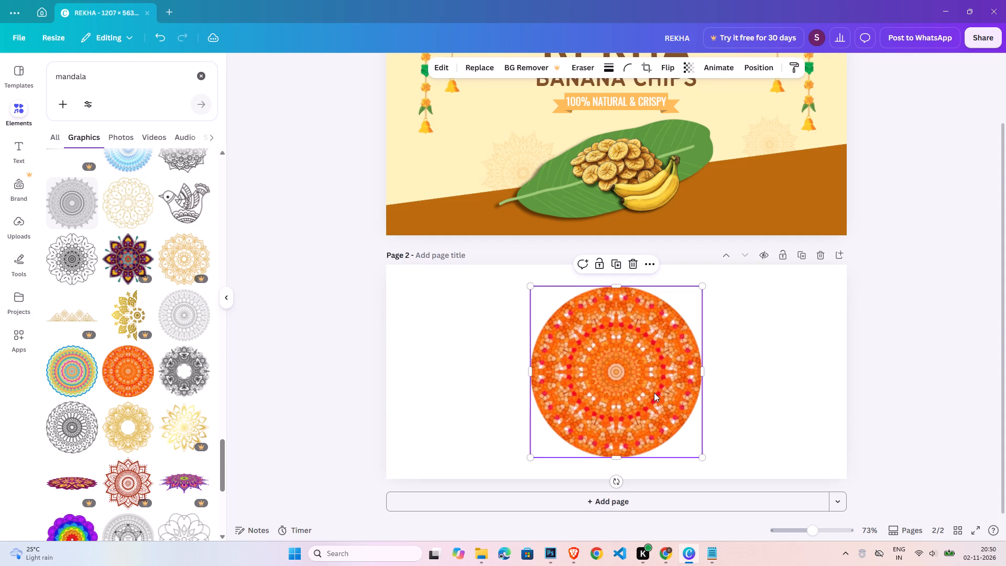
Shrink the orange mandala to about 64 px and move it near the page's left edge.
drag(702, 460, 567, 370)
drag(590, 345, 554, 311)
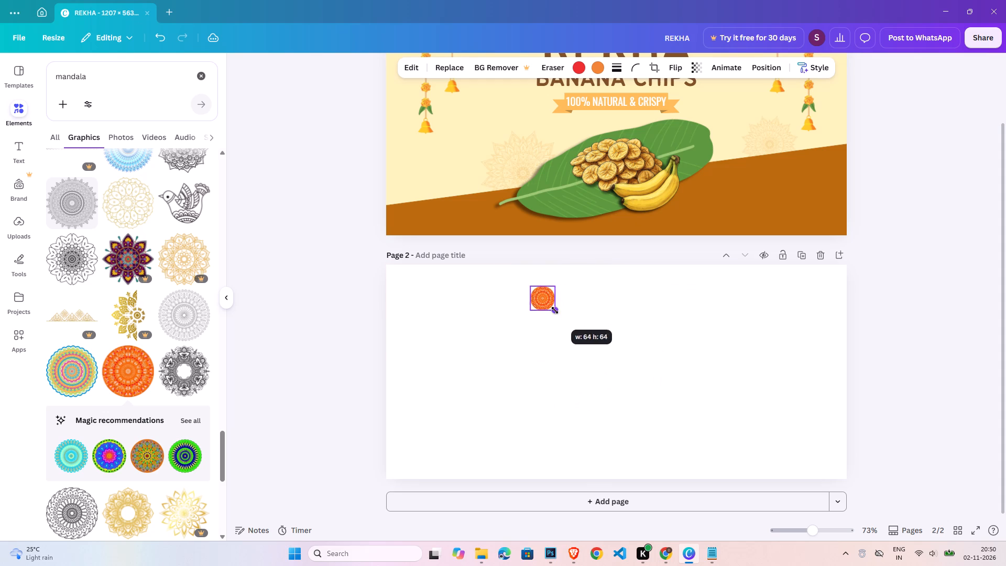
drag(540, 296, 420, 379)
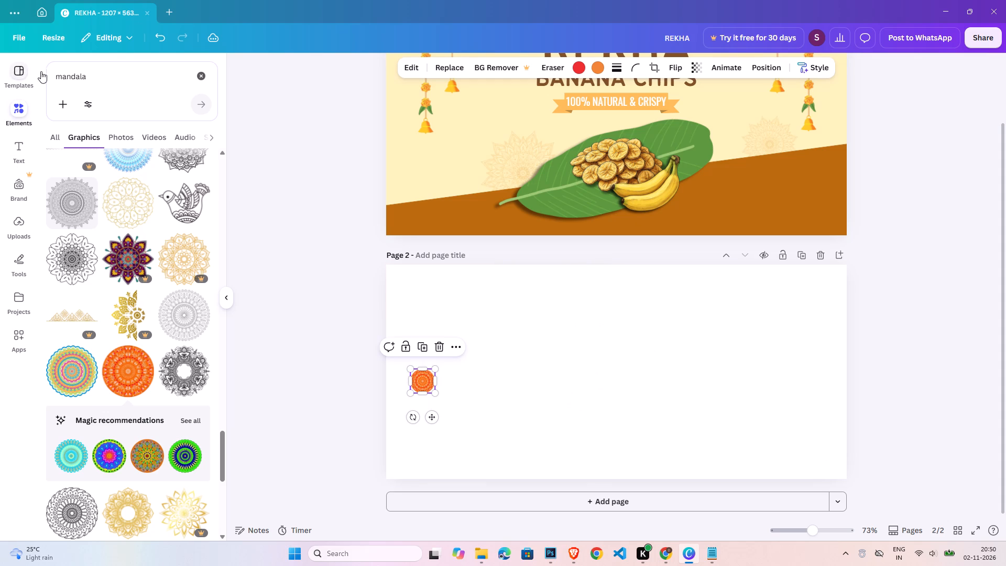
Add a rectangle to page 2 and stretch it into a thin full-width band, about 1303 px wide, along the bottom edge.
click(196, 71)
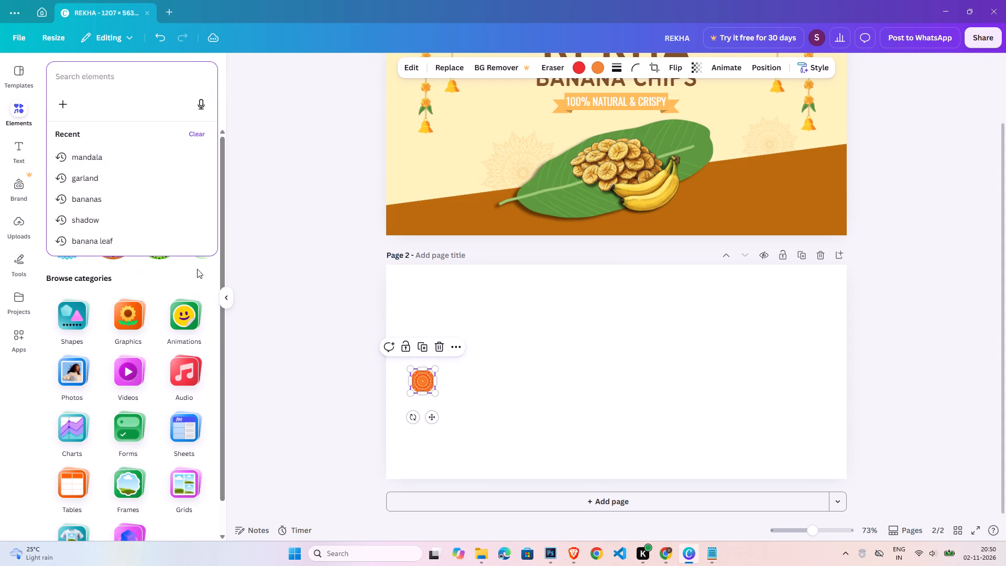
click(259, 330)
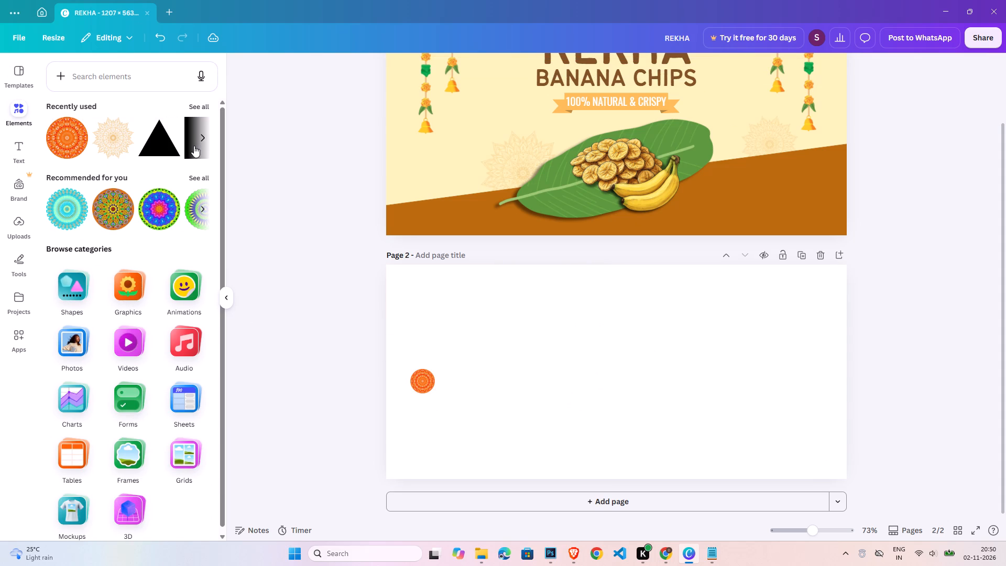
click(194, 146)
click(79, 148)
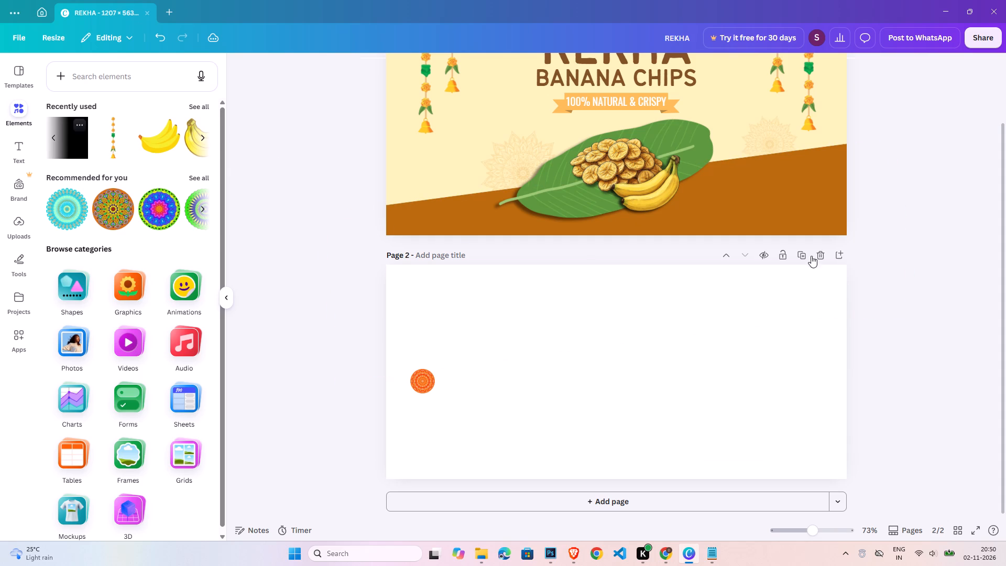
click(922, 292)
drag(560, 438, 552, 447)
click(615, 374)
drag(633, 377, 573, 421)
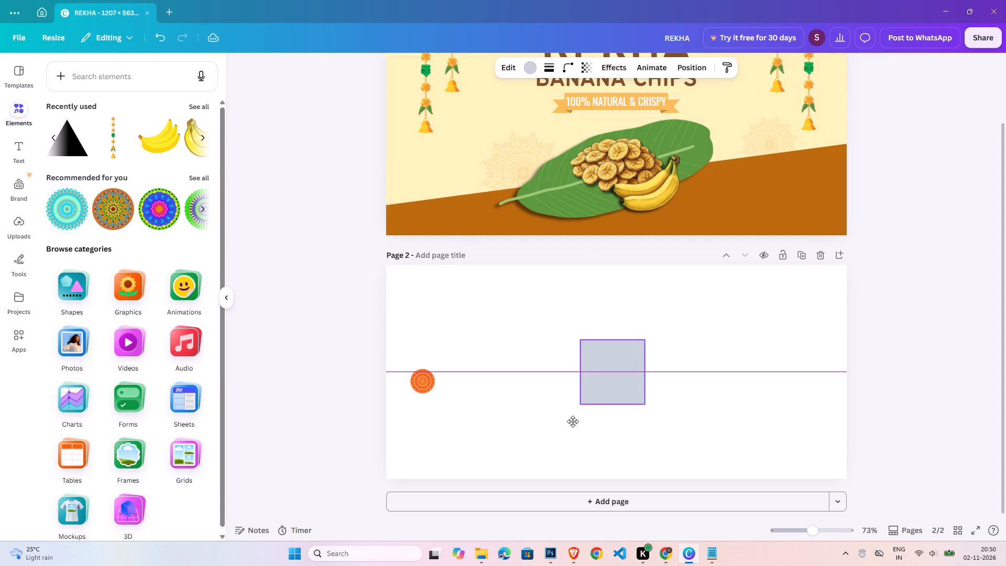
drag(573, 421, 427, 478)
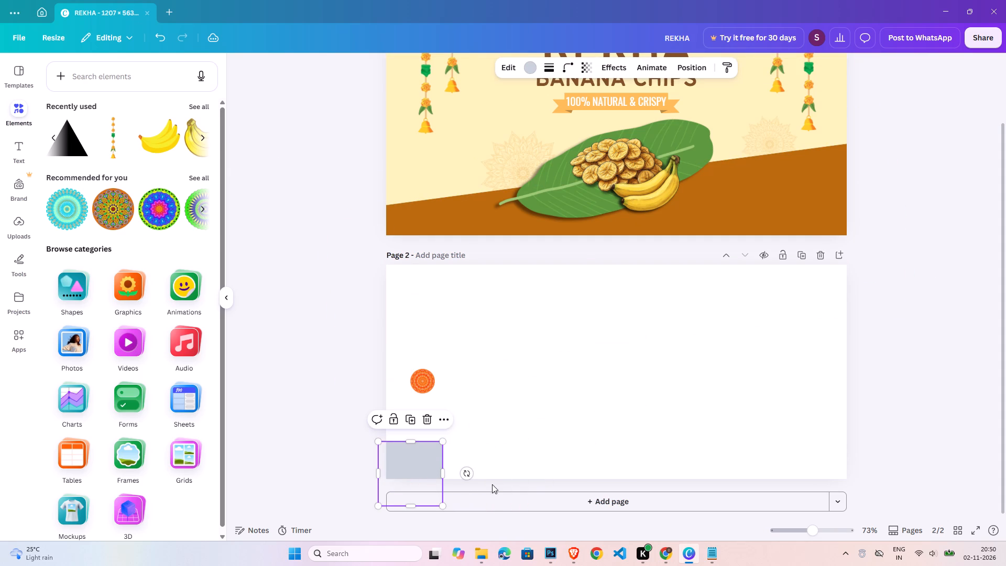
drag(443, 475, 876, 466)
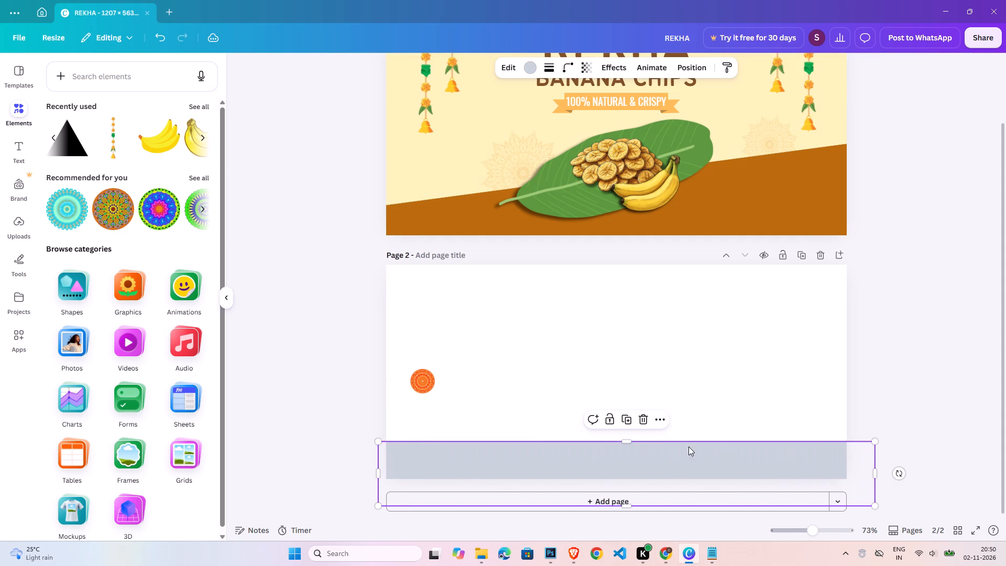
drag(663, 441, 665, 454)
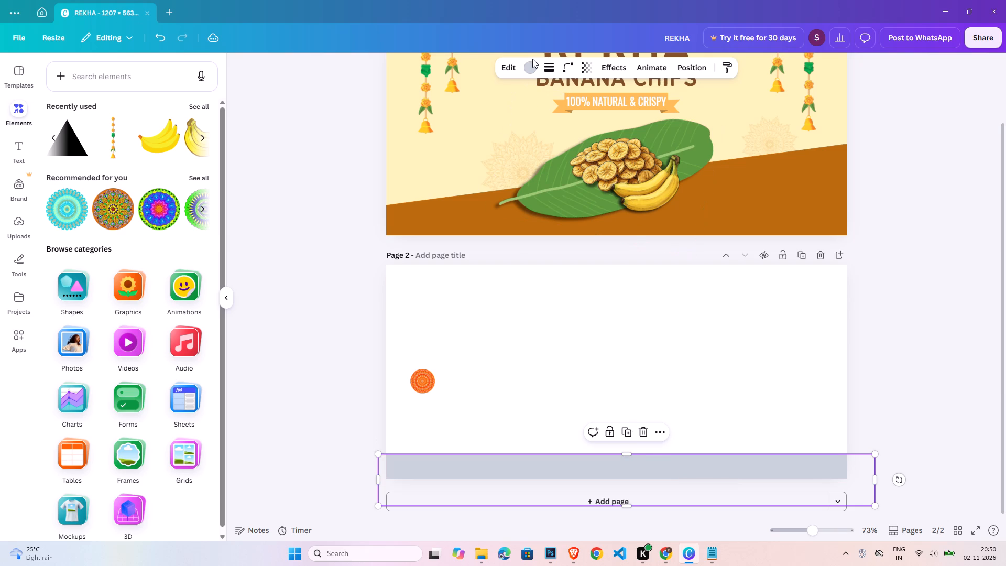
Fill the bottom band with the solid green from the default colours.
click(530, 69)
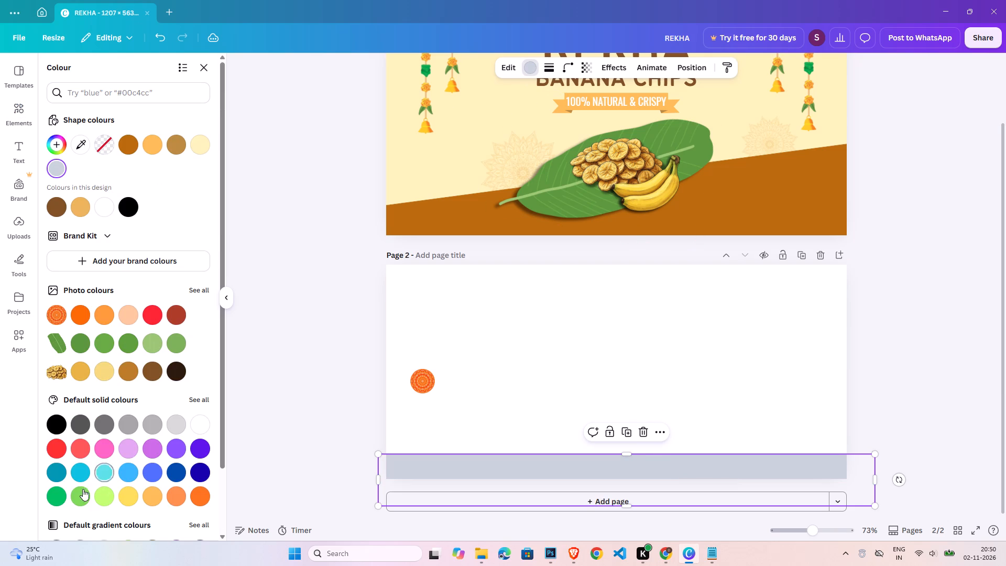
click(64, 498)
double_click(322, 429)
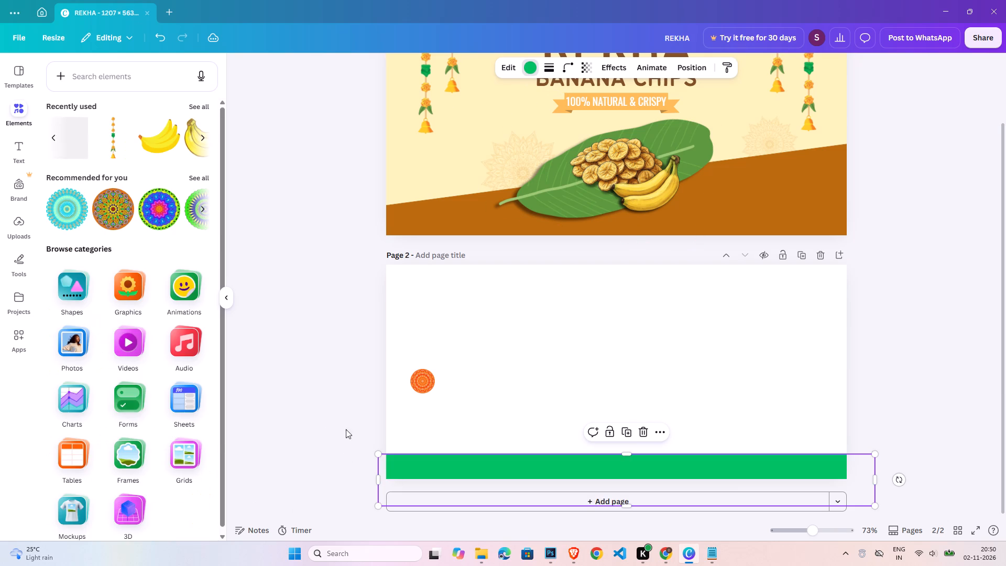
Move the orange mandala onto the green band's left end and bring it to the front.
drag(424, 387, 400, 473)
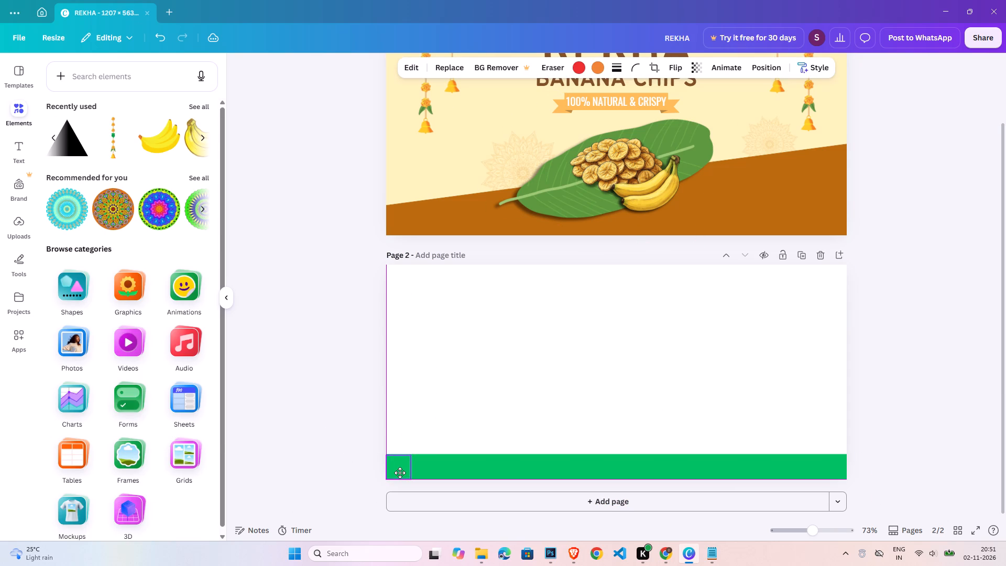
drag(400, 473, 402, 472)
click(754, 70)
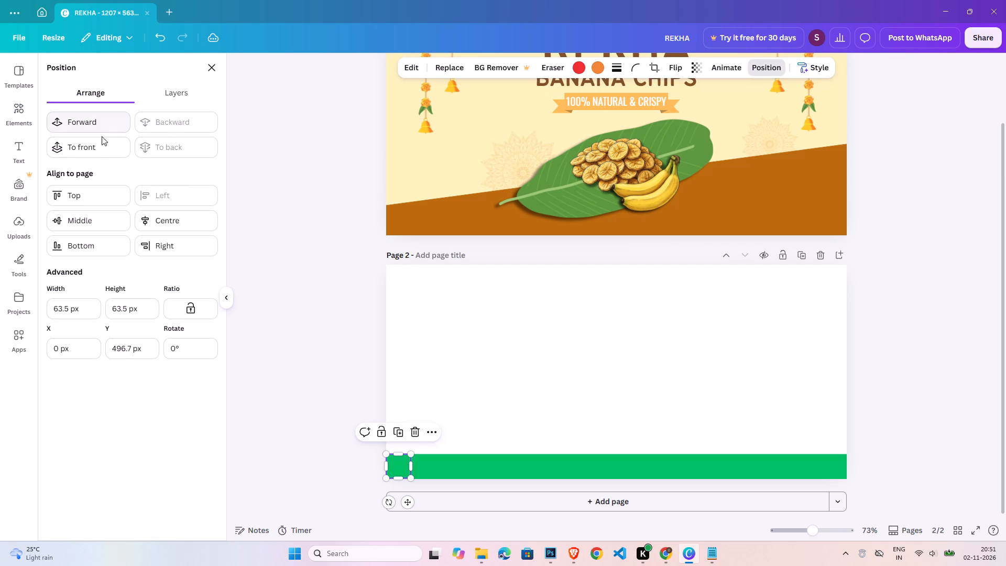
click(102, 153)
double_click(223, 287)
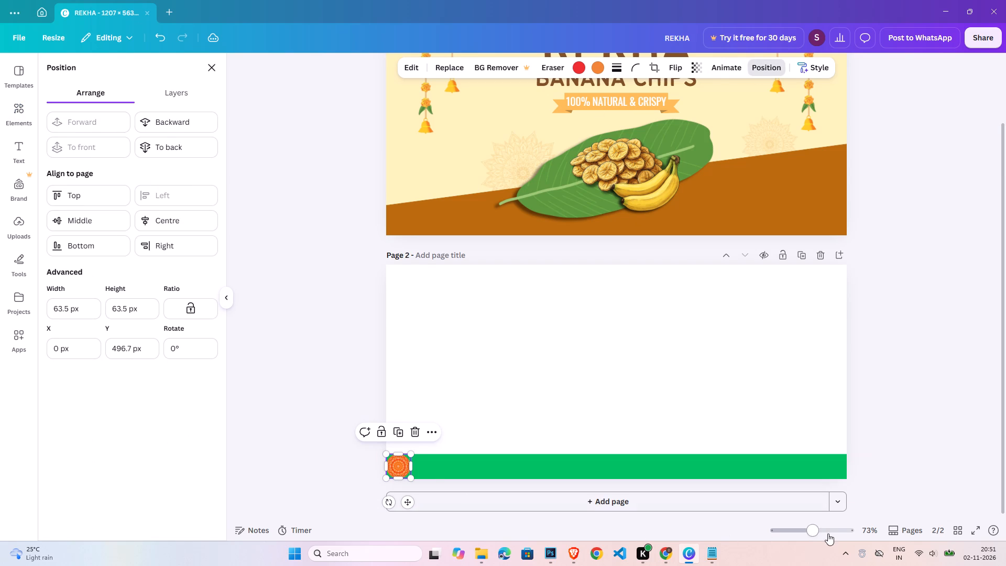
Reduce the orange mandala to about 55 px and centre it within the green band's height at the left end.
click(828, 534)
scroll(311, 413, down, 7)
drag(390, 515, 254, 519)
drag(237, 423, 248, 432)
drag(265, 453, 259, 448)
click(282, 468)
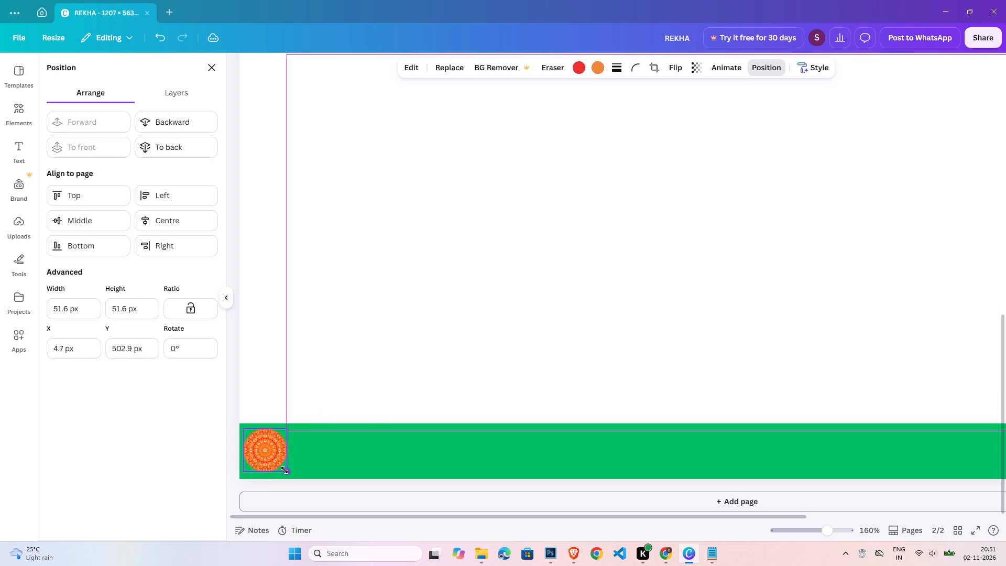
click(342, 459)
click(769, 424)
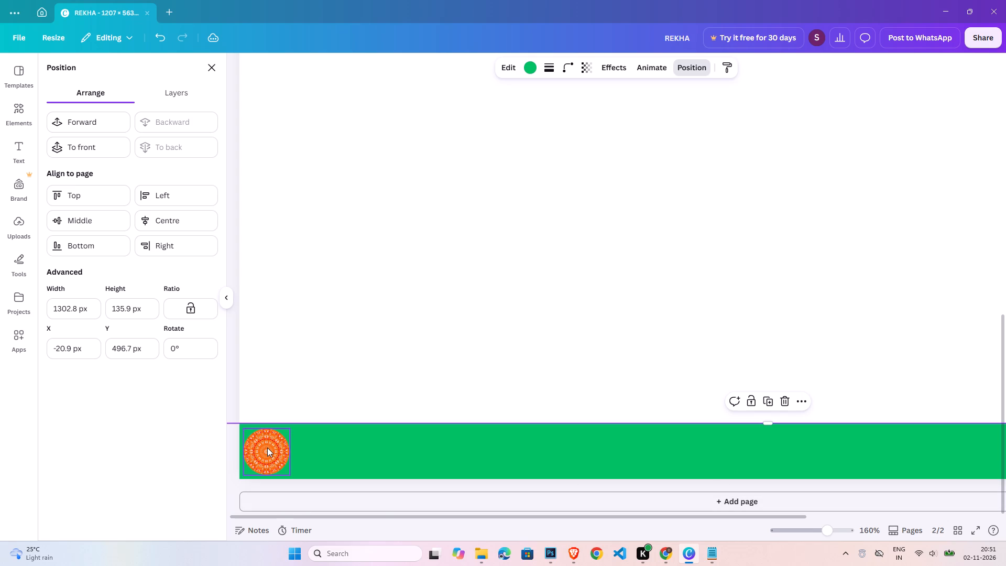
Add the recommended multicoloured mandala with an orange rim and shrink it to a small ornament over the green band.
click(27, 117)
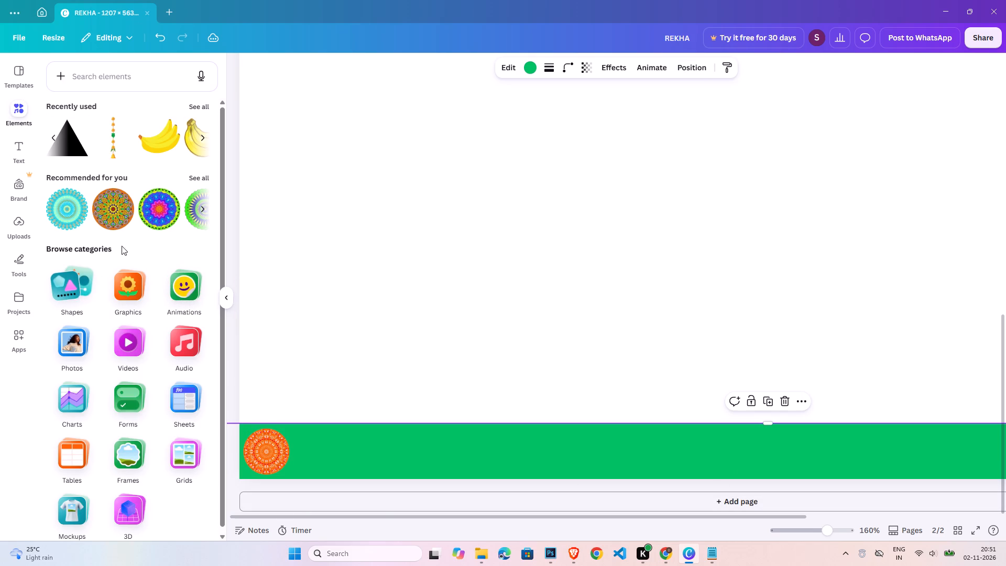
click(114, 224)
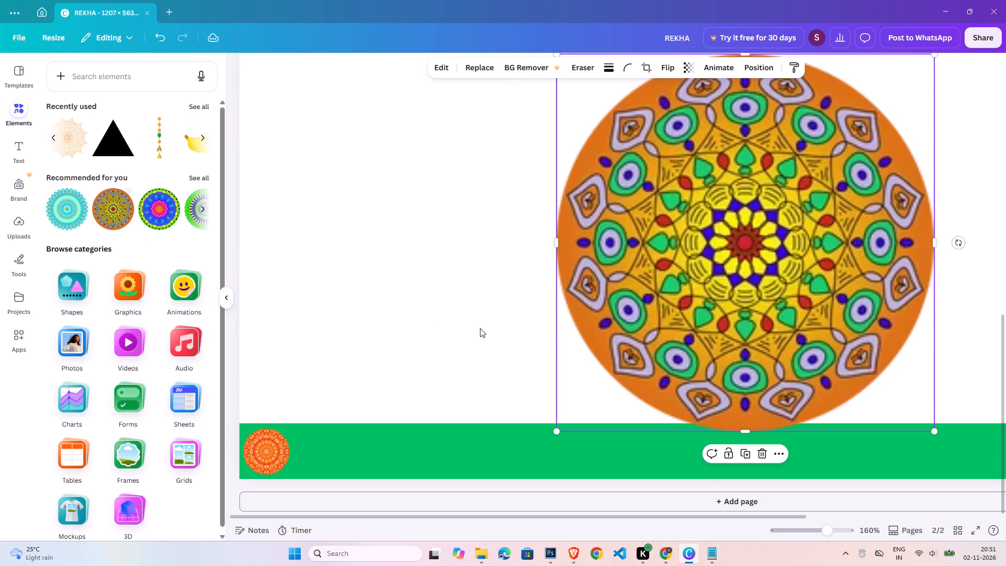
drag(714, 285, 520, 352)
drag(741, 119, 708, 150)
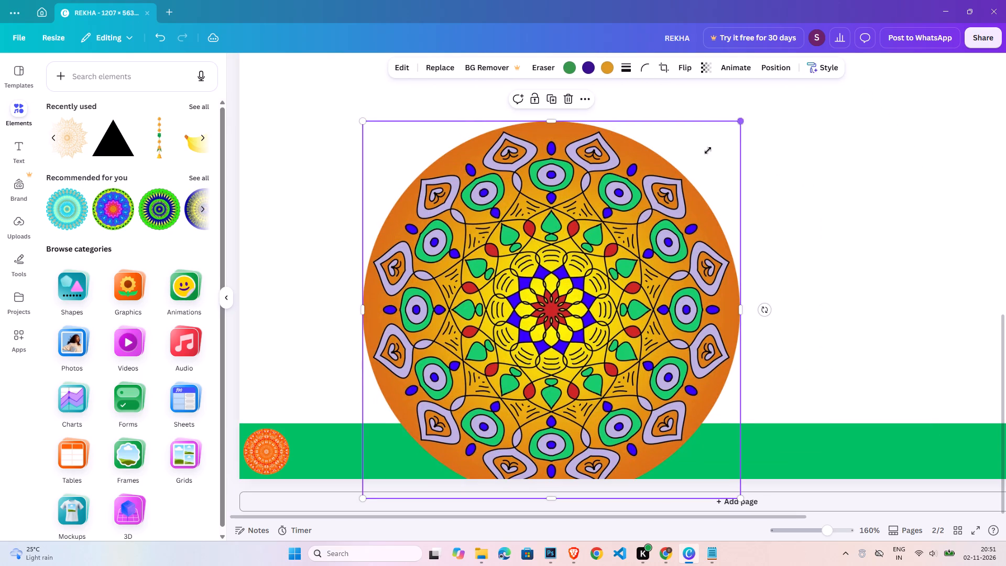
drag(708, 150, 406, 455)
drag(387, 475, 386, 475)
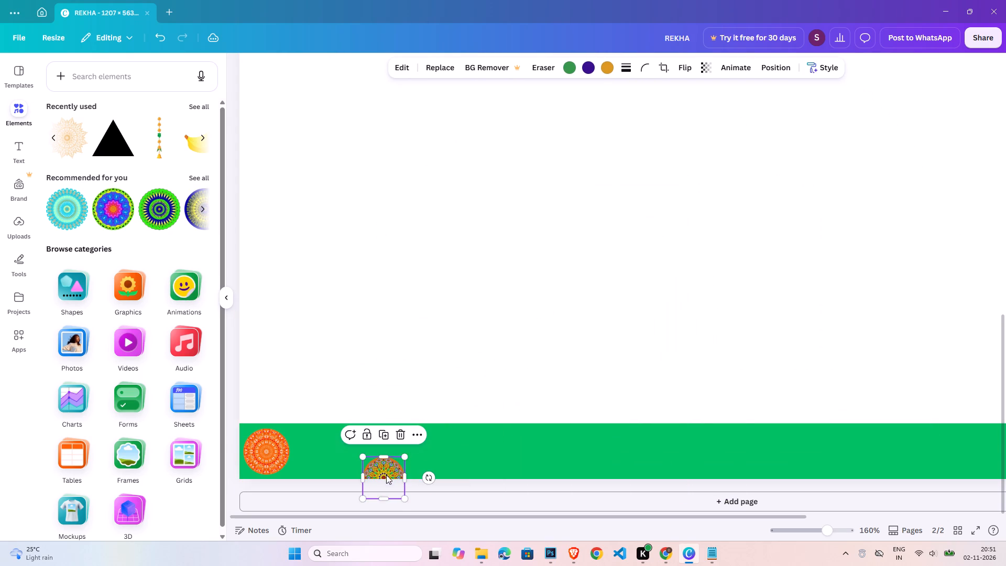
Match the multicoloured mandala's size to the orange one by overlaying them, and place it directly beside the orange mandala.
drag(386, 475, 269, 449)
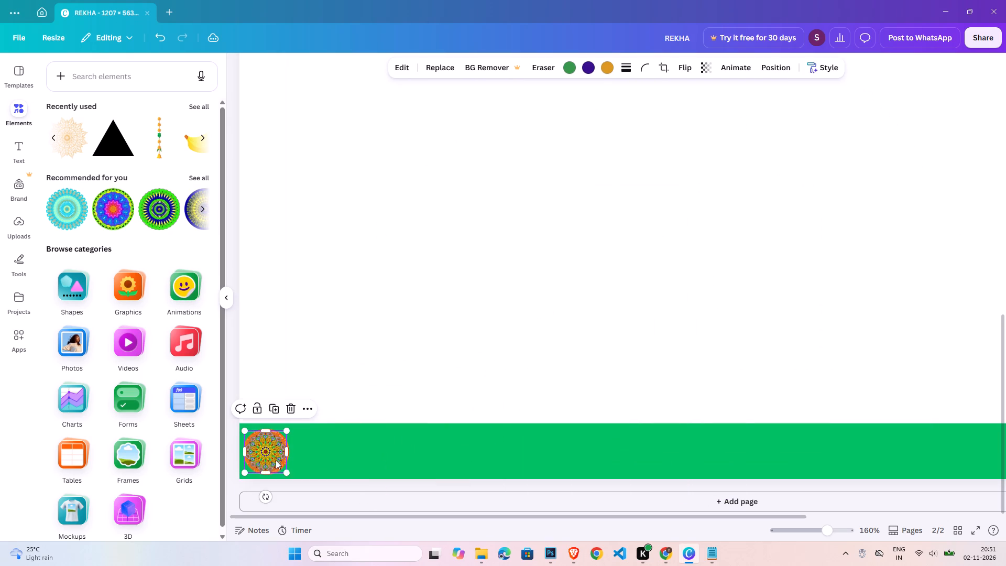
click(285, 472)
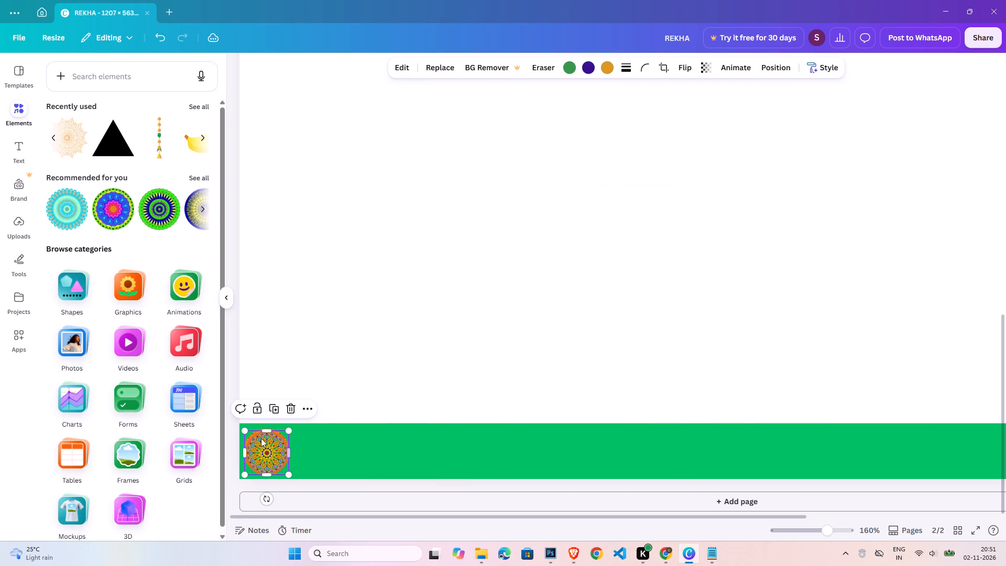
click(244, 427)
drag(271, 453, 281, 452)
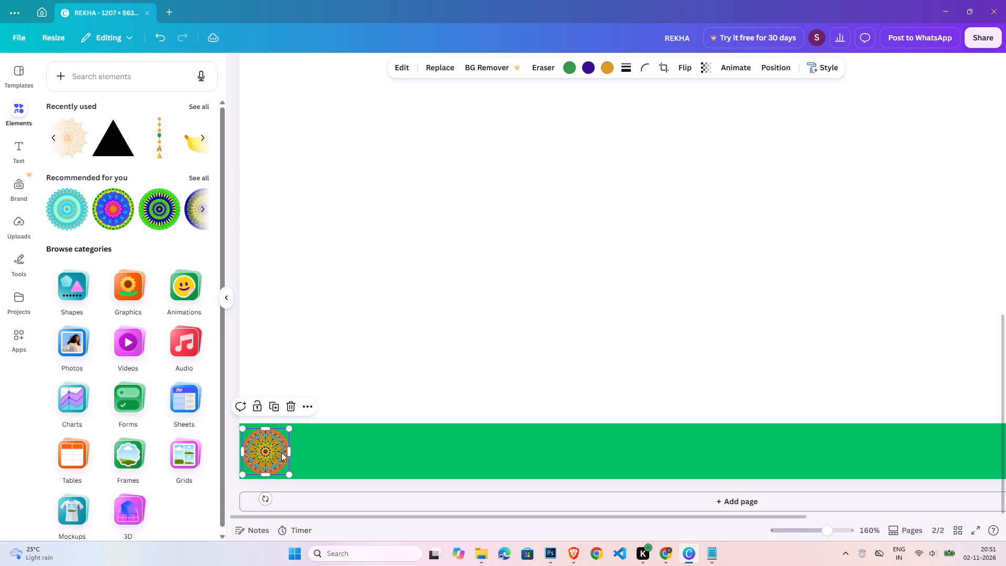
drag(281, 452, 324, 451)
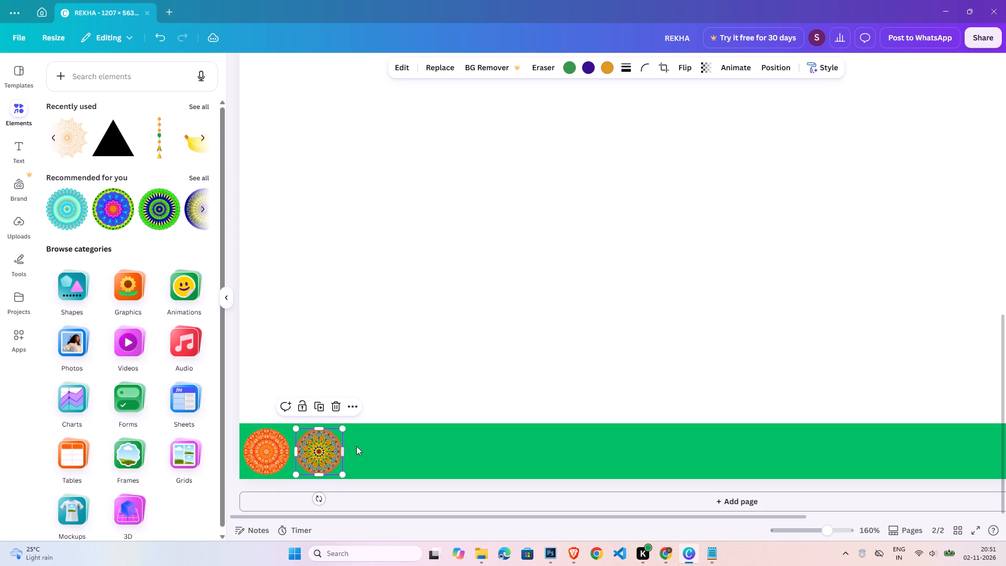
Group the orange and multicoloured mandalas on the green band.
shift+click(278, 452)
click(261, 407)
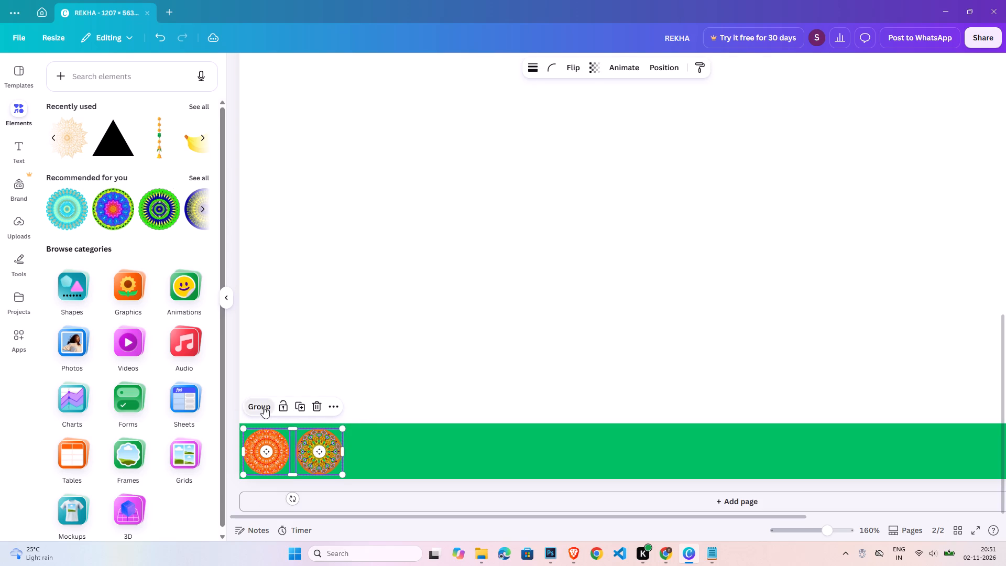
Duplicate the mandala pair, setting the original flush with the green band's left end and the copy flush with its right end.
key(ctrl+c)
key(ctrl+v)
drag(278, 460, 372, 446)
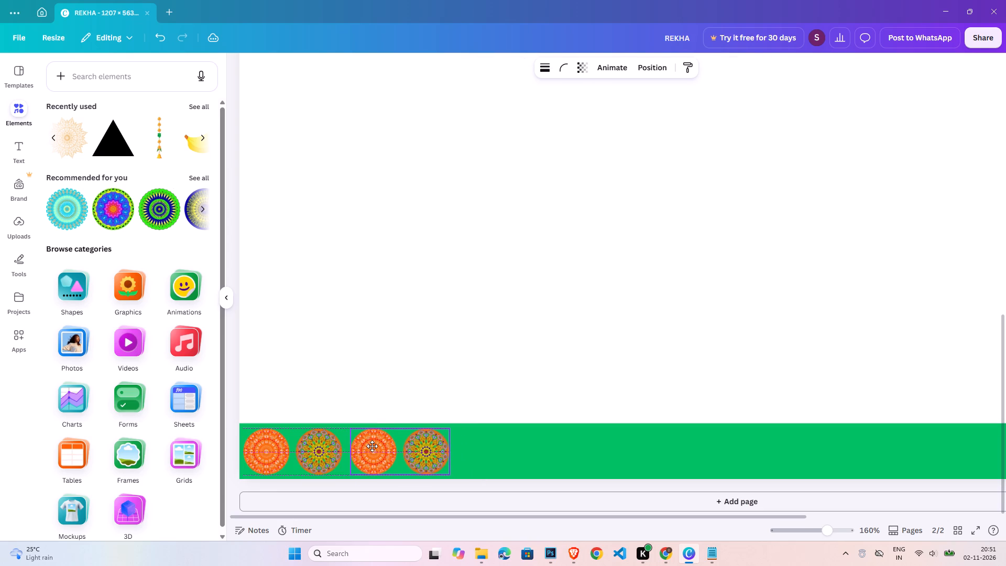
drag(372, 446, 369, 446)
click(277, 457)
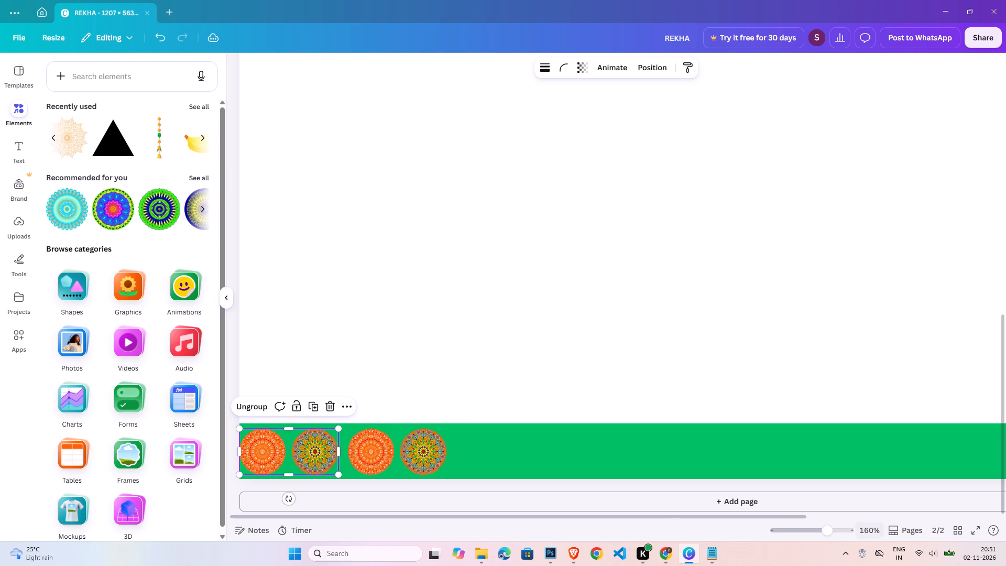
click(824, 529)
click(809, 534)
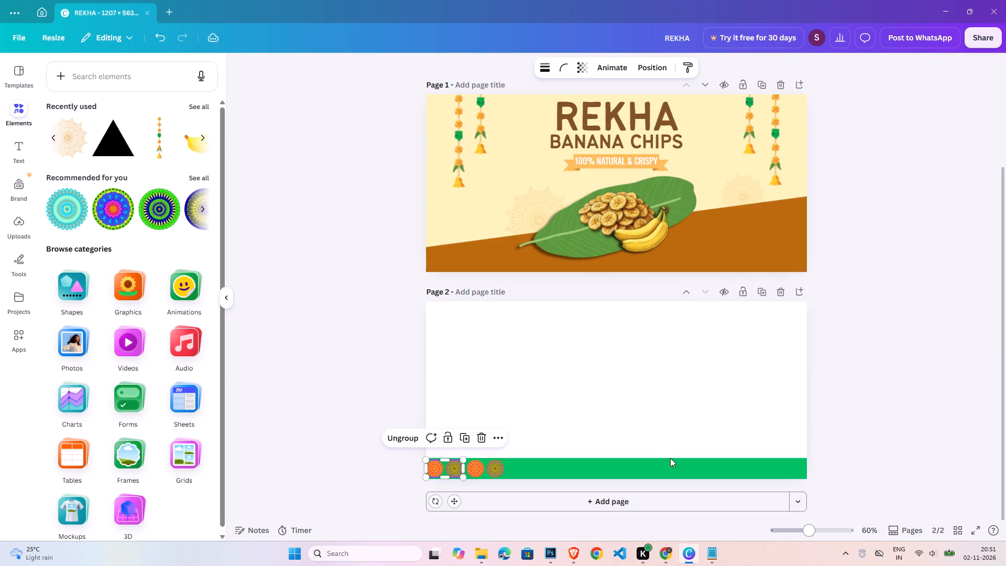
drag(490, 466, 788, 468)
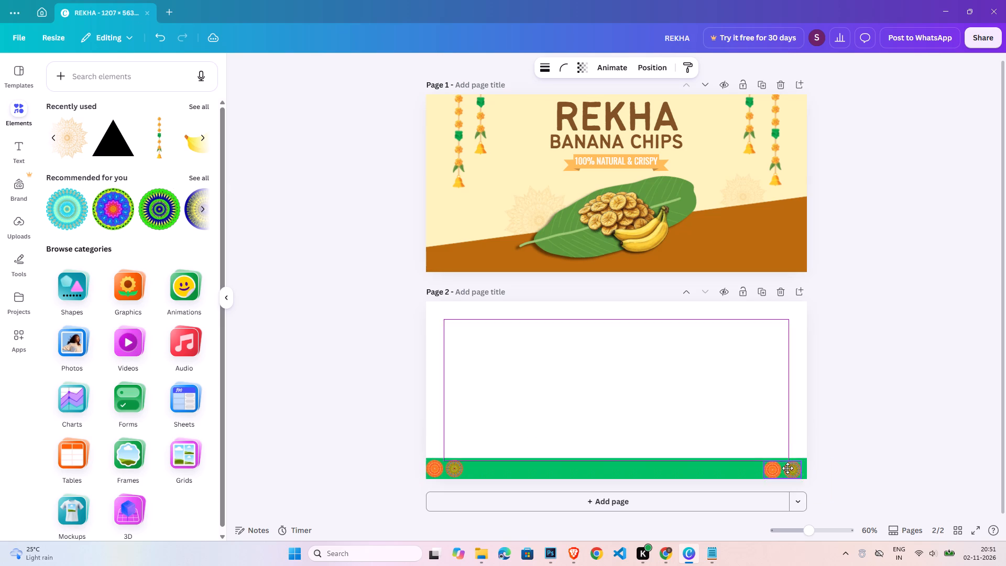
drag(788, 468, 792, 466)
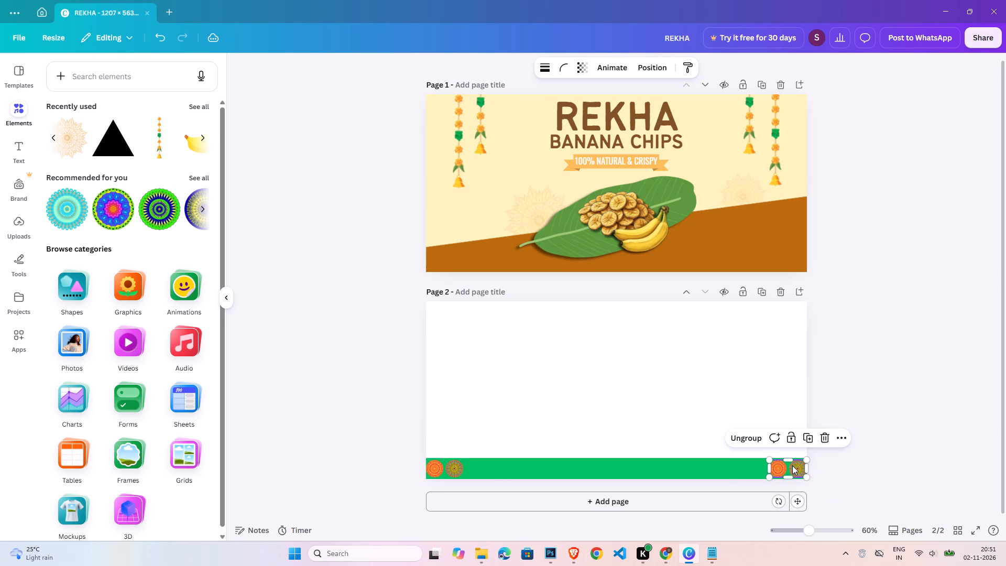
Place three more copies of the mandala pair along the left half of the green band, following the left-end pair.
key(ctrl+c)
key(ctrl+v)
drag(801, 469, 521, 468)
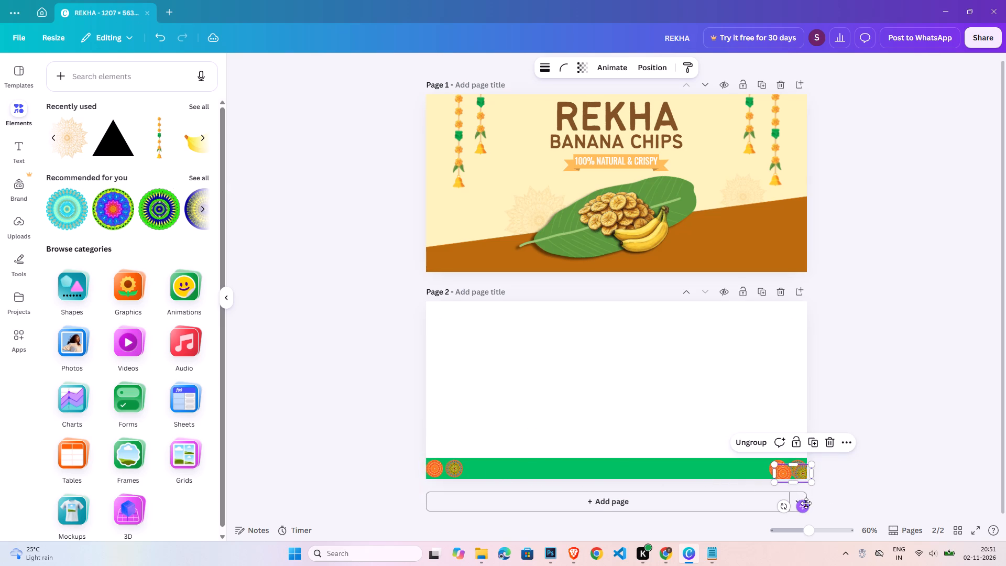
drag(806, 503, 505, 499)
key(ctrl+c)
key(ctrl+v)
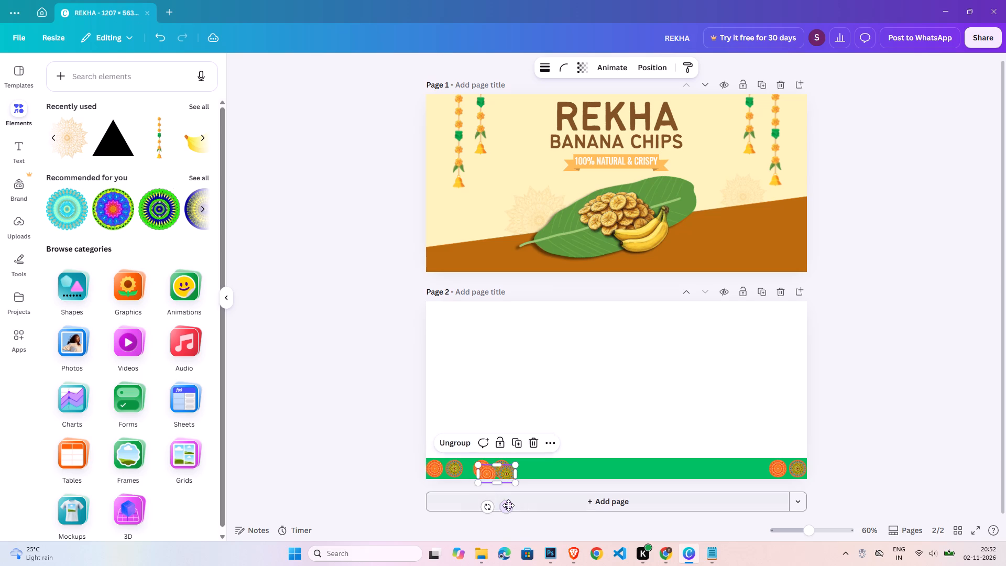
drag(511, 507, 549, 502)
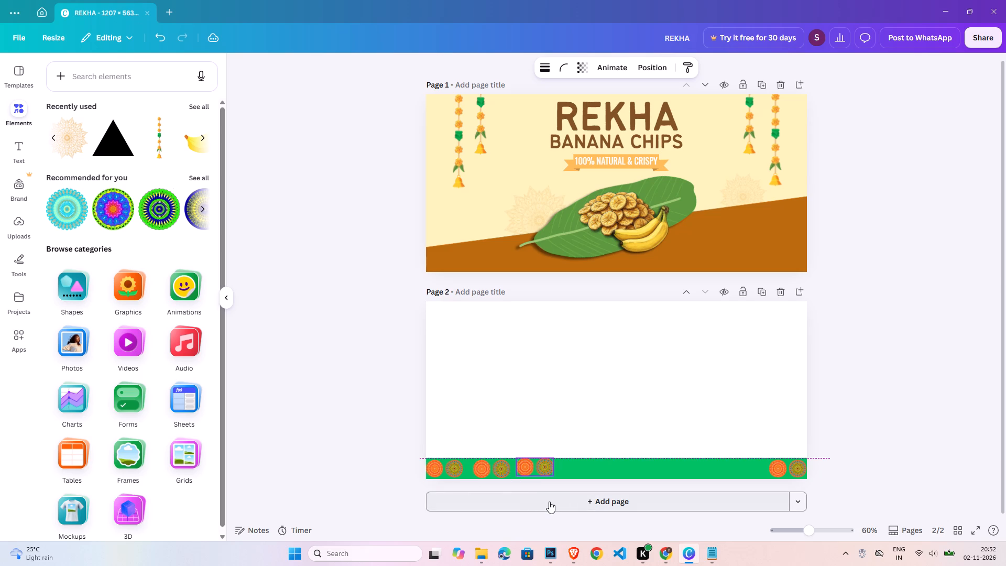
drag(549, 502, 554, 500)
key(ctrl+c)
key(ctrl+v)
drag(551, 503, 596, 501)
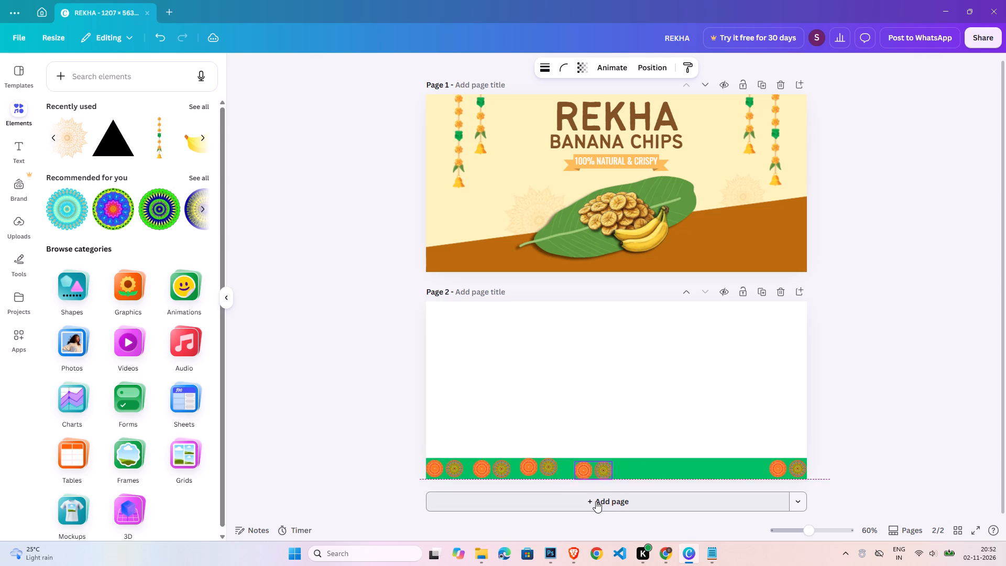
drag(596, 501, 595, 499)
Continue the row with three more copies of the mandala pair, spaced along the band toward the right-end pair.
key(ctrl+c)
key(ctrl+v)
drag(603, 508, 632, 505)
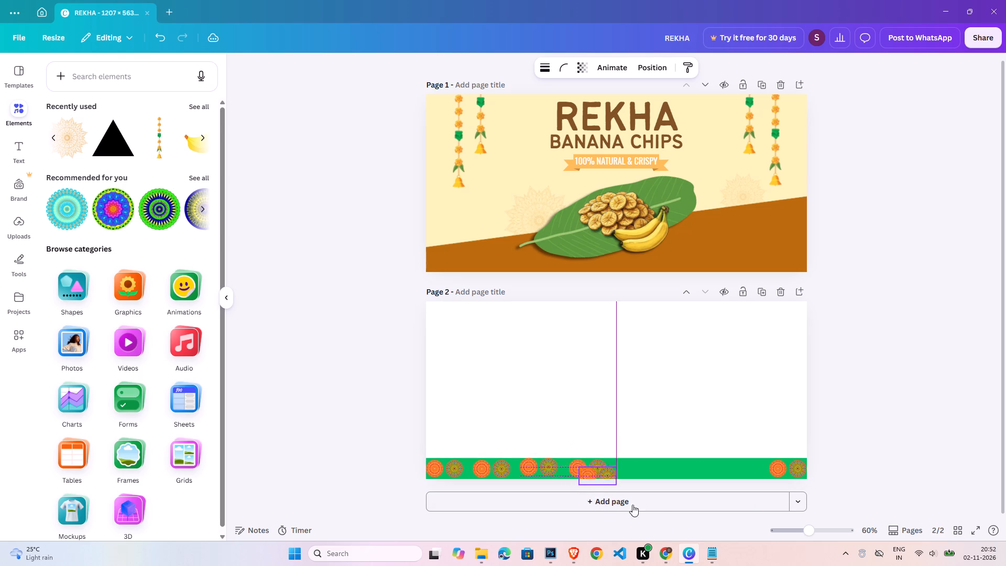
drag(632, 505, 645, 503)
key(ctrl+c)
key(ctrl+v)
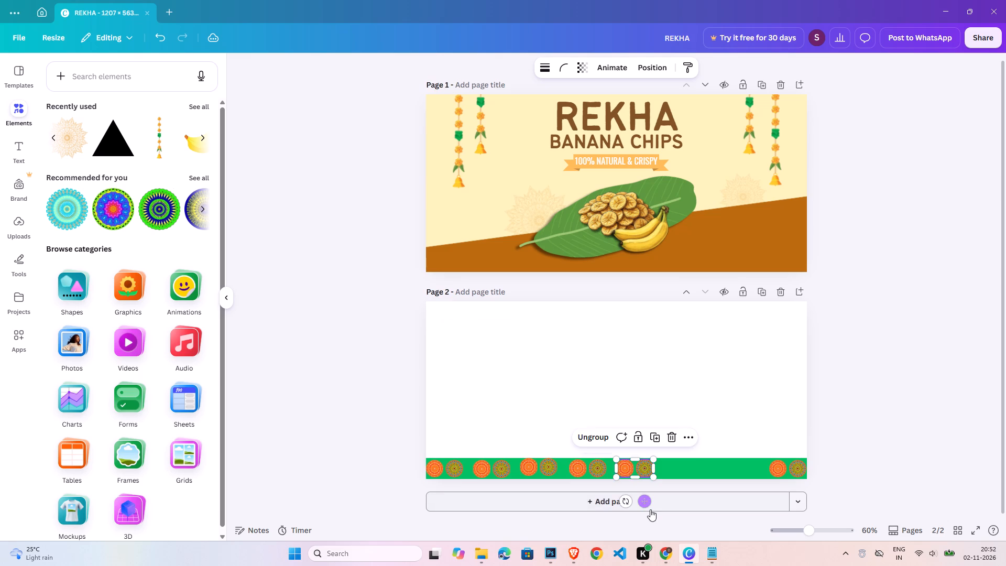
drag(649, 507, 688, 502)
key(ctrl+c)
key(ctrl+v)
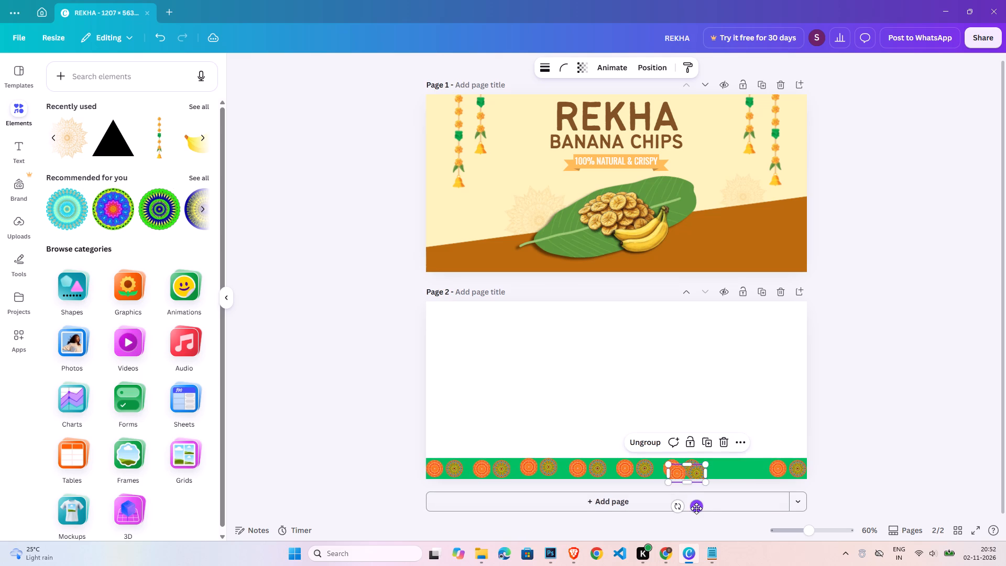
drag(696, 508, 736, 503)
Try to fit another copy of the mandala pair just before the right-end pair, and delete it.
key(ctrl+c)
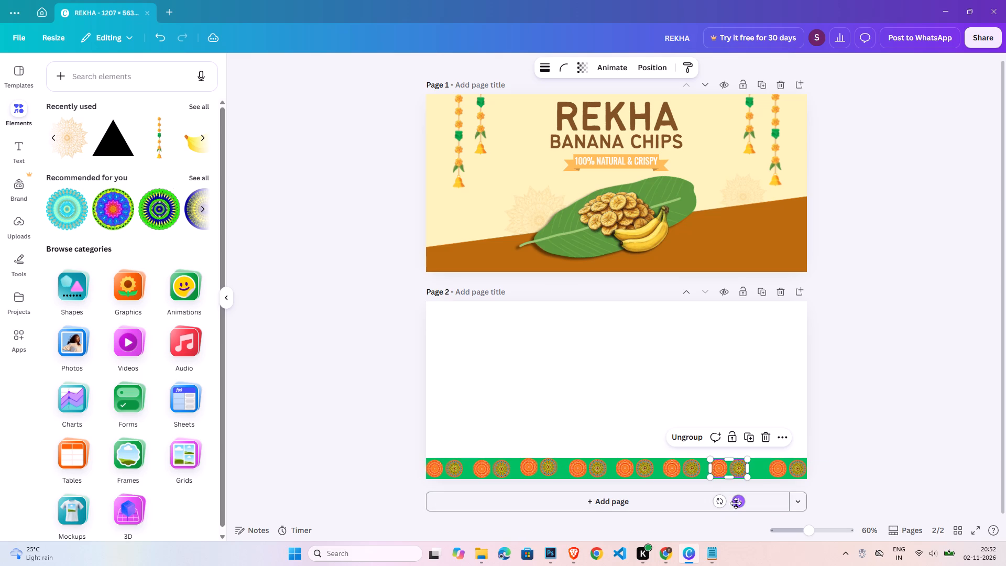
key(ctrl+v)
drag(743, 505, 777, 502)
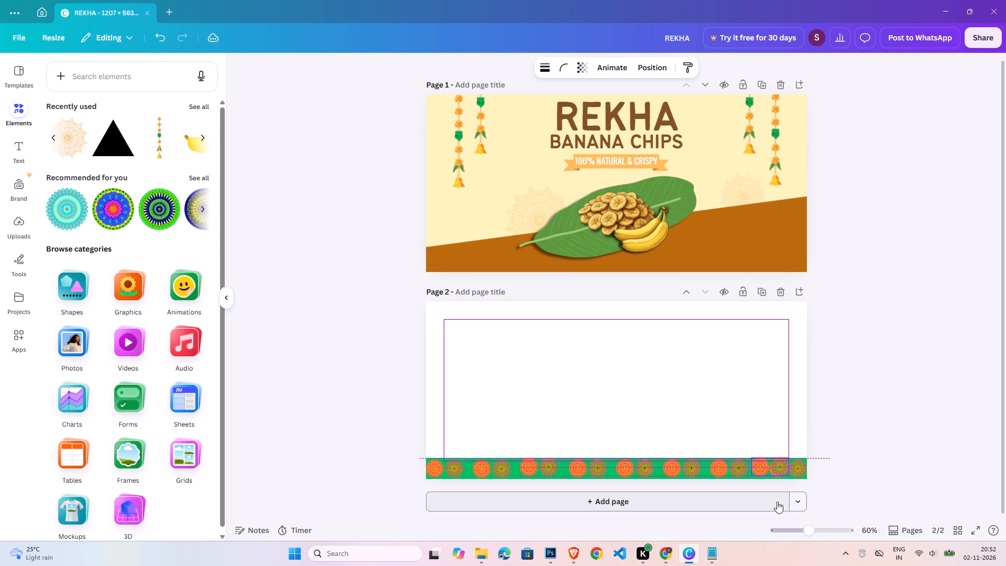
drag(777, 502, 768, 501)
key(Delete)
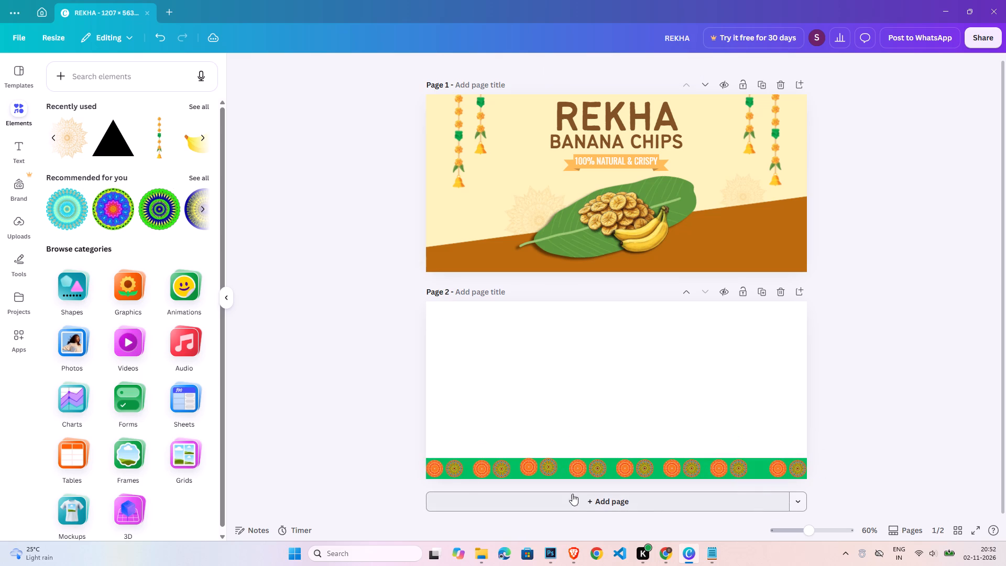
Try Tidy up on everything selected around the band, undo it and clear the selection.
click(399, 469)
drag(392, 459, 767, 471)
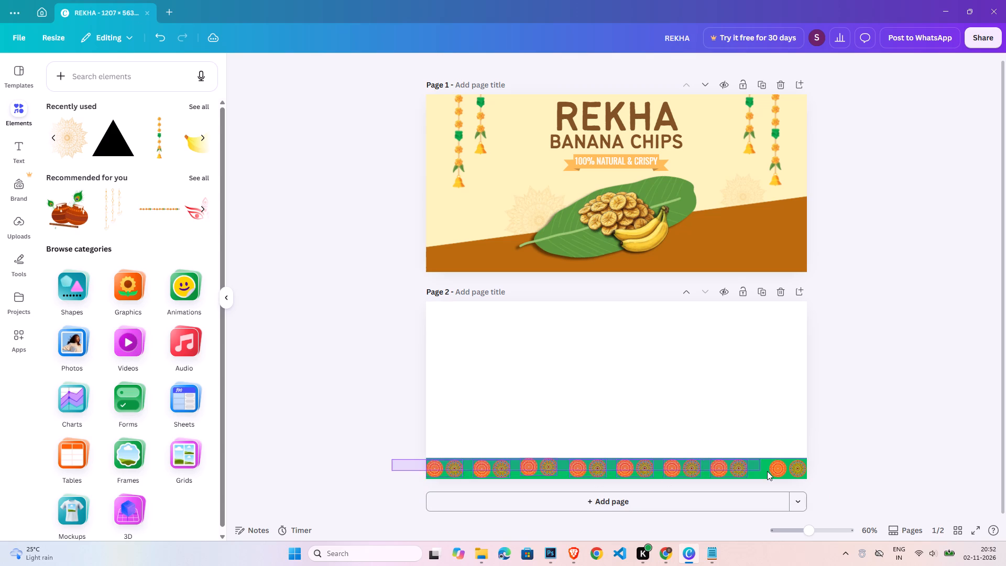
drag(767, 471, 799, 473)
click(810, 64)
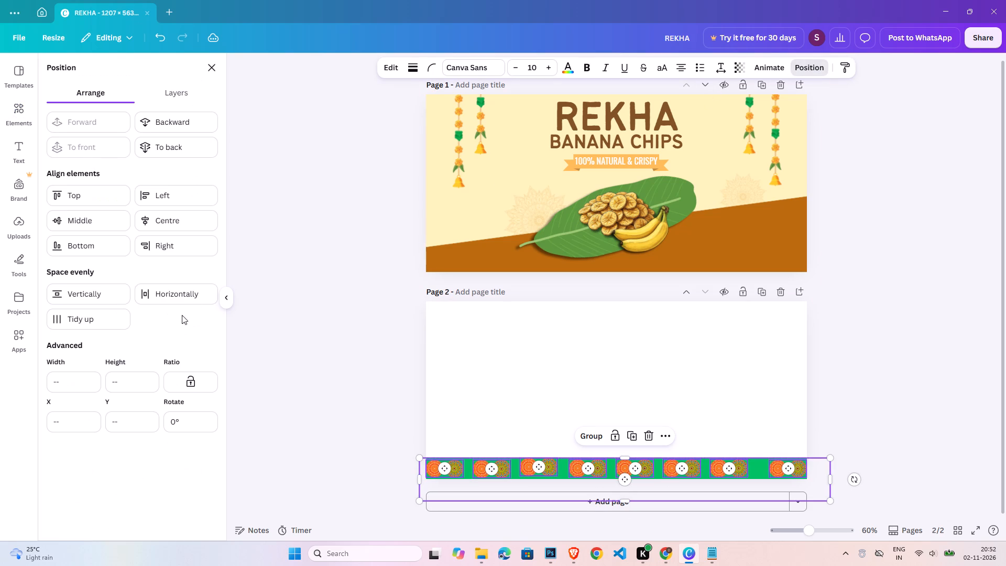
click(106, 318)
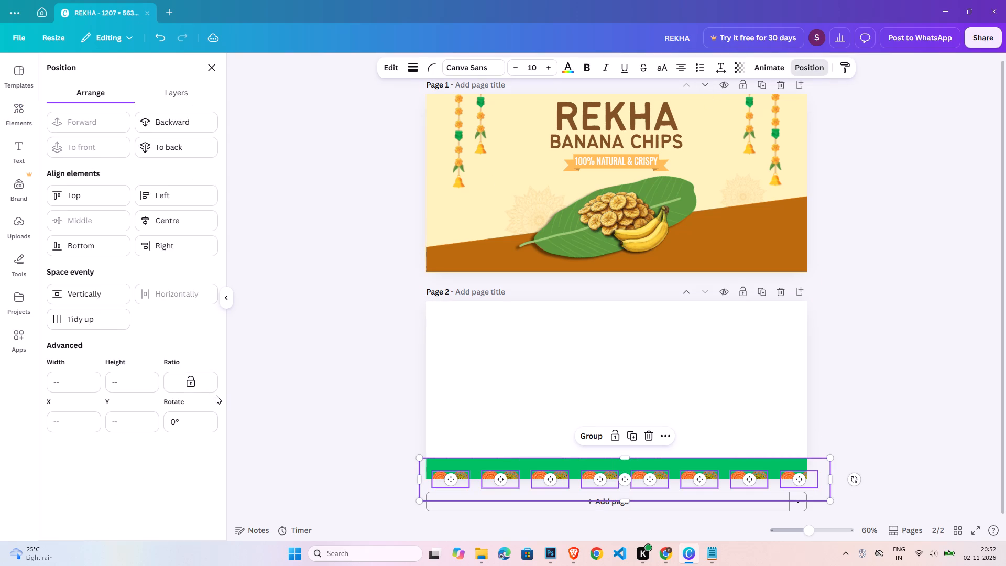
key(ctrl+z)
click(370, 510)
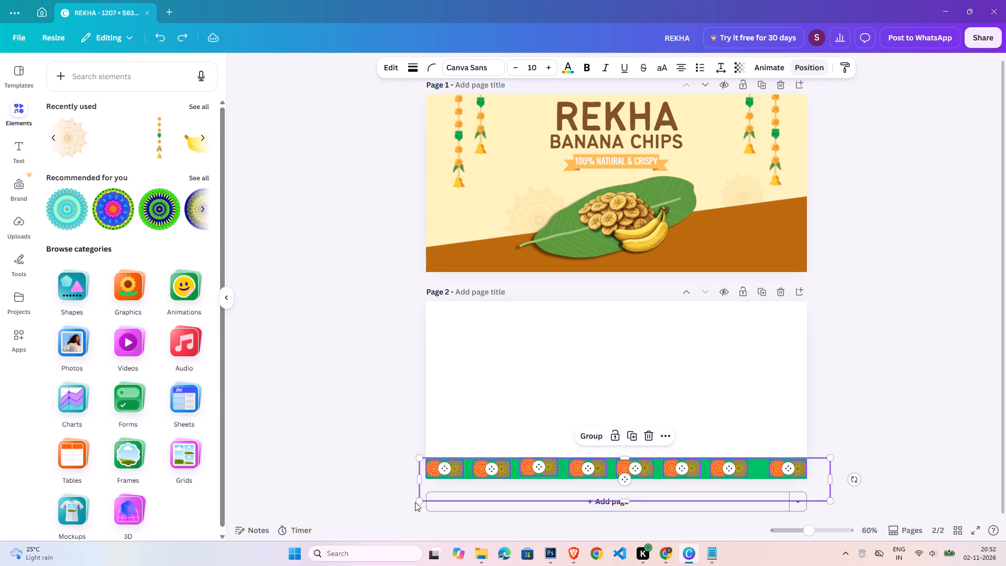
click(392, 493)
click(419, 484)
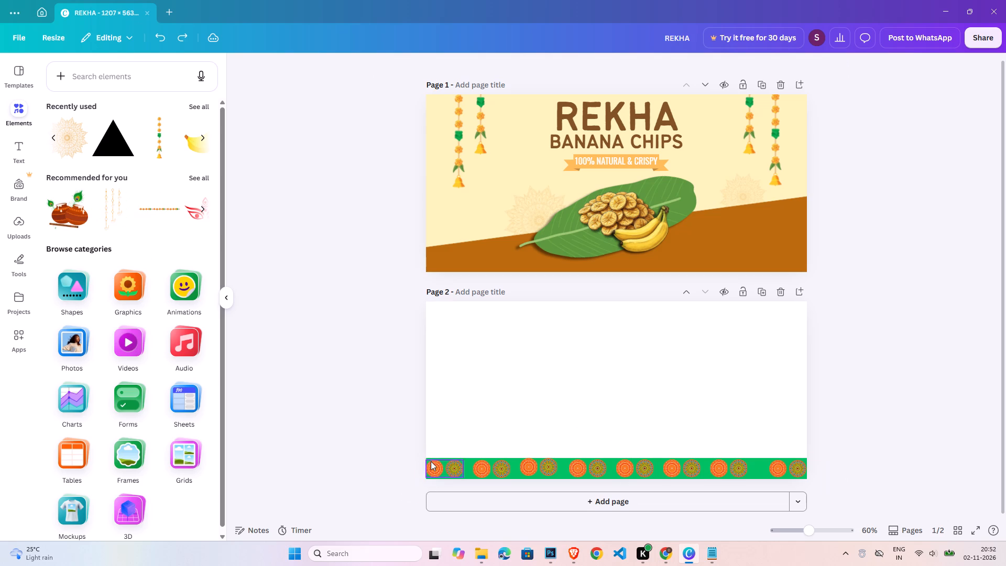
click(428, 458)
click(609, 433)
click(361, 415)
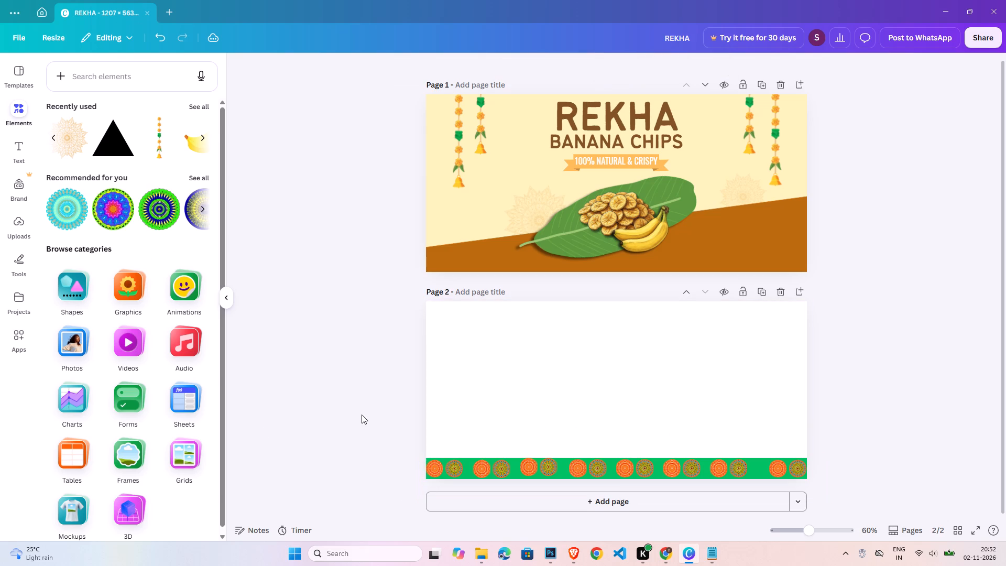
Select only the eight mandala pairs on the green band and space them evenly with Tidy up.
drag(353, 459, 827, 475)
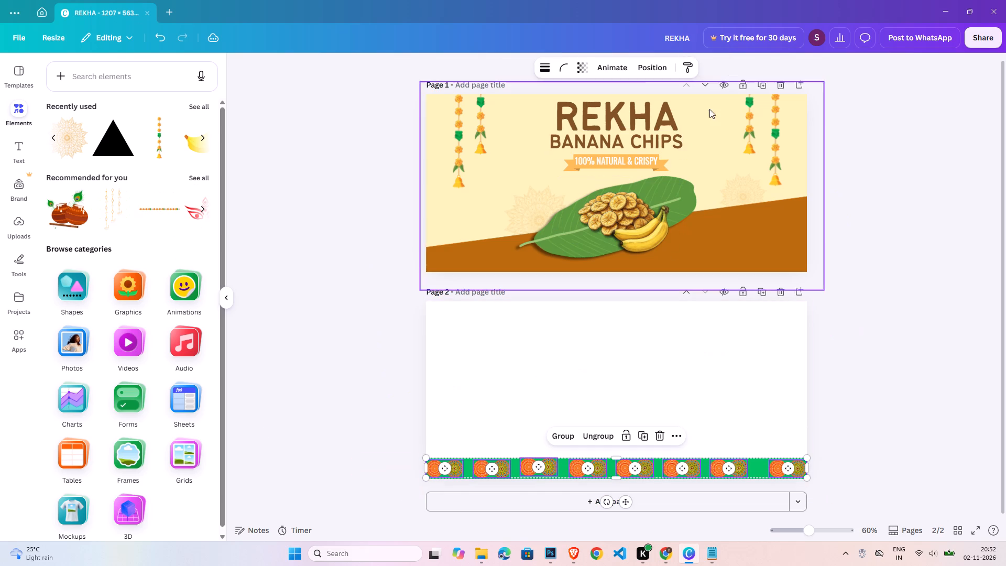
click(653, 70)
click(87, 319)
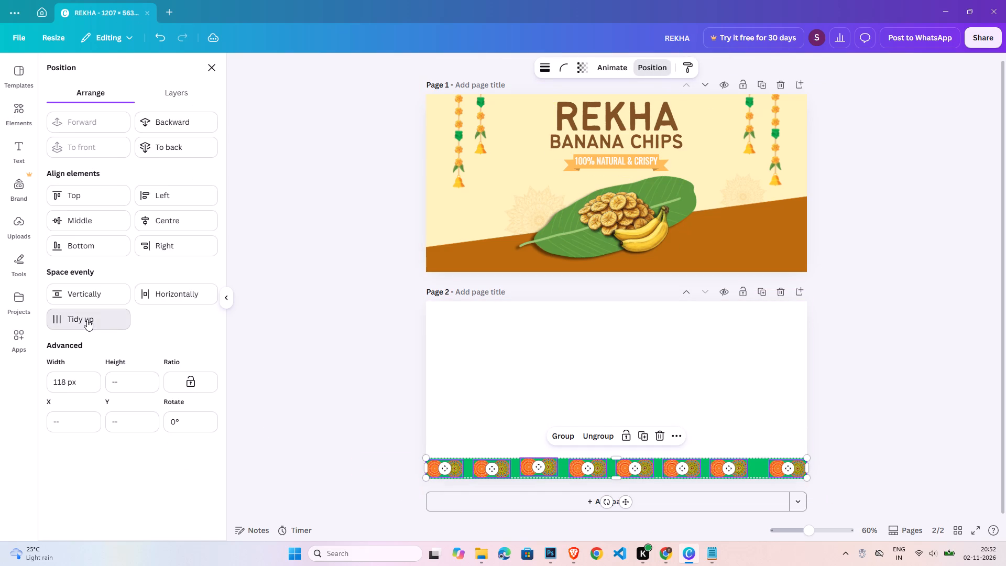
double_click(883, 471)
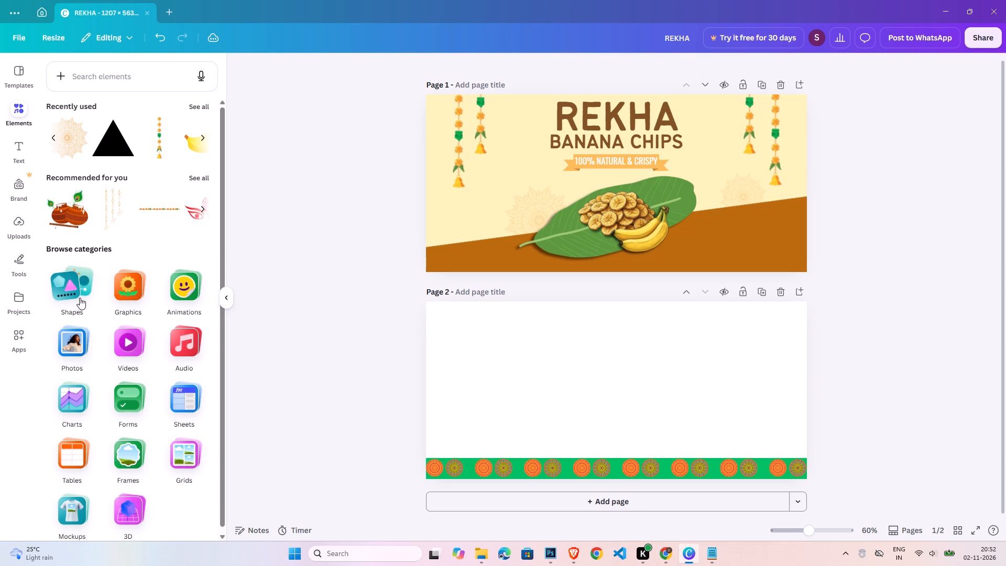
Search the elements for "mandala line" and show all graphics results.
click(137, 75)
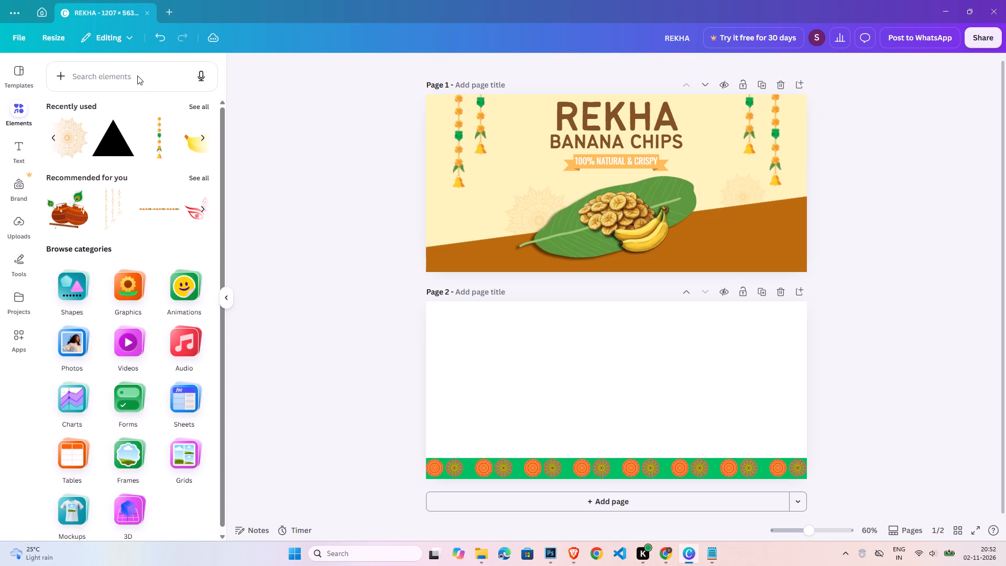
text(mandala line)
key(Return)
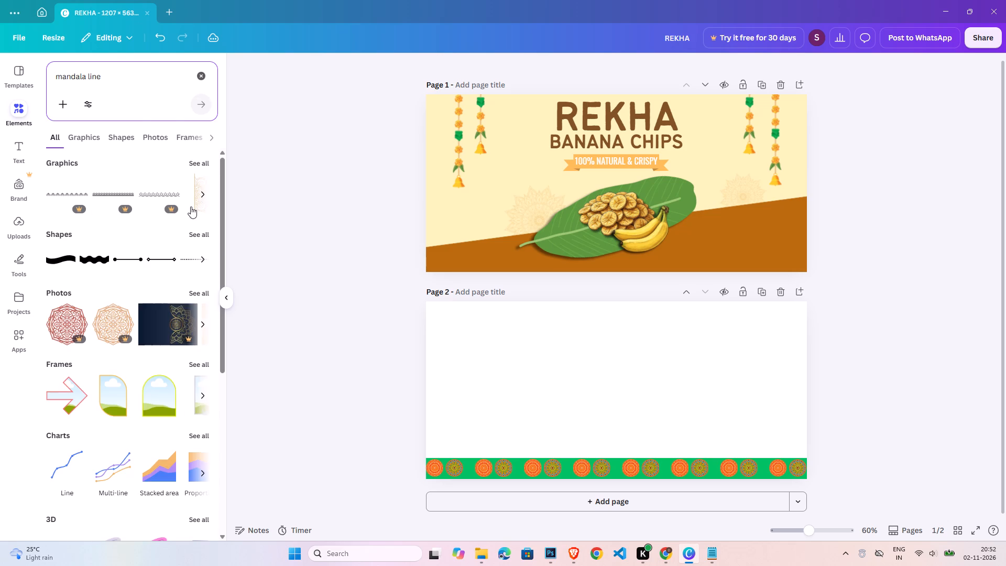
click(206, 162)
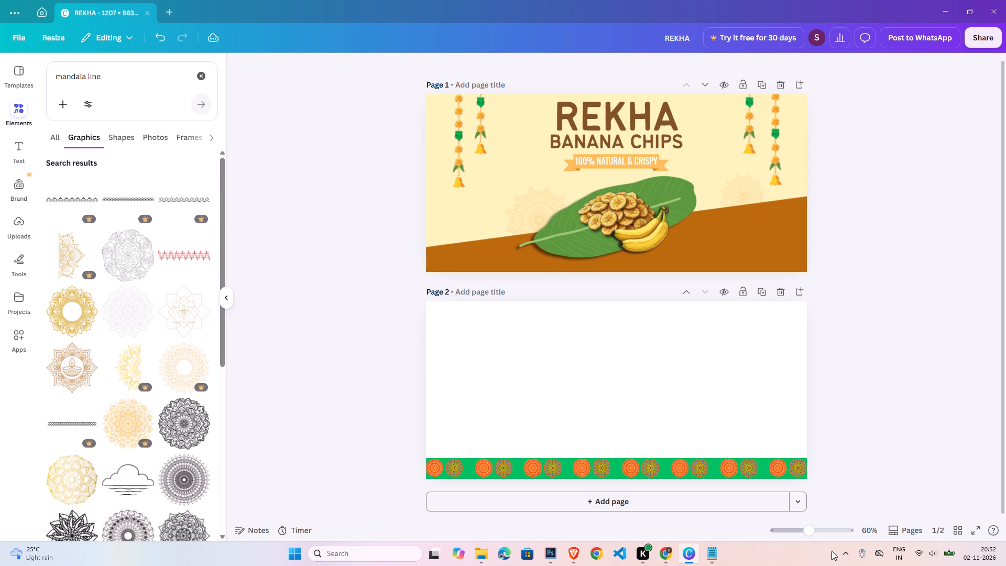
Add the red floral border with a green wavy line and shrink it to a thin strip at the green band's top-left corner.
click(825, 531)
scroll(636, 444, down, 8)
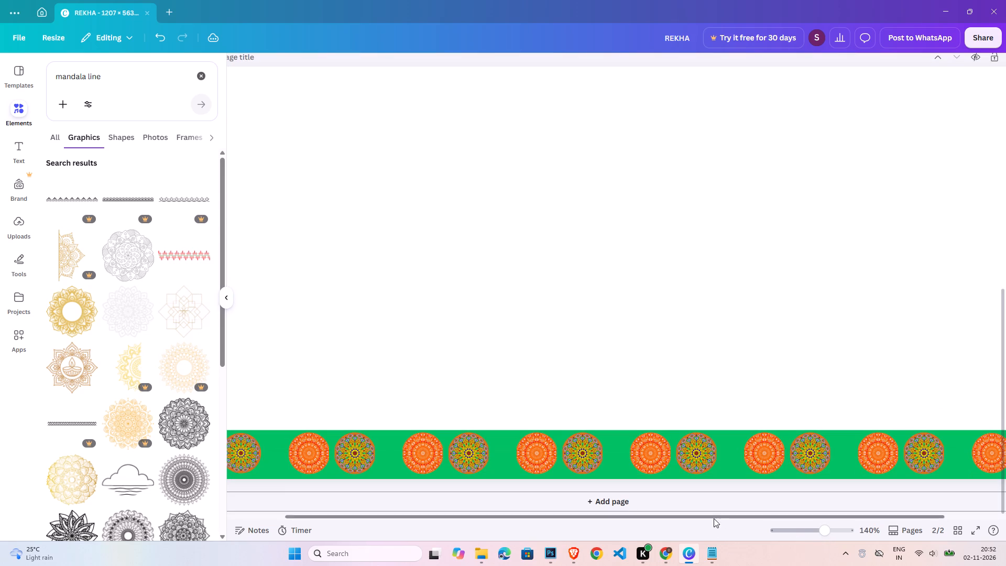
drag(797, 517, 524, 519)
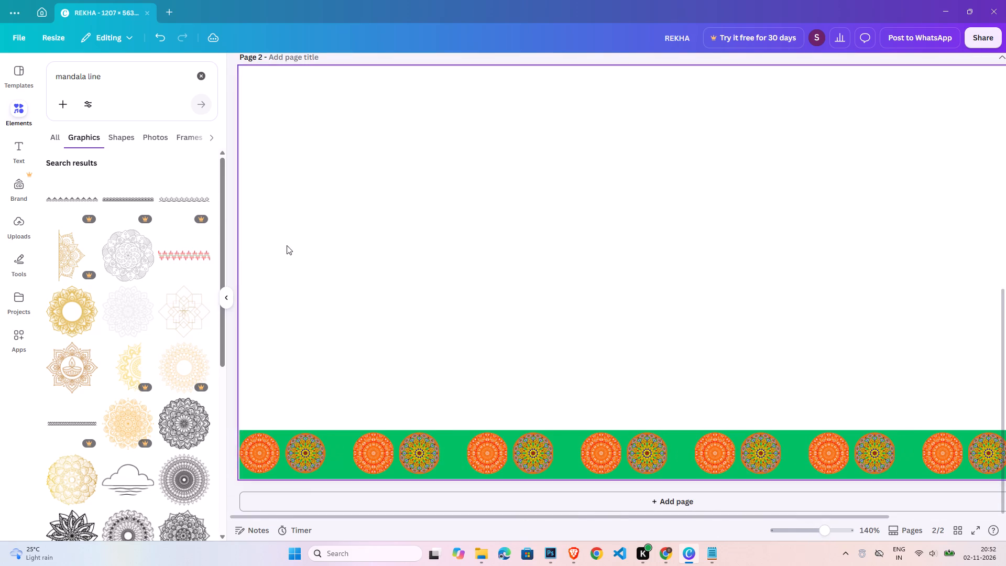
click(172, 260)
drag(605, 273, 515, 324)
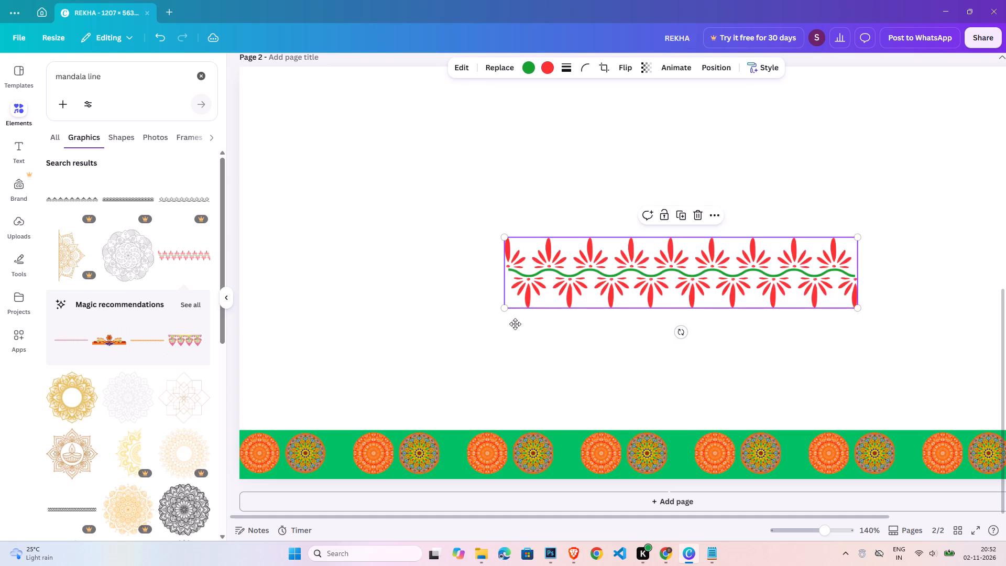
drag(515, 324, 340, 468)
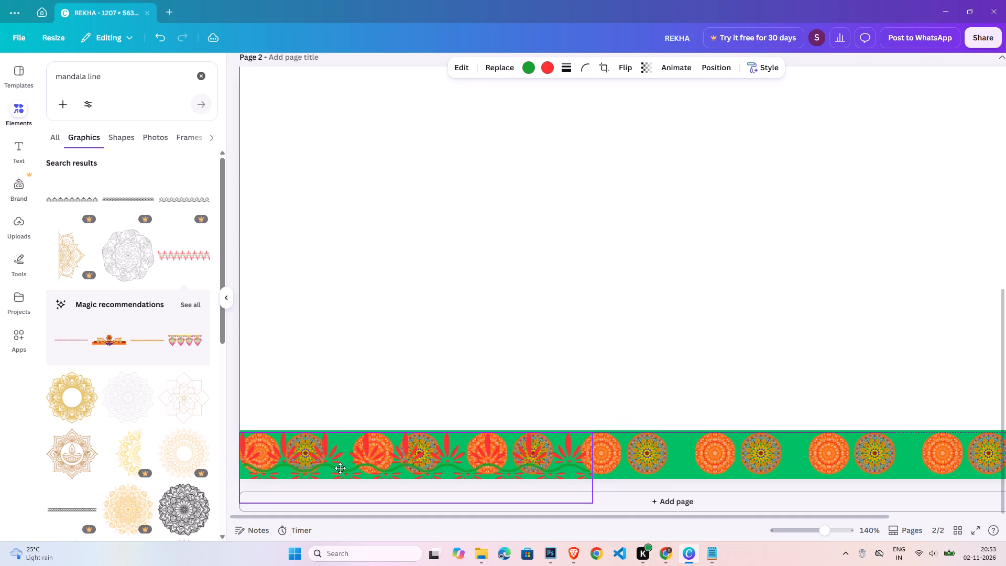
drag(340, 468, 340, 466)
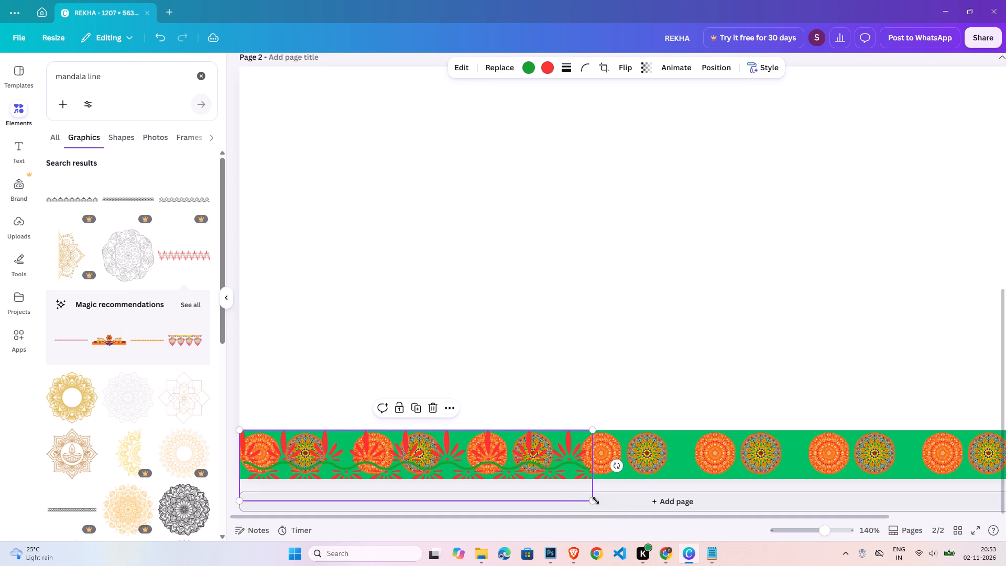
drag(596, 500, 335, 398)
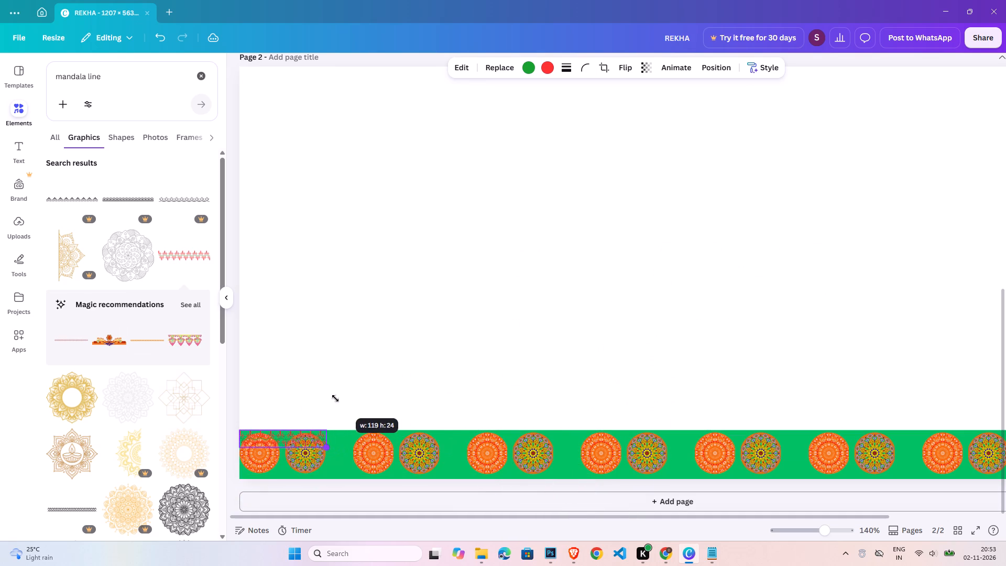
drag(335, 398, 320, 391)
Unlock the green band and extend its top edge slightly upward above the mandalas.
click(343, 434)
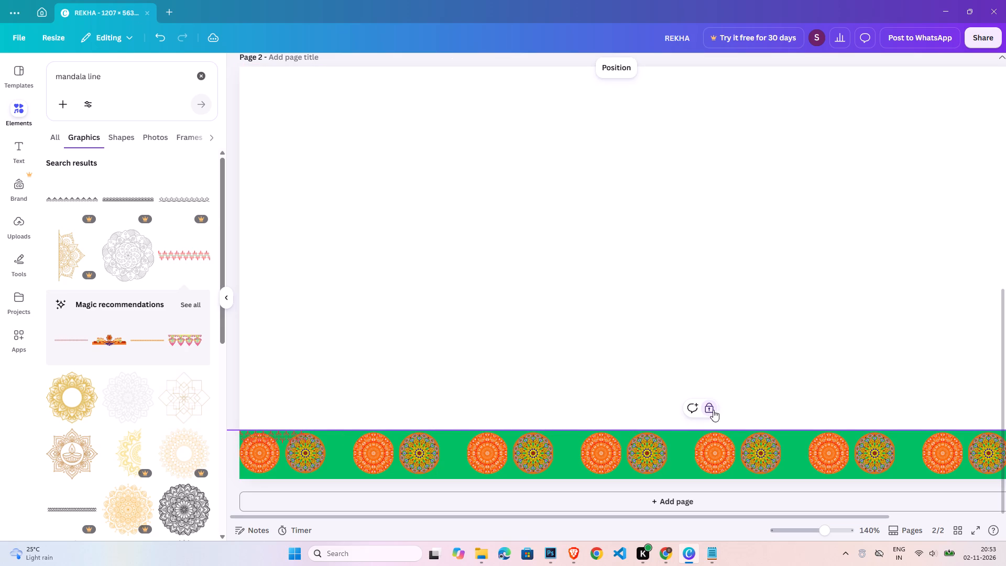
click(706, 409)
drag(696, 431, 698, 417)
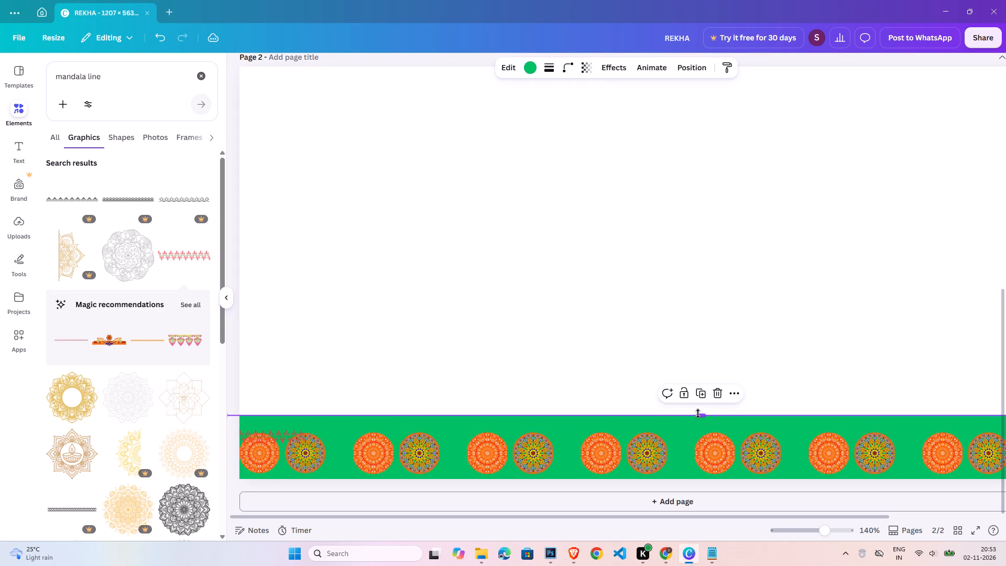
Move the thin floral strip up to the green band's top-left corner, clear of the mandalas, and enlarge it slightly.
click(706, 419)
click(543, 349)
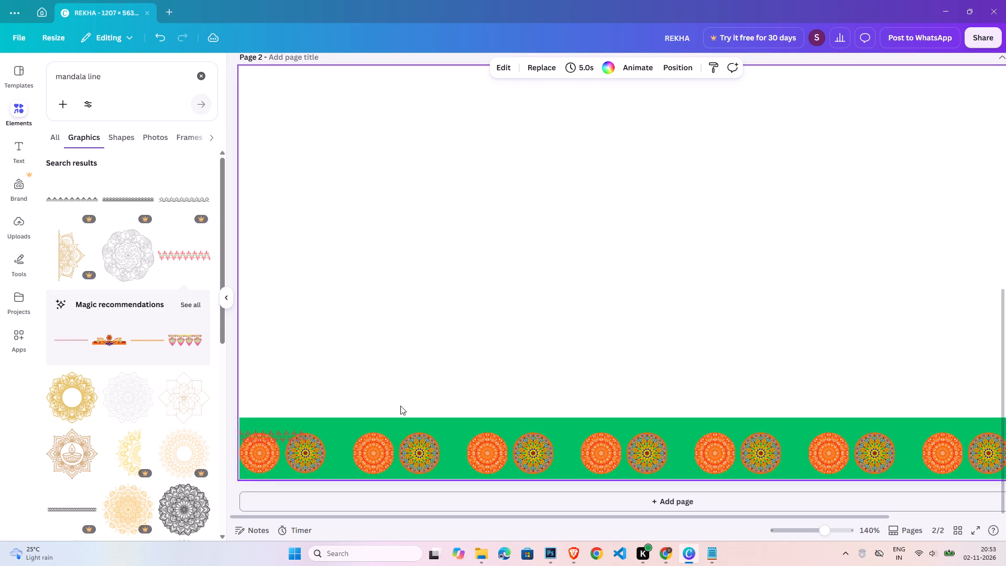
drag(286, 433, 286, 422)
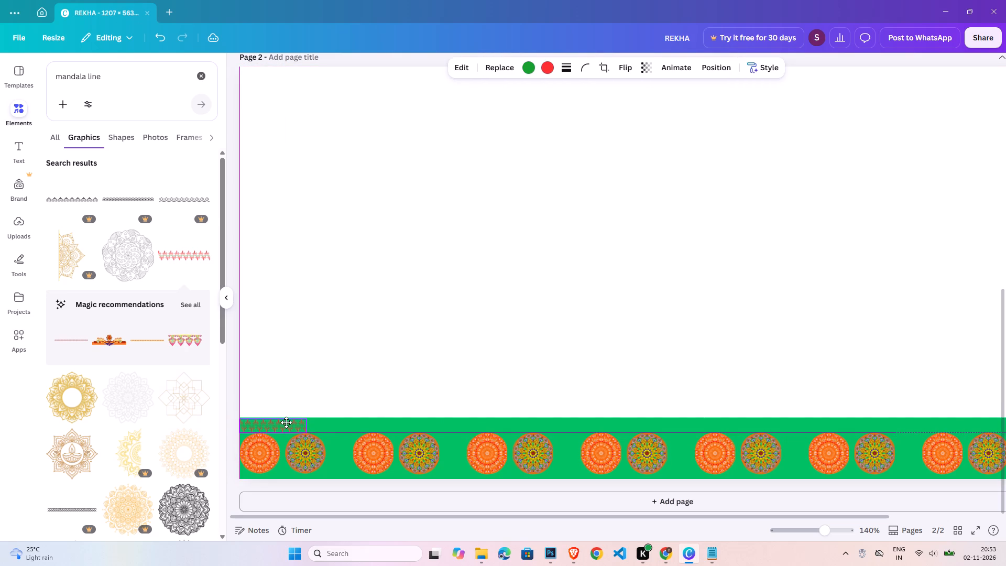
drag(286, 422, 286, 421)
drag(306, 433, 311, 432)
Duplicate the floral strip and place the copy directly beside the first along the green band's top edge.
key(ctrl+c)
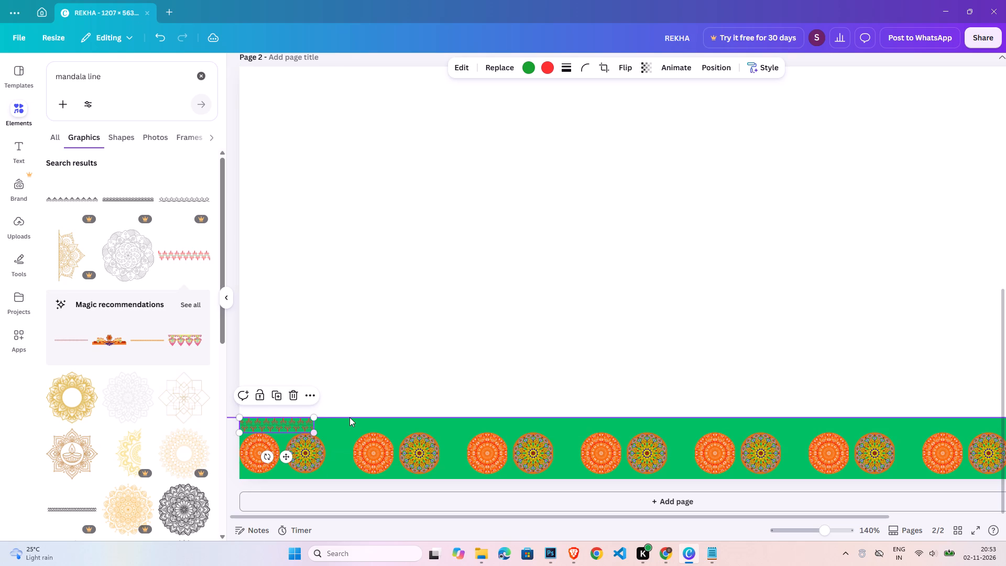
key(ctrl+v)
drag(282, 436, 350, 426)
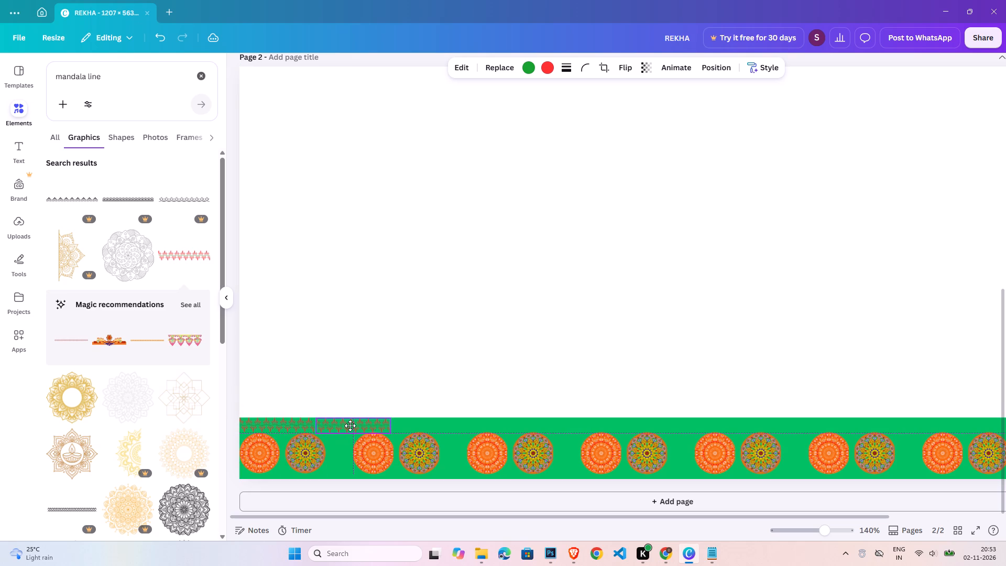
drag(350, 426, 345, 426)
click(517, 369)
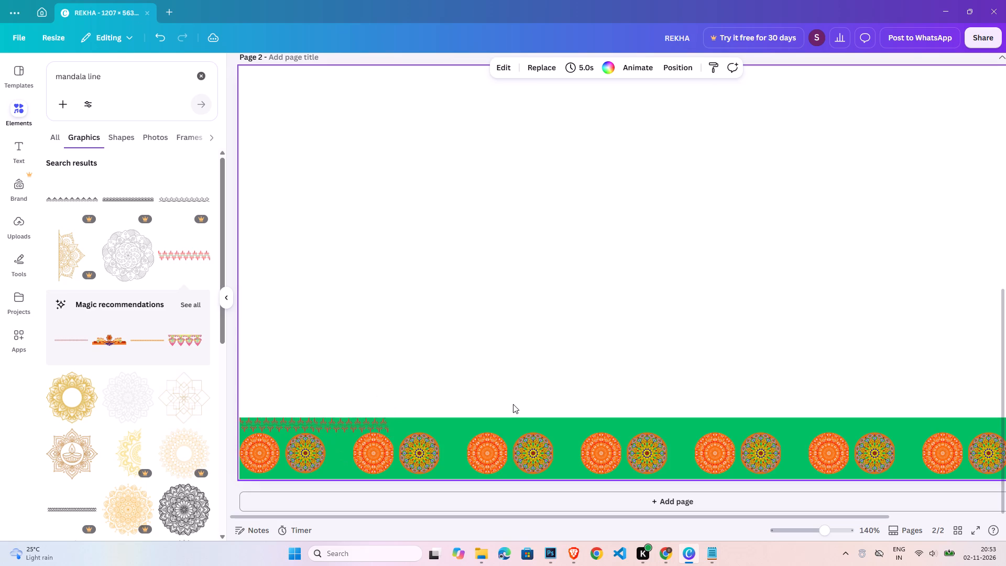
Duplicate the second floral strip and butt the copy against its right end to make a run of three.
click(832, 533)
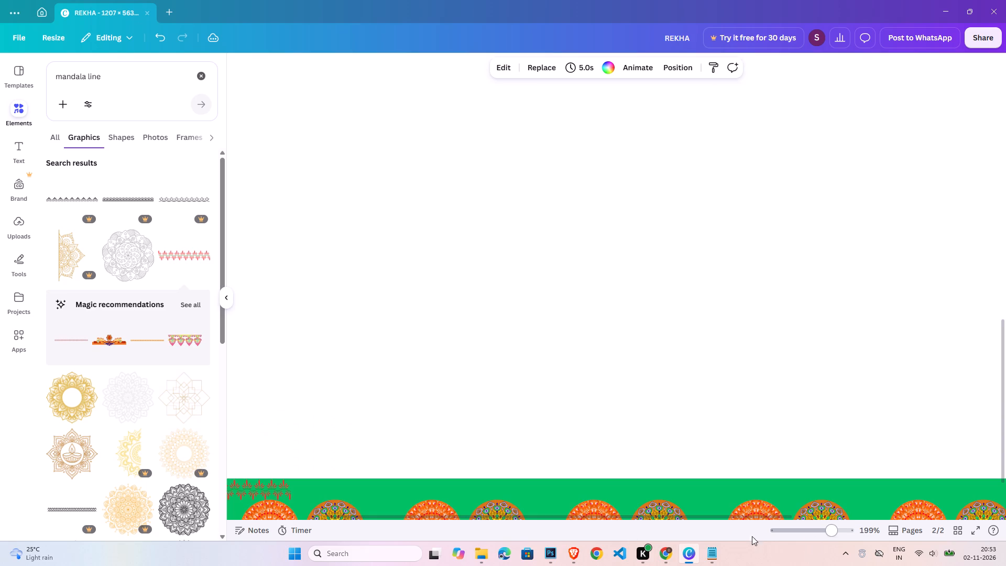
drag(716, 515, 557, 518)
scroll(553, 454, down, 3)
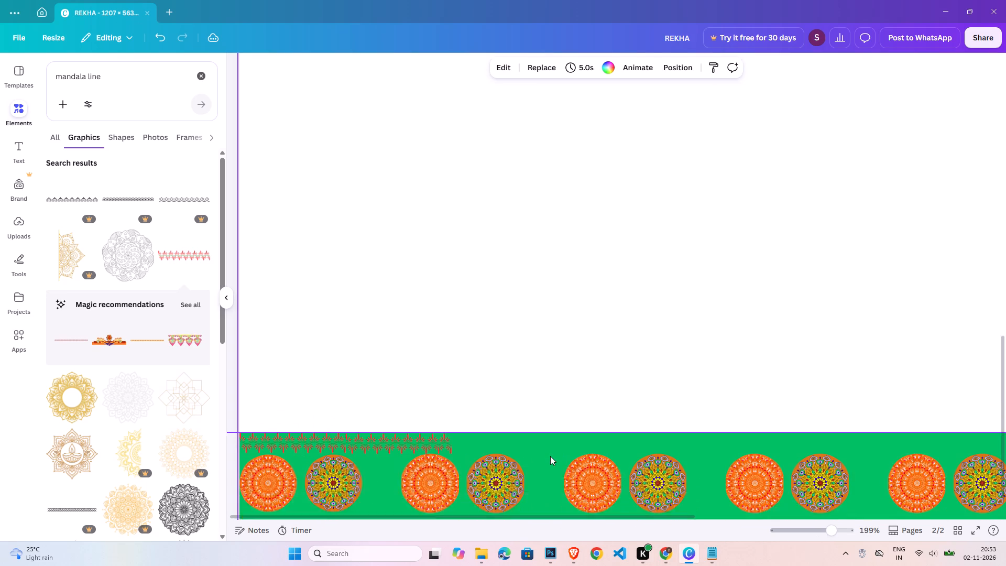
scroll(550, 456, down, 3)
click(400, 405)
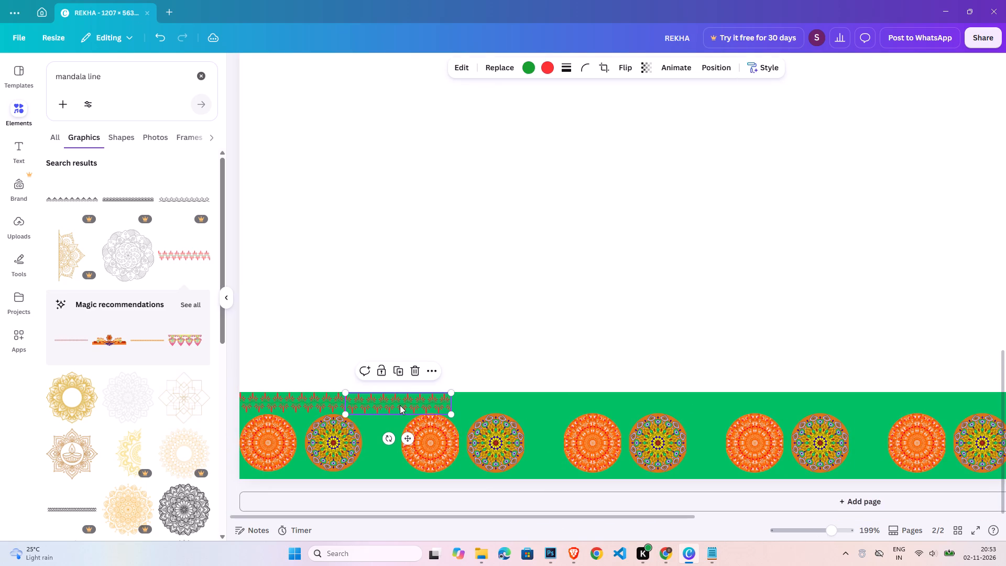
key(ctrl+c)
key(ctrl+v)
drag(402, 420, 506, 407)
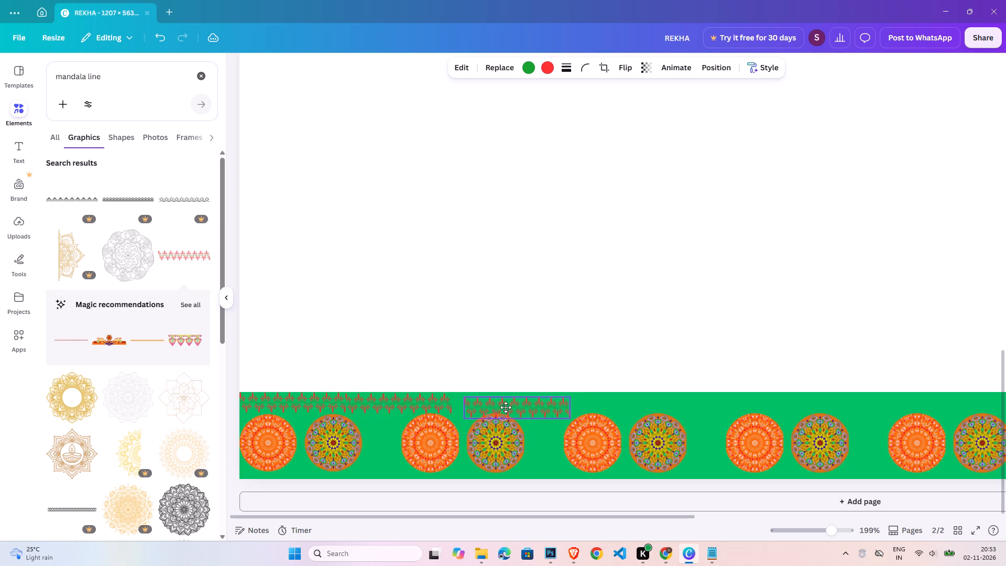
drag(506, 407, 492, 404)
click(584, 348)
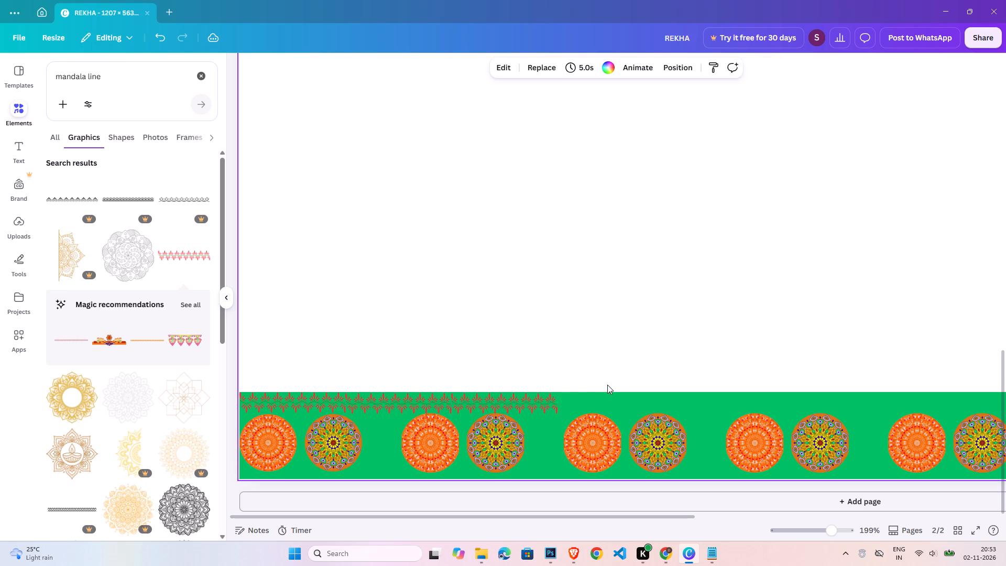
Group the three floral strips, duplicate the group and place the copy end to end with it along the band's top.
click(818, 531)
click(341, 333)
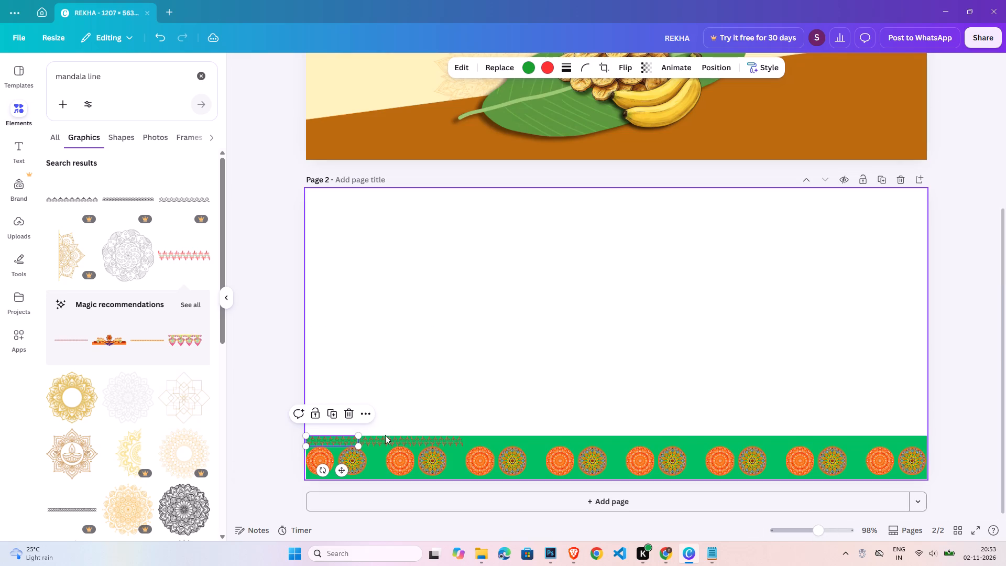
shift+click(384, 439)
shift+click(435, 445)
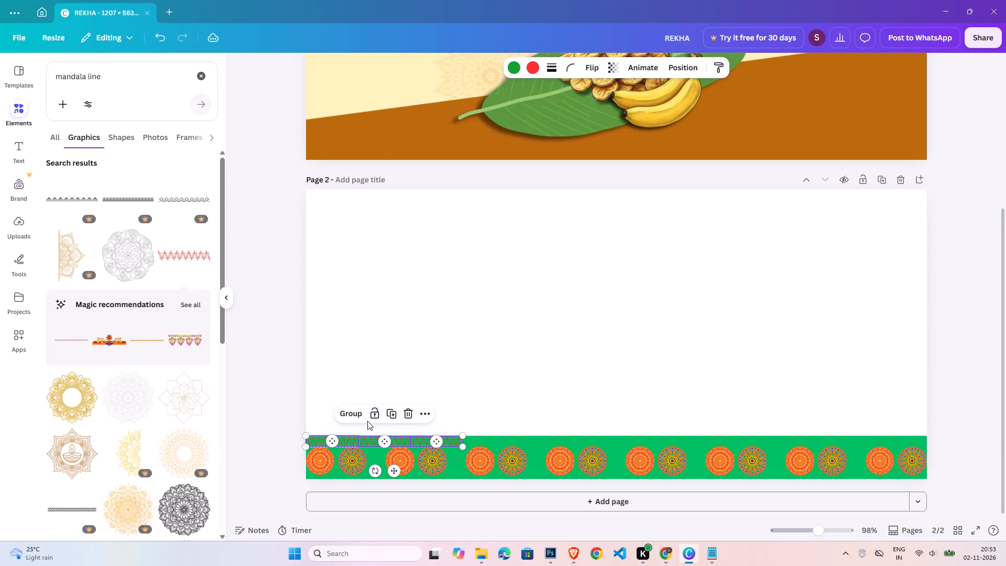
click(353, 419)
key(ctrl+c)
key(ctrl+v)
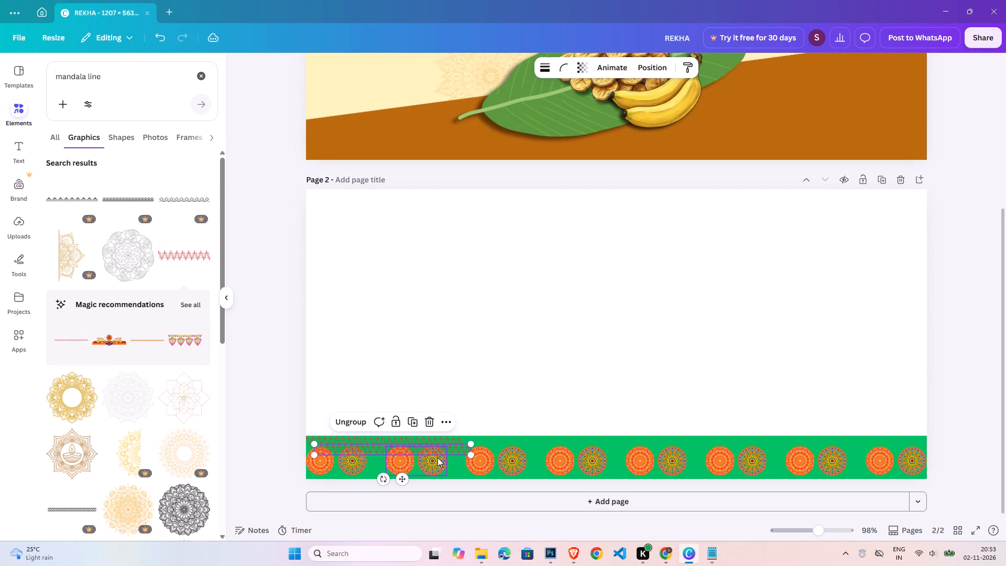
drag(451, 450, 599, 443)
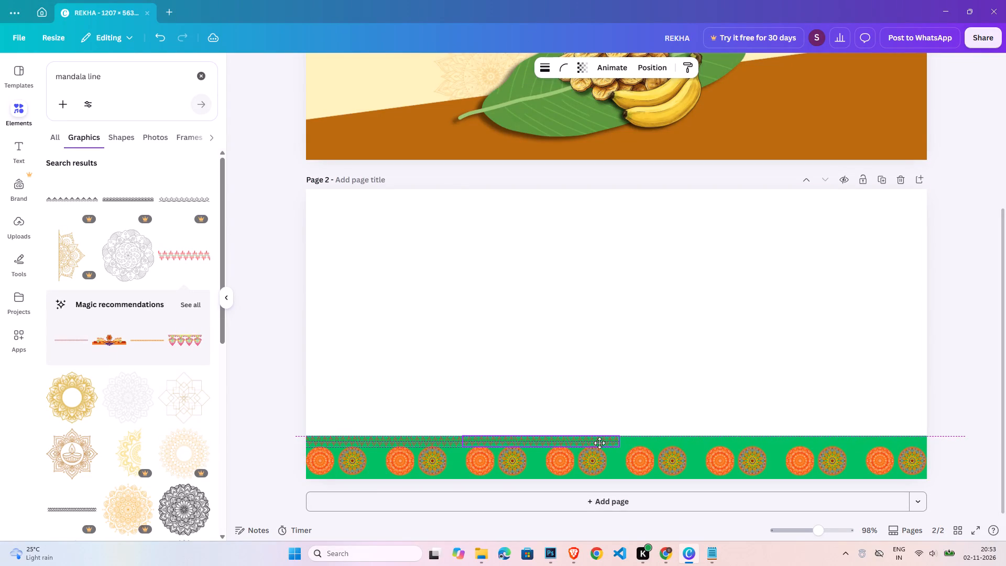
drag(599, 443, 599, 442)
click(609, 531)
click(608, 543)
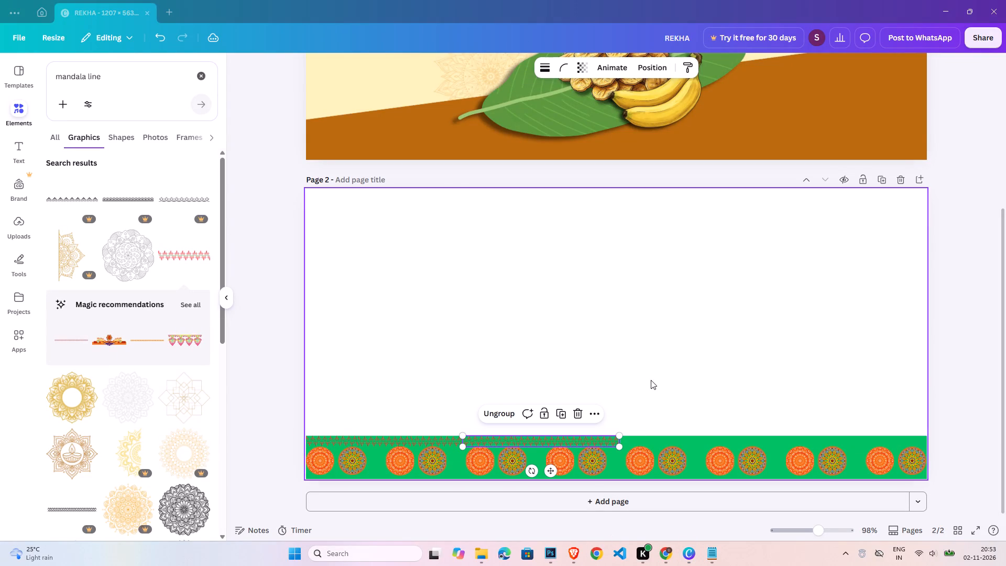
click(651, 380)
Group the two floral runs, duplicate the group and align the copy to continue the row to the page's right edge.
click(427, 437)
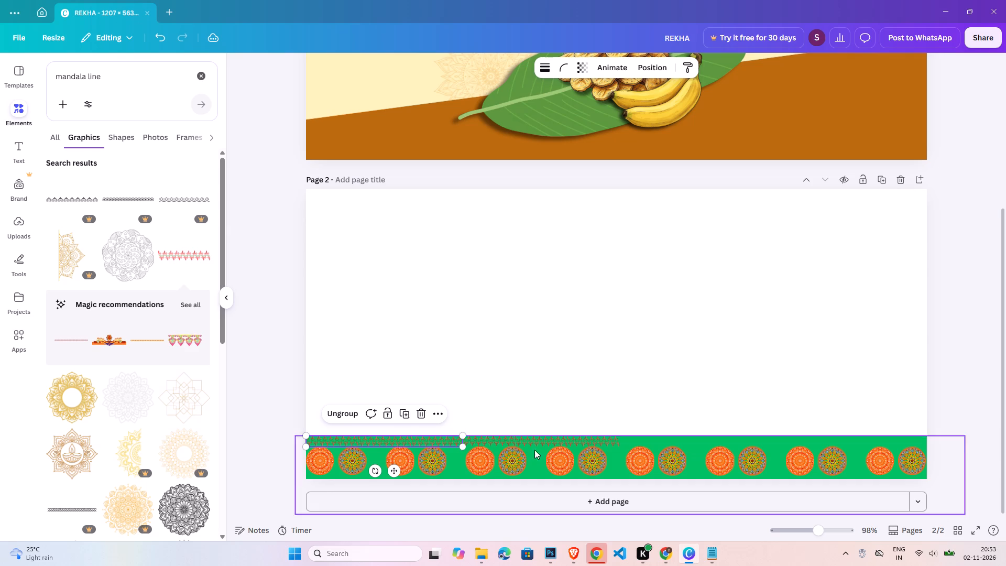
shift+click(541, 442)
click(417, 413)
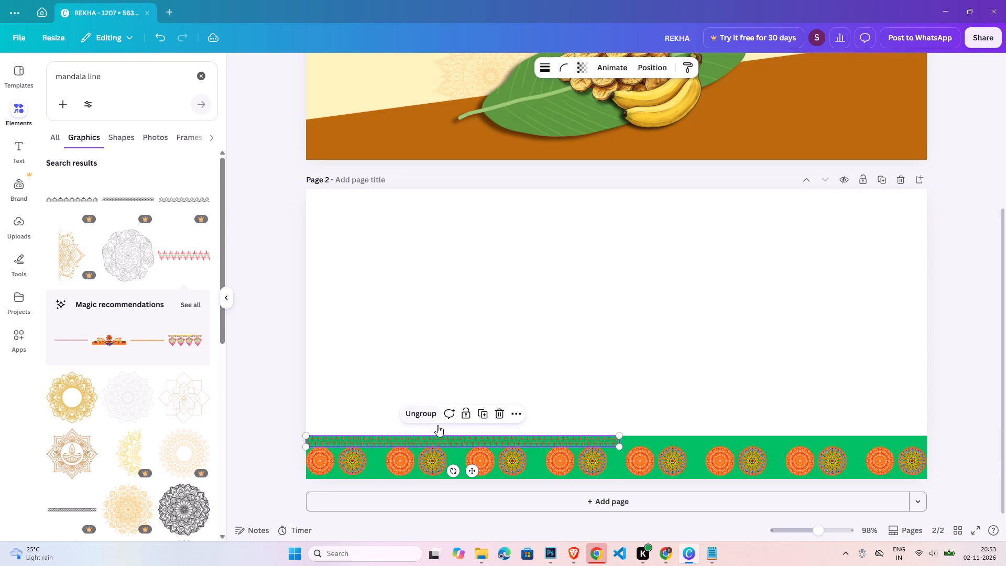
key(ctrl+c)
key(ctrl+v)
drag(479, 482, 788, 477)
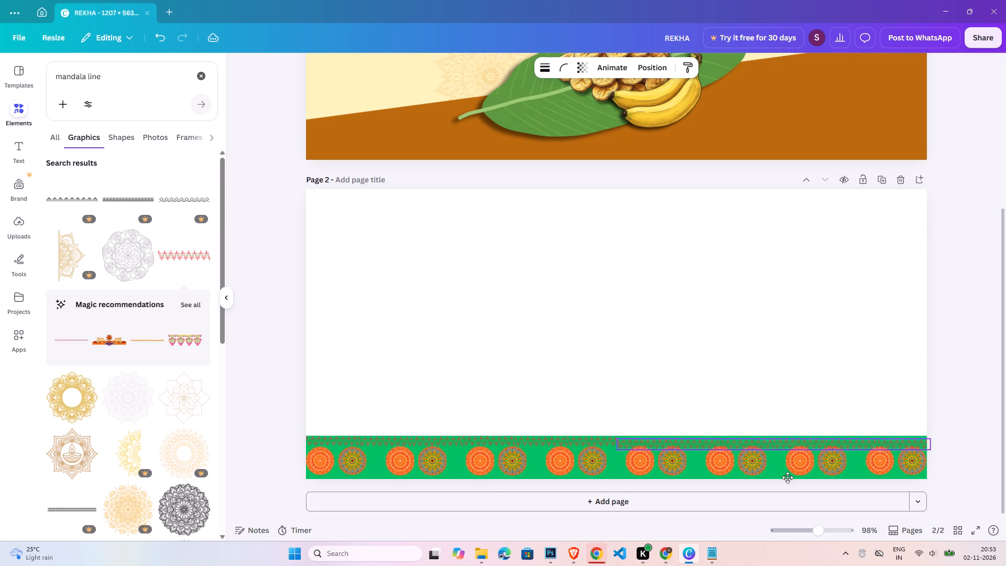
drag(788, 477, 785, 474)
click(988, 466)
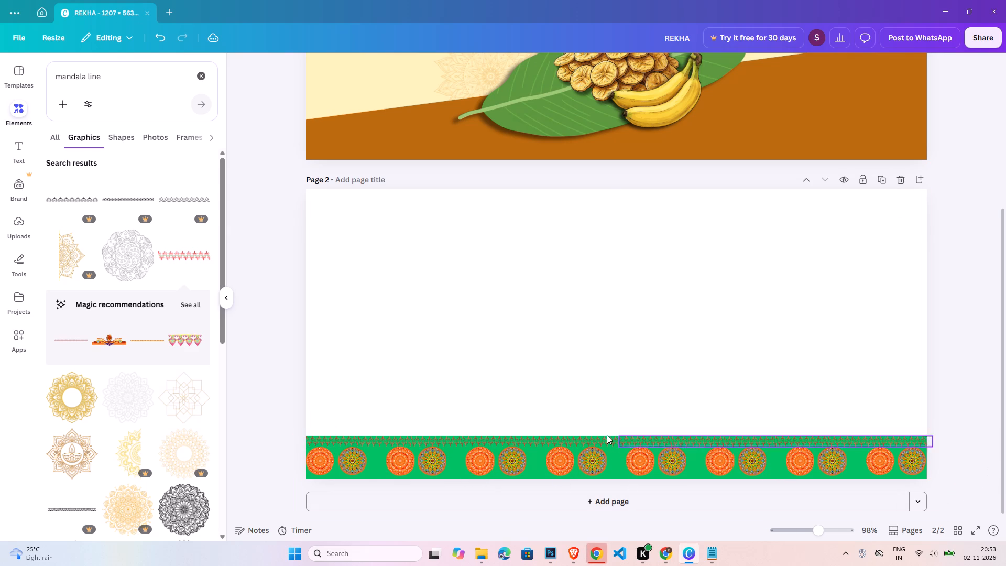
Group the two floral halves into one full-width floral row.
click(445, 443)
shift+click(693, 440)
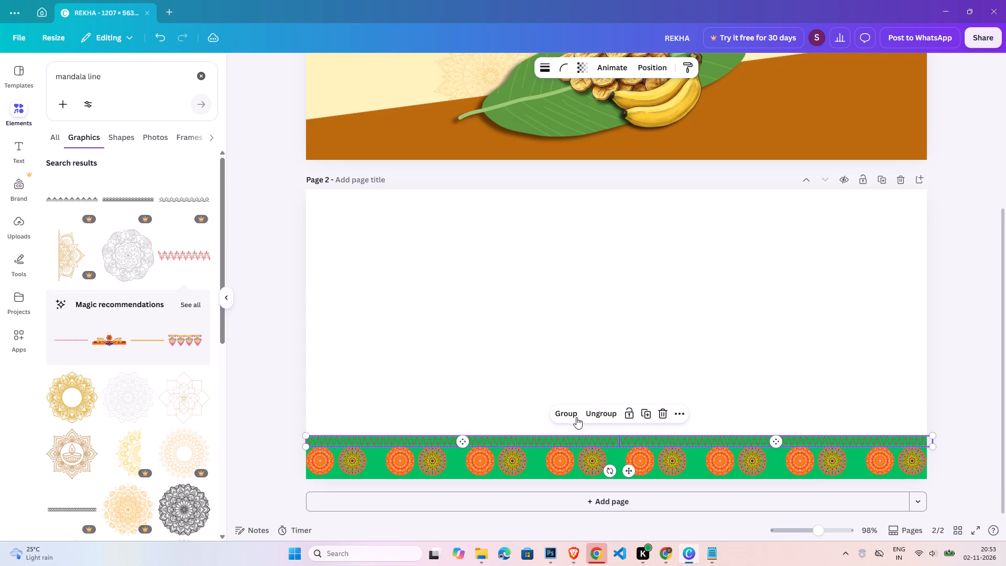
click(575, 417)
click(961, 436)
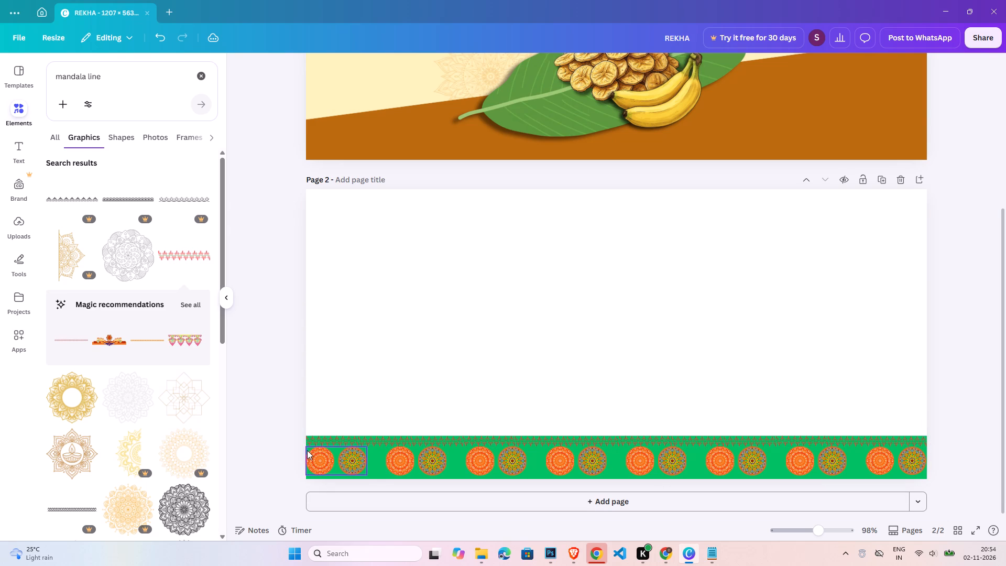
Extend the green band's top edge slightly upward above the floral row.
click(380, 472)
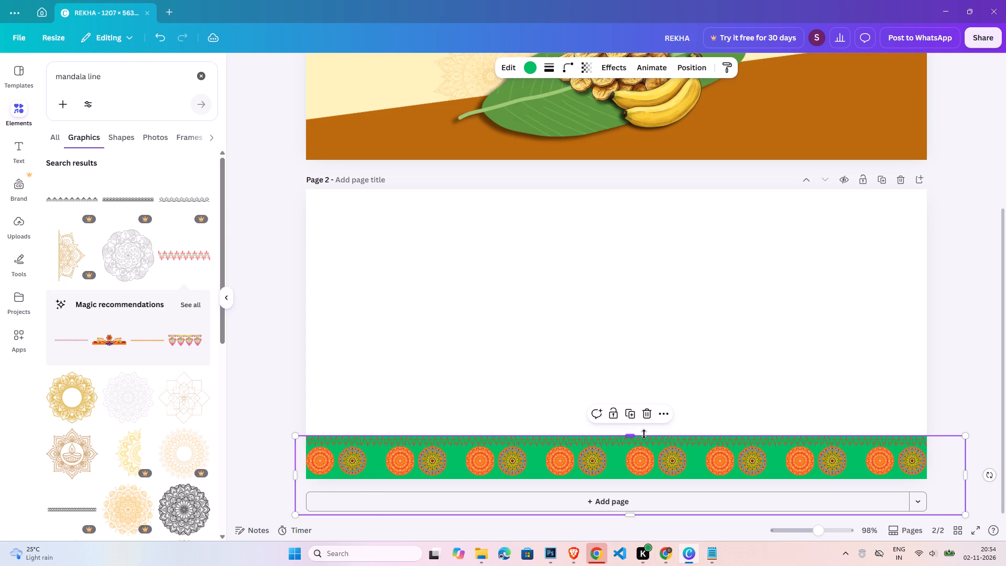
drag(642, 434, 642, 429)
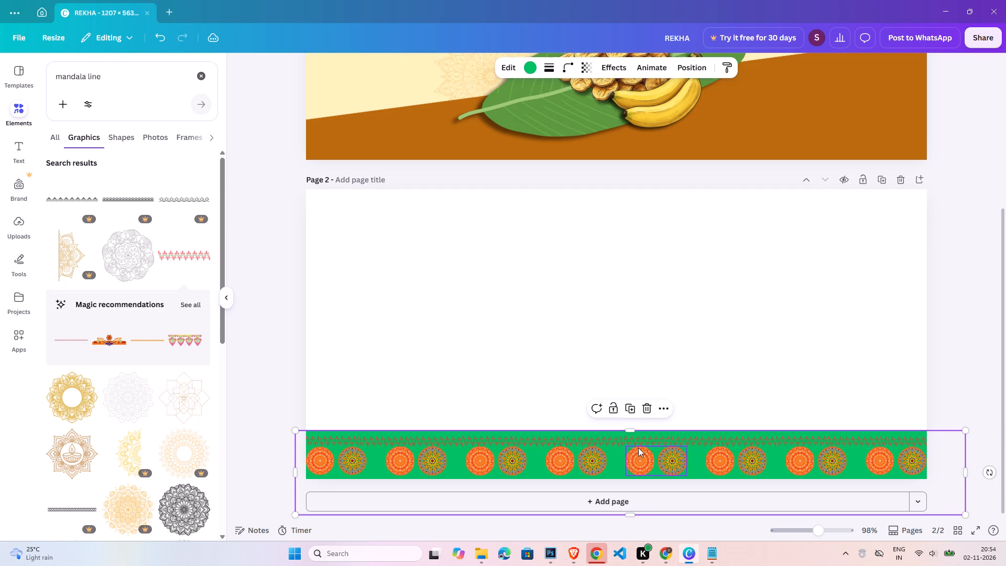
Nudge the full-width floral row up to sit against the green band's new top edge.
click(641, 443)
key(Up)
key(Up)
key(Up)
key(Up)
key(Up)
key(Up)
key(Up)
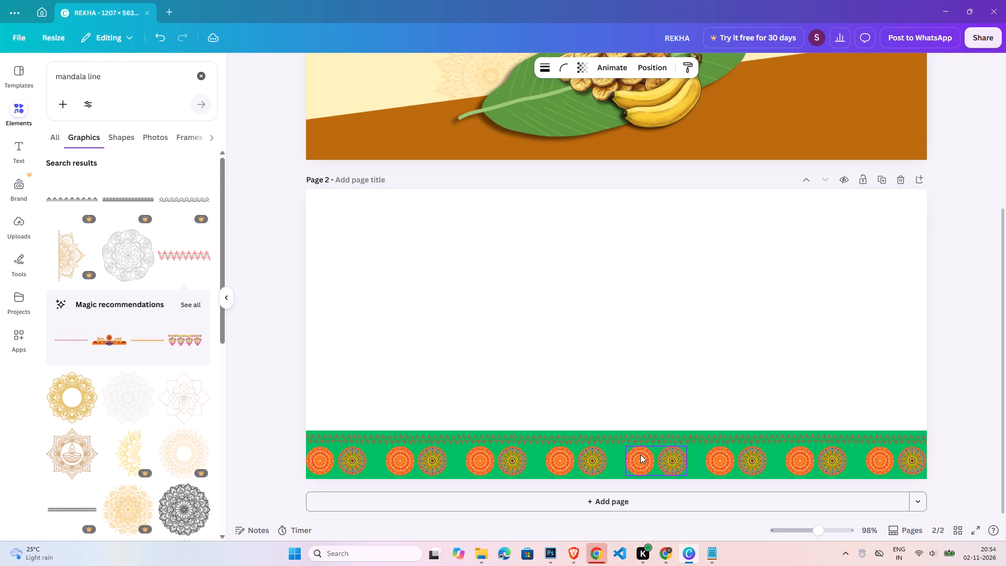
key(Up)
key(Up)
key(Up)
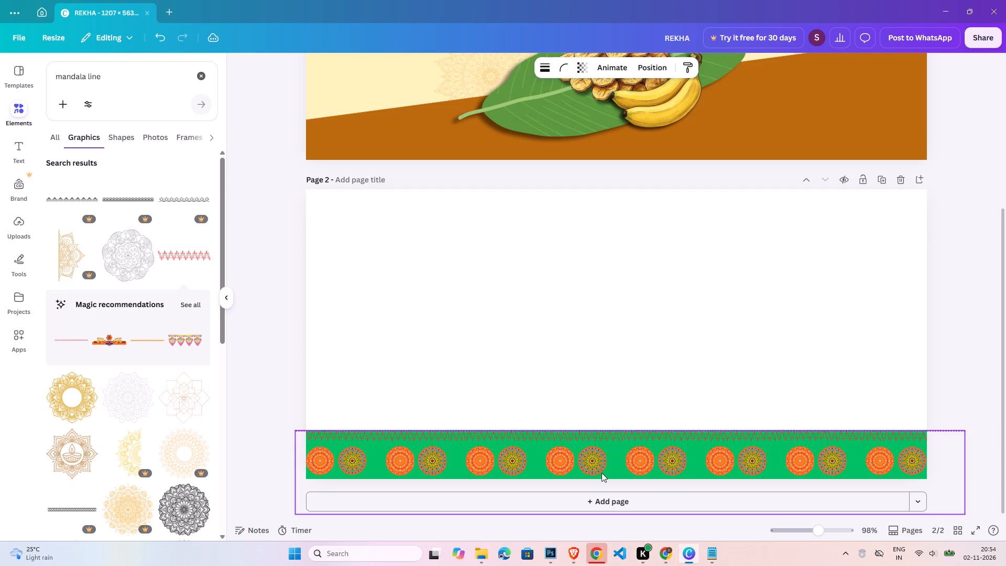
key(Down)
key(Up)
Select all eight mandala pairs and nudge them up together so they sit vertically centred on the green band.
click(325, 454)
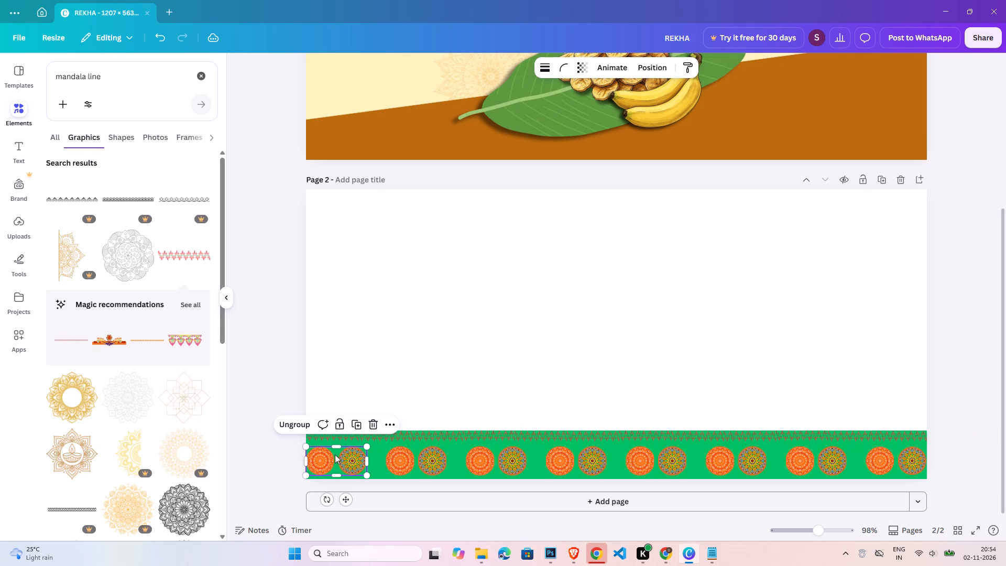
shift+click(393, 458)
shift+click(502, 462)
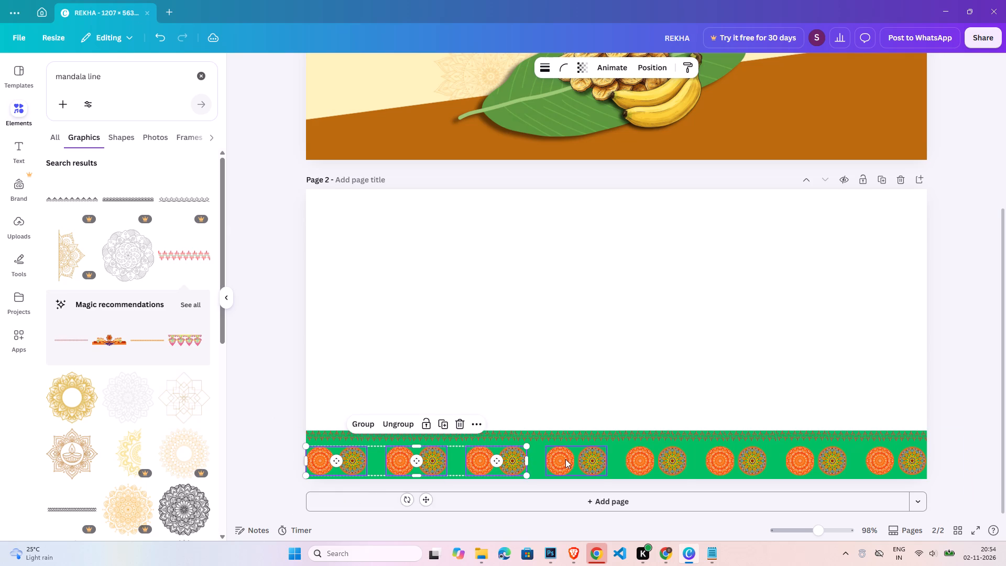
shift+click(565, 459)
shift+click(657, 459)
shift+click(725, 458)
shift+click(811, 458)
shift+click(903, 456)
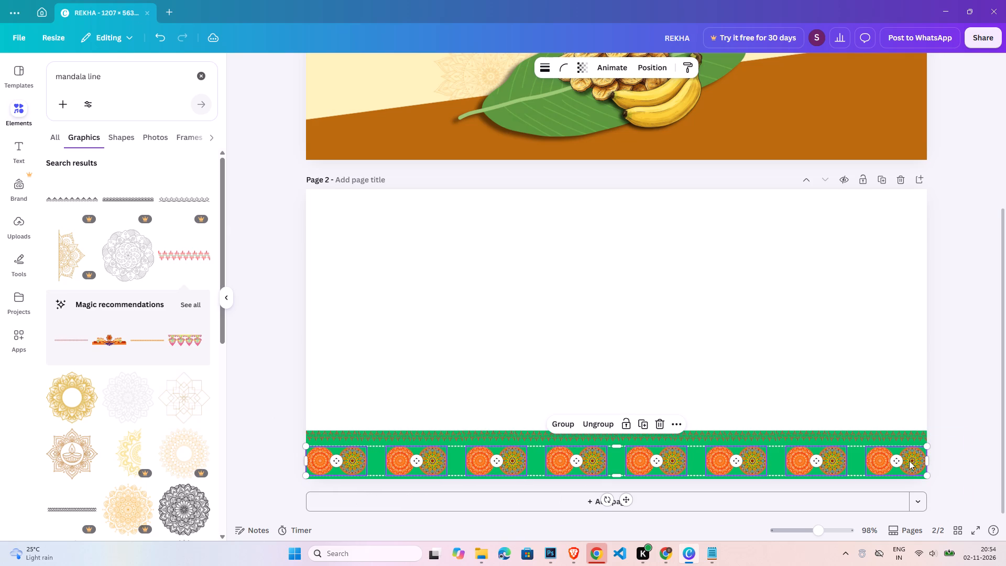
key(Up)
key(Up)
key(Up)
key(Up)
key(Up)
key(Up)
key(Up)
key(Up)
key(Up)
key(Up)
key(Up)
key(Up)
key(Up)
key(Up)
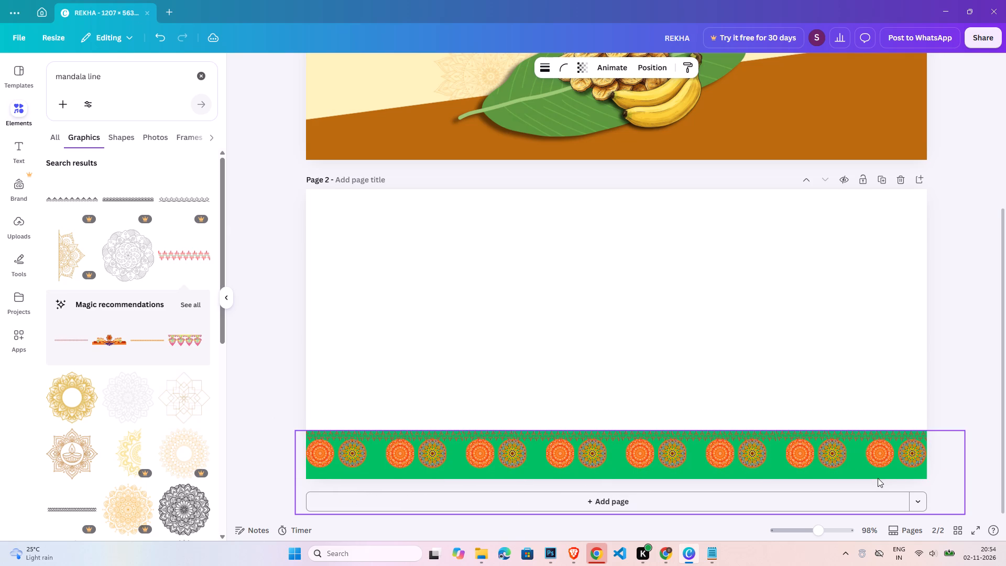
key(Down)
key(Down)
key(Down)
key(Down)
key(Down)
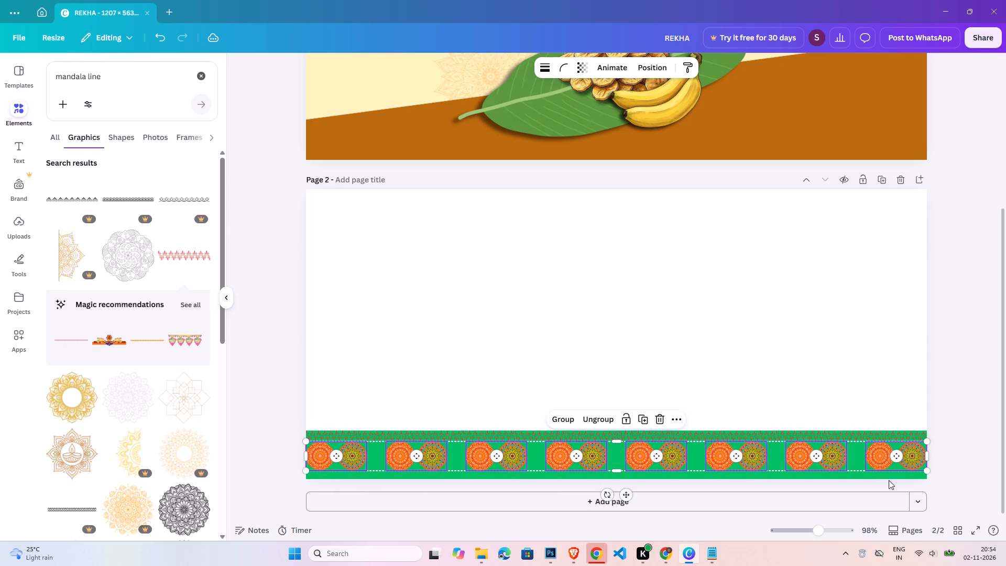
key(Down)
key(Up)
click(958, 473)
Duplicate the full-width floral row and align the copy along the green band's bottom edge, below the mandalas.
click(825, 431)
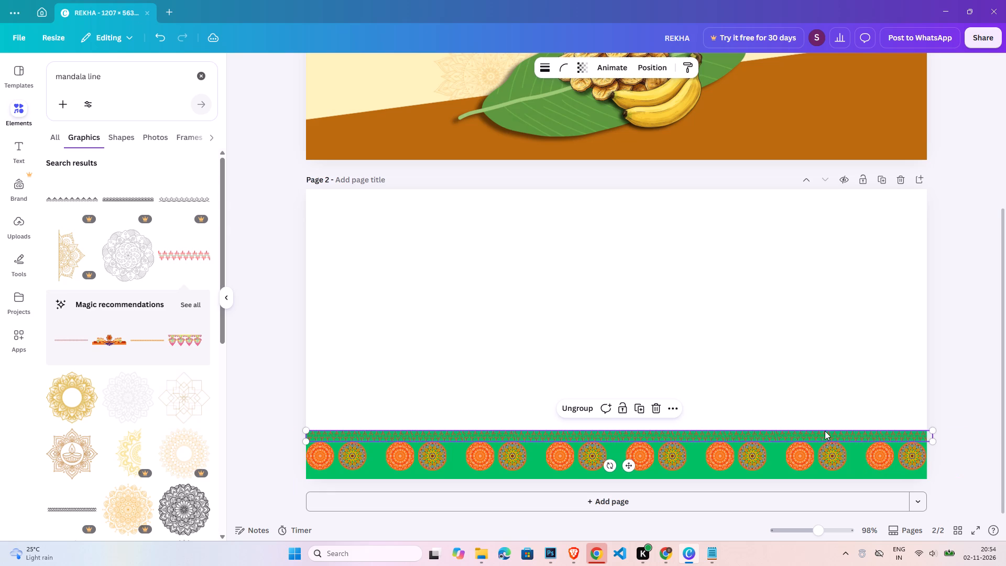
key(ctrl+c)
key(ctrl+v)
drag(818, 446, 812, 475)
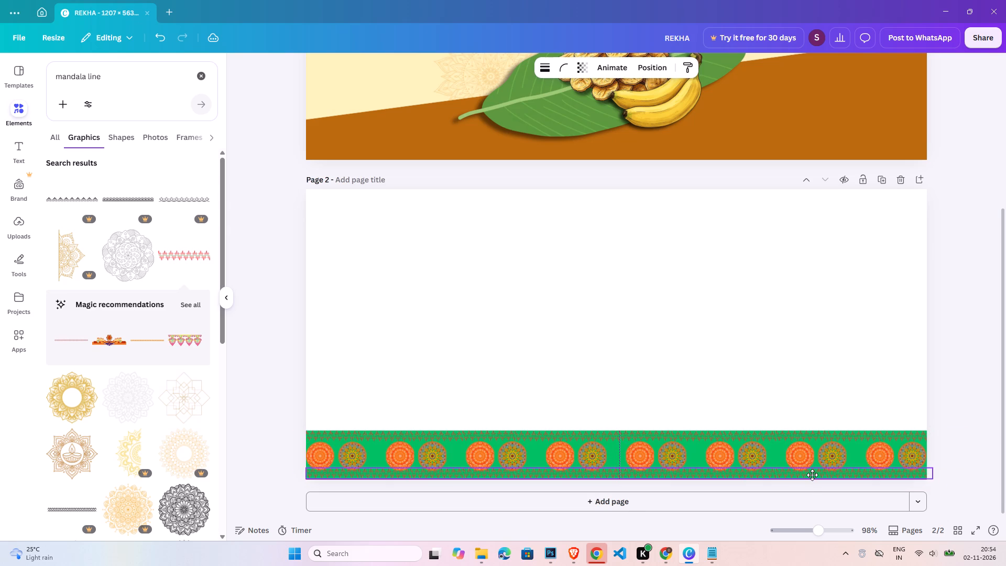
drag(812, 475, 810, 475)
Settle the duplicated floral row in place along the green band's bottom edge.
drag(810, 475, 809, 475)
click(952, 443)
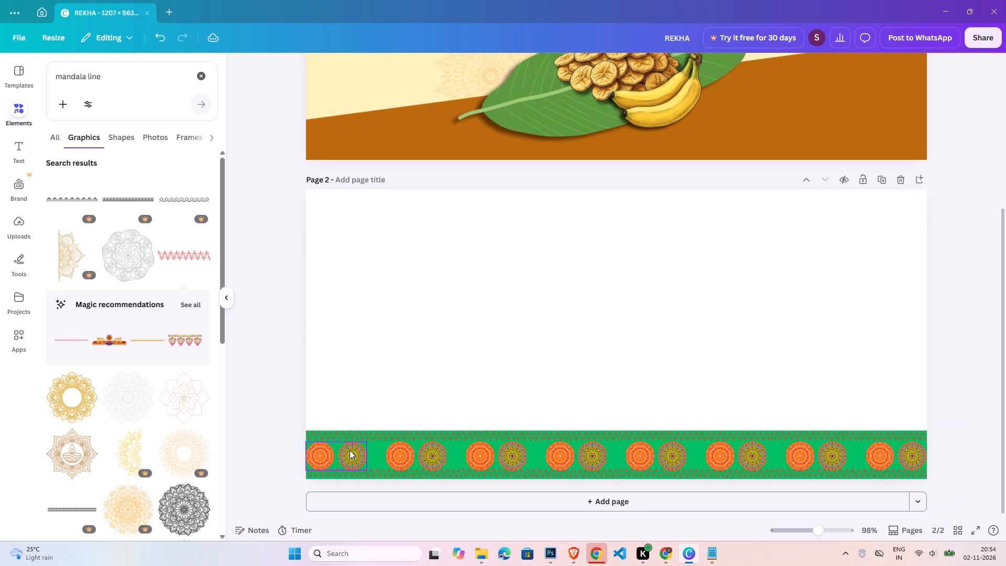
Extend the green band's top edge slightly upward, above the upper floral row.
click(379, 454)
drag(629, 428, 629, 427)
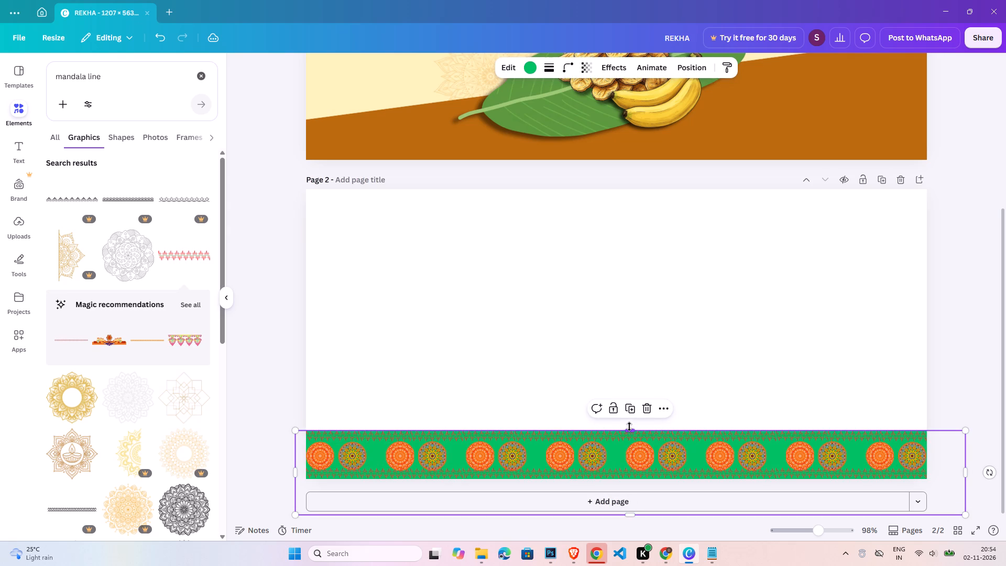
drag(629, 427, 630, 421)
Nudge the upper floral row up to sit just inside the green band's new top edge.
click(618, 439)
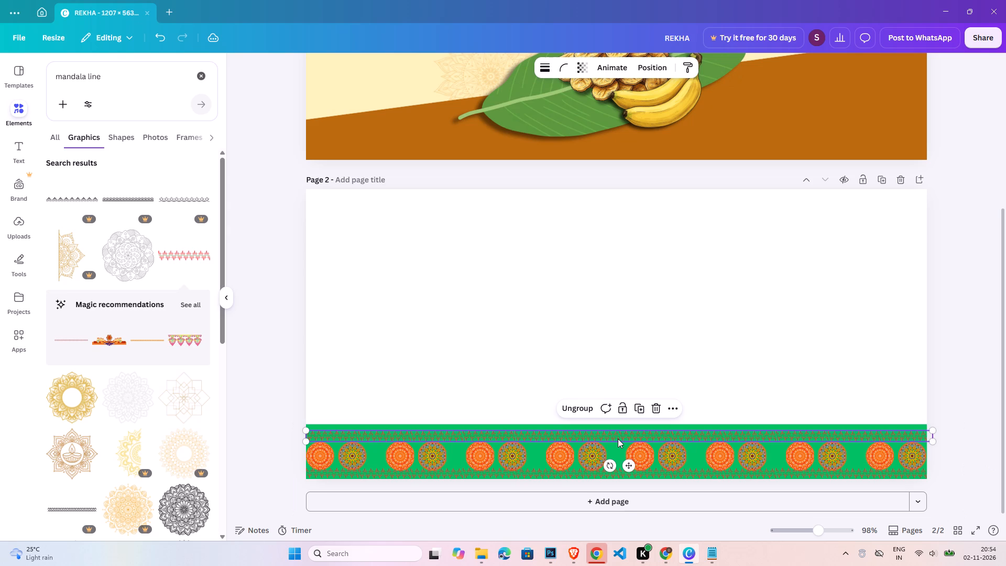
key(Up)
key(Up)
key(Up)
key(Up)
key(Up)
key(Up)
key(Up)
key(Up)
key(Up)
key(Up)
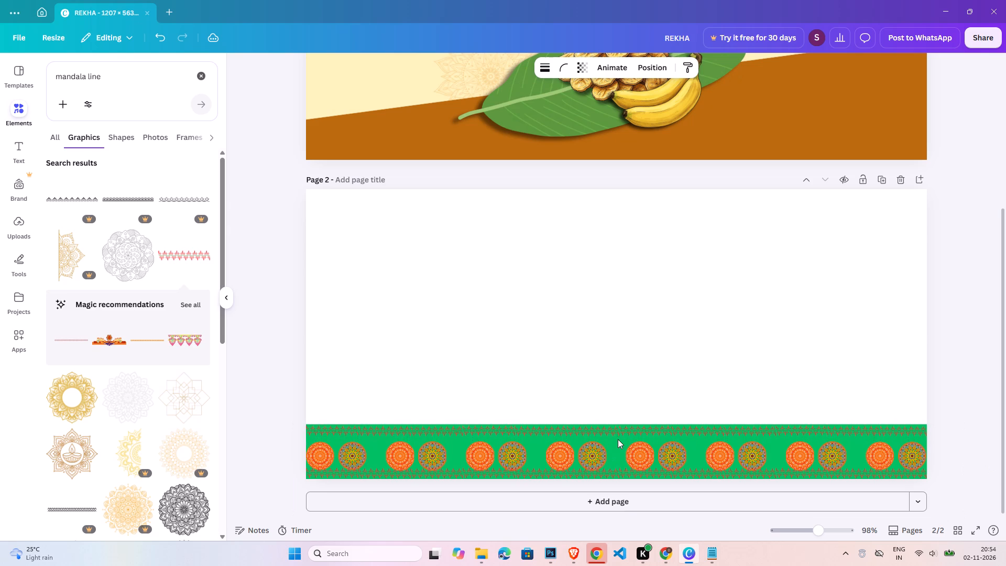
key(Up)
key(Down)
Select all eight mandala pairs and nudge them up together to centre them between the two floral rows.
click(344, 454)
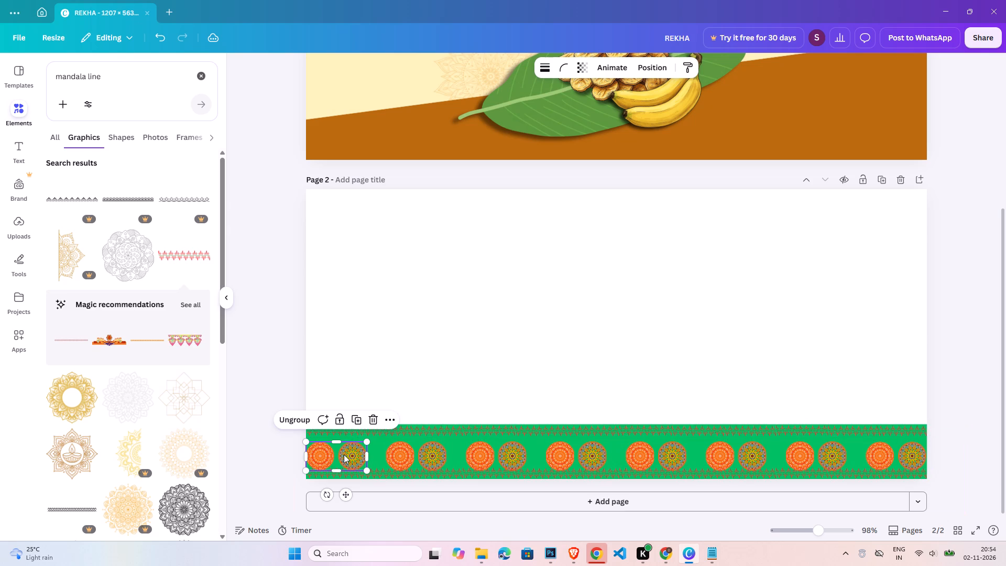
click(411, 461)
click(490, 456)
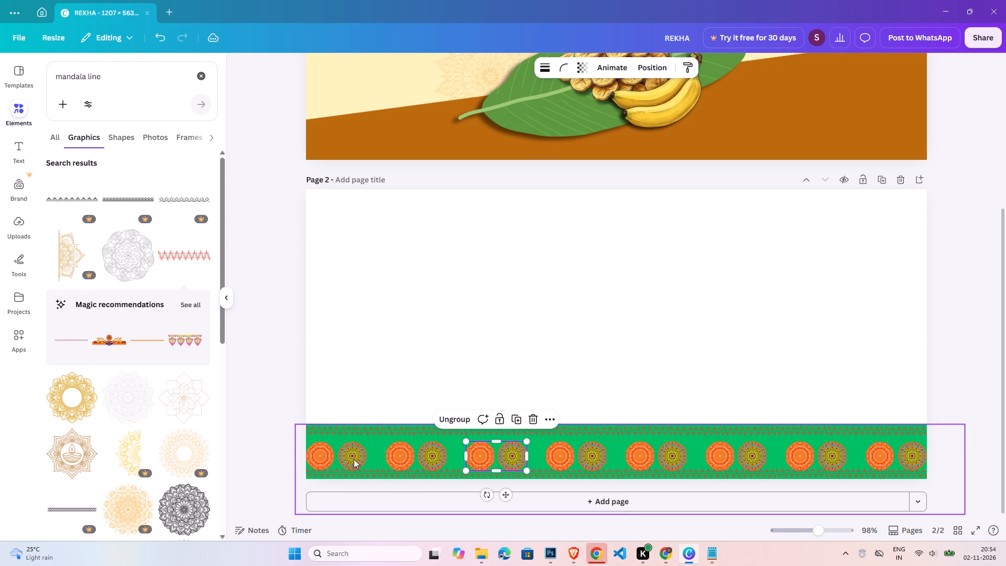
click(354, 458)
shift+click(435, 454)
shift+click(516, 450)
shift+click(581, 450)
shift+click(664, 452)
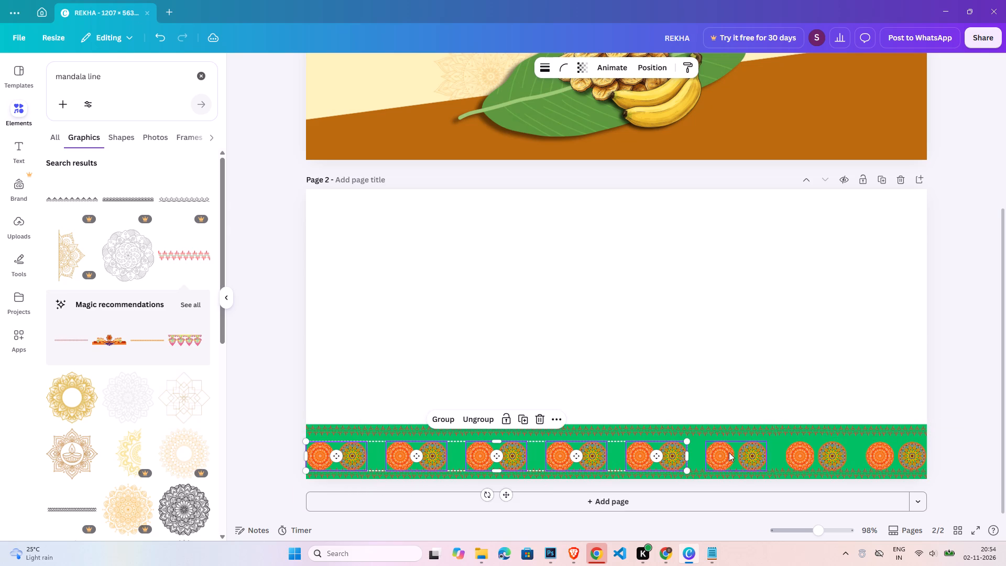
shift+click(729, 452)
shift+click(797, 451)
shift+click(897, 447)
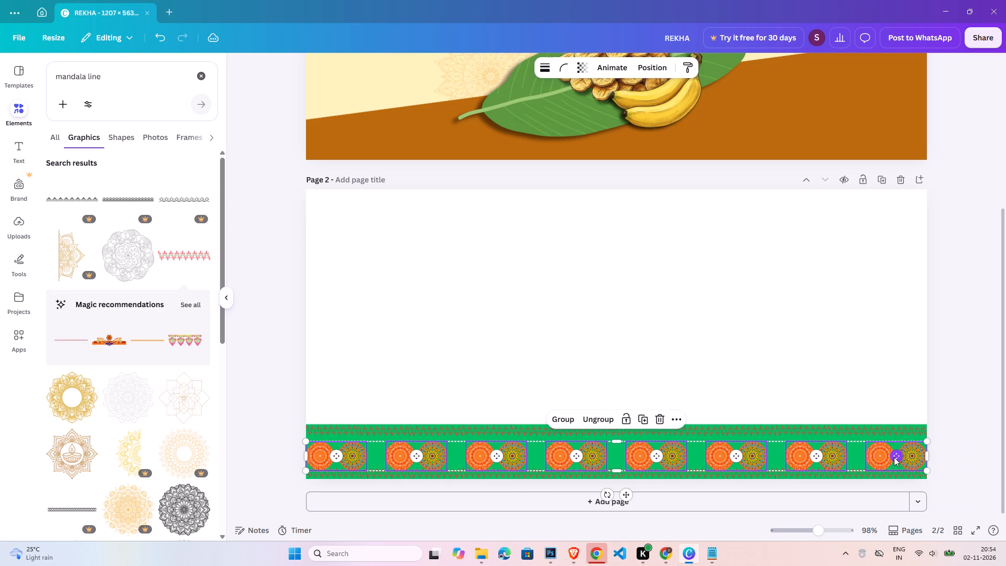
key(Up)
key(Up)
key(Up)
key(Up)
key(Up)
key(Up)
key(Up)
key(Up)
key(Up)
key(Up)
key(Down)
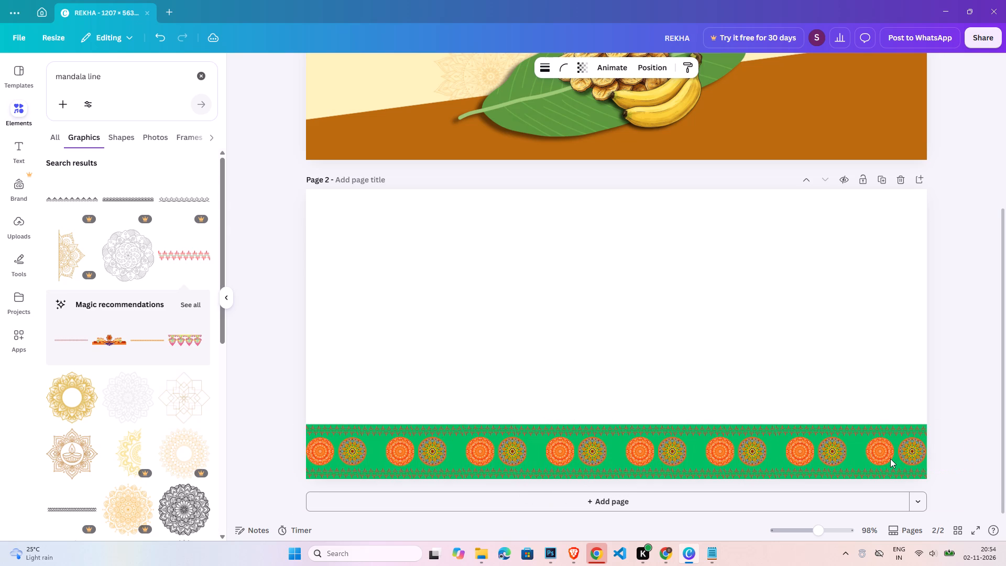
key(Down)
Fine-tune the lower floral row's position by nudging it slightly down towards the page's bottom edge.
click(877, 474)
key(Up)
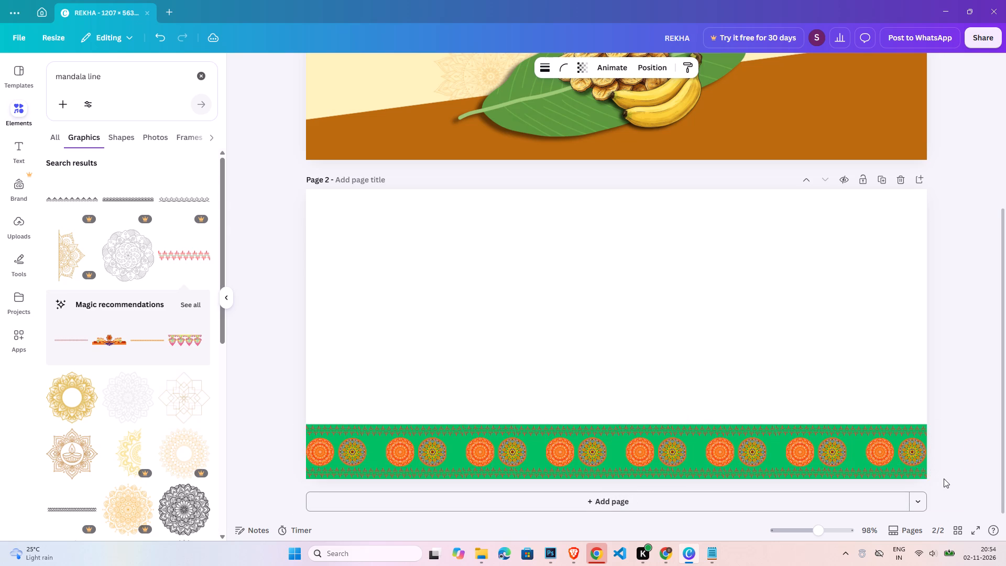
key(Down)
key(Down)
click(993, 456)
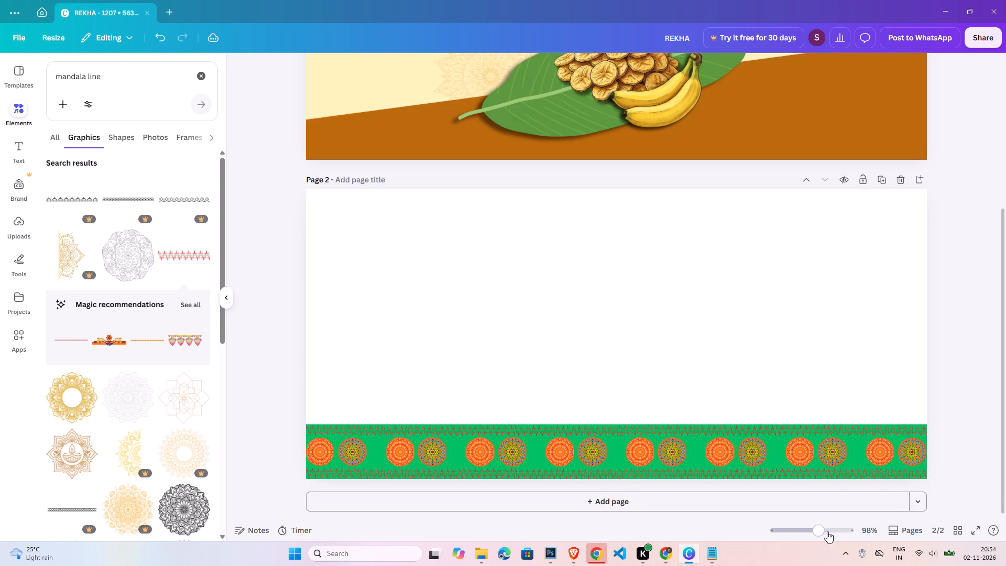
Select the green band, floral rows and mandala pairs on page 2 and group them into one border.
click(813, 537)
click(804, 536)
click(857, 444)
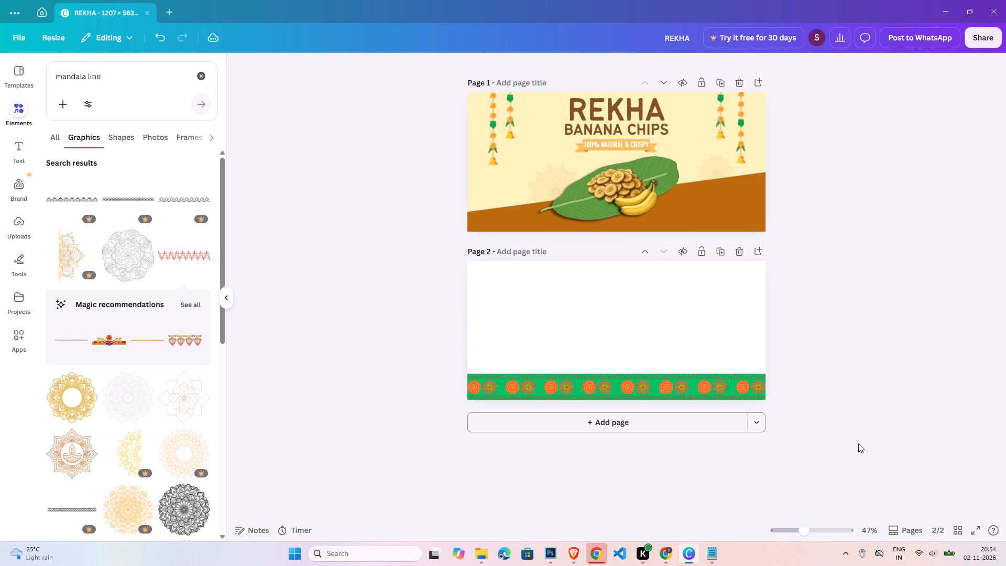
drag(425, 366, 813, 401)
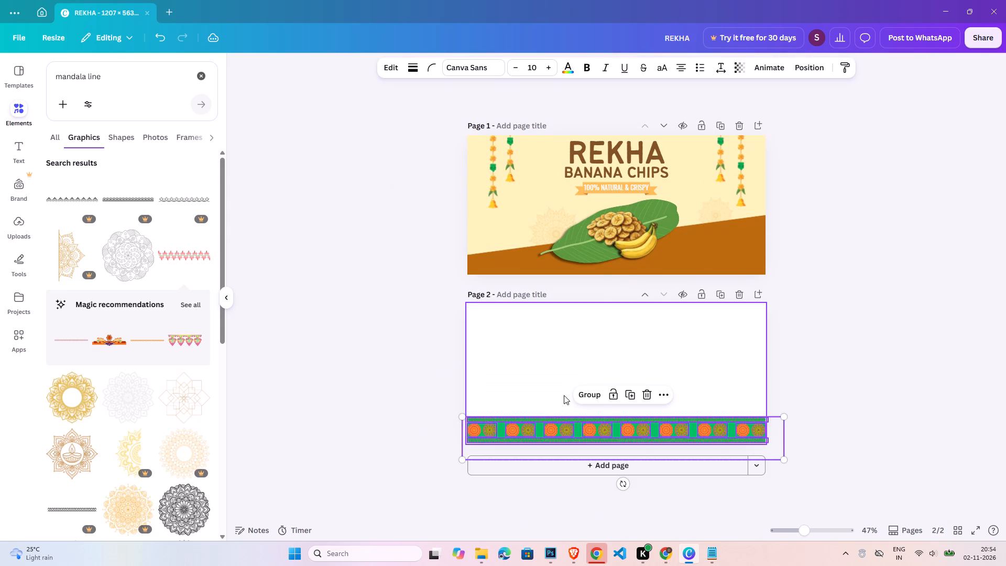
click(583, 400)
Duplicate the grouped mandala border and move the copy onto the bottom of page 1.
key(ctrl+c)
key(ctrl+v)
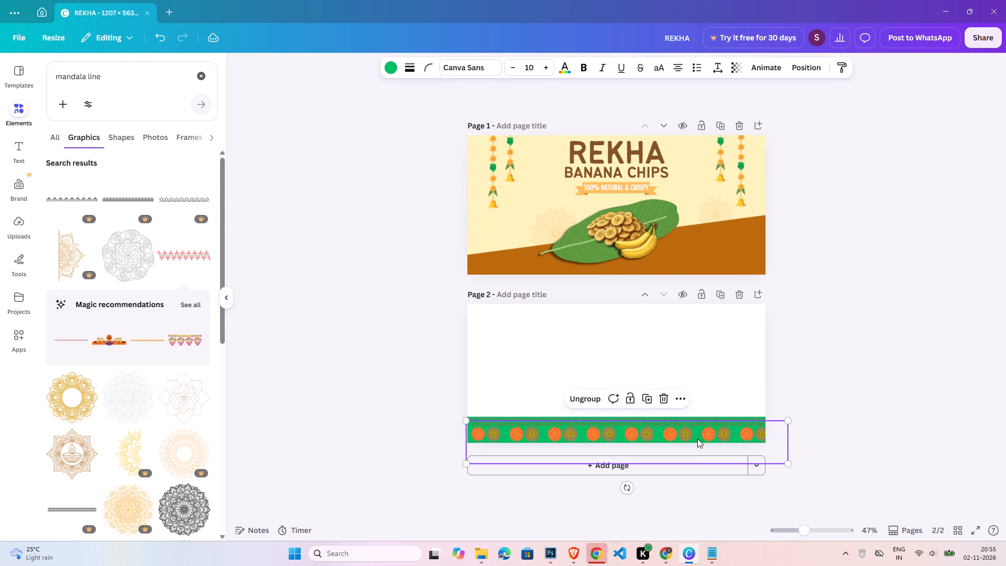
drag(699, 438, 696, 271)
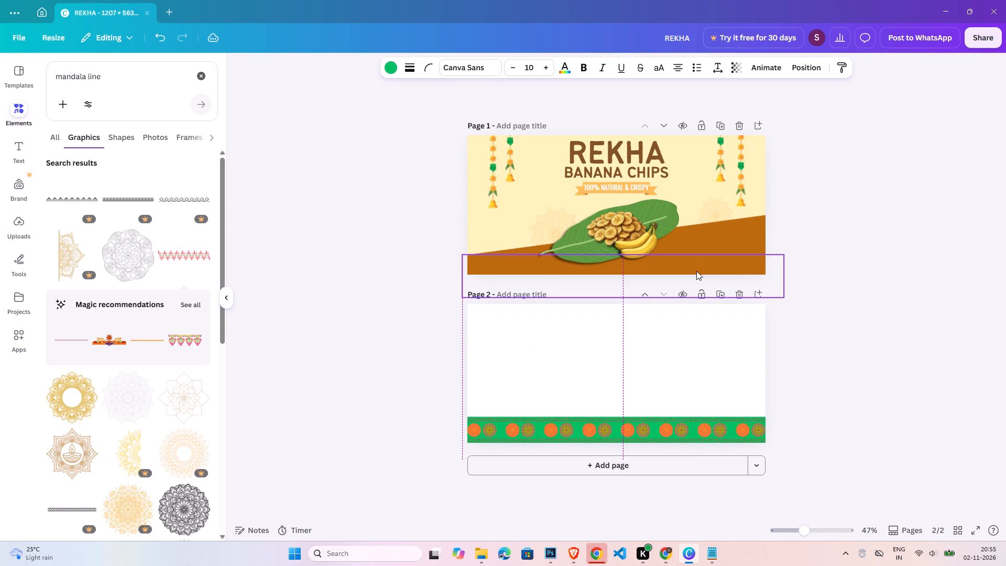
drag(711, 265, 712, 254)
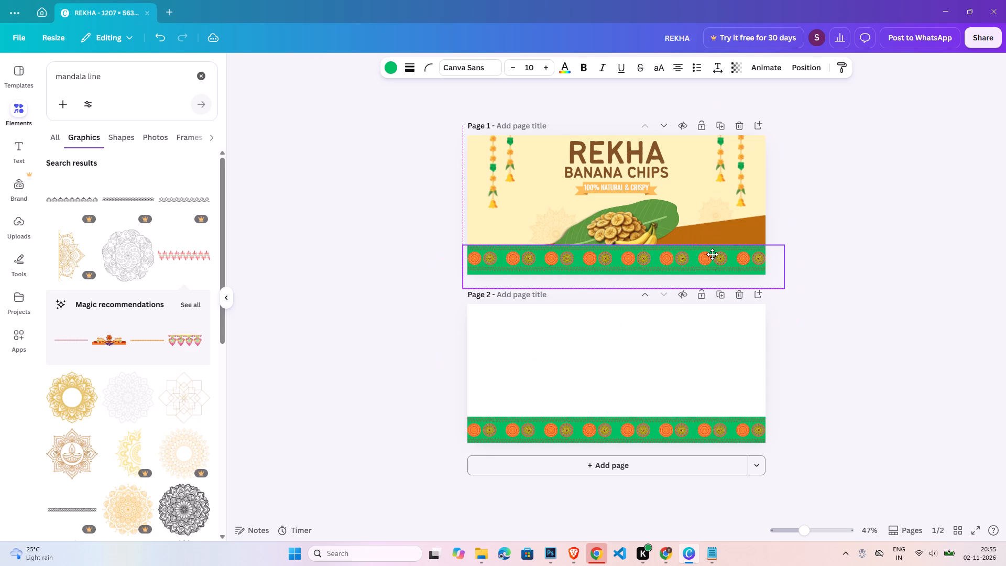
drag(712, 254, 712, 259)
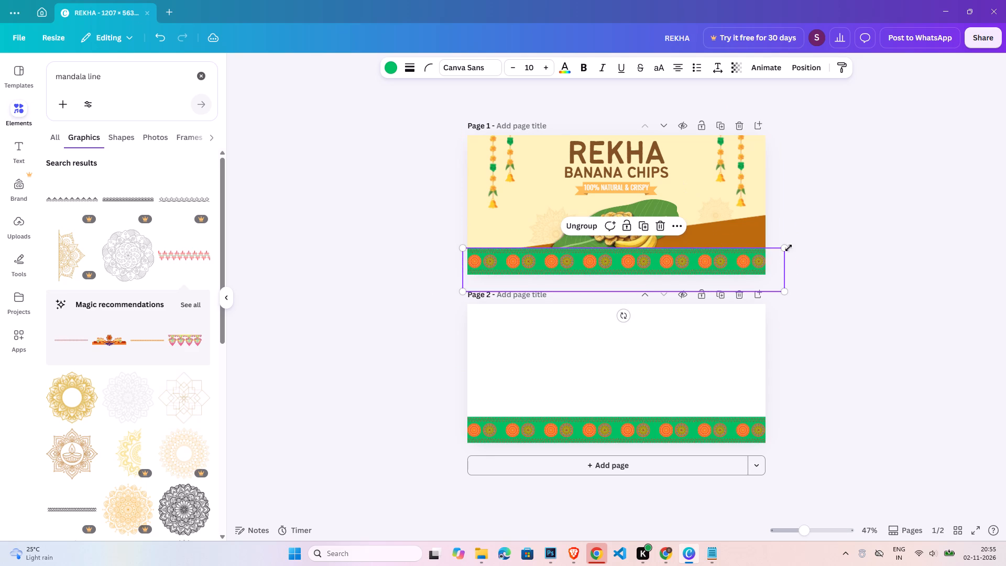
Scale the page 1 border down very slightly, keeping it wide enough to span the page.
click(789, 247)
drag(788, 247, 764, 256)
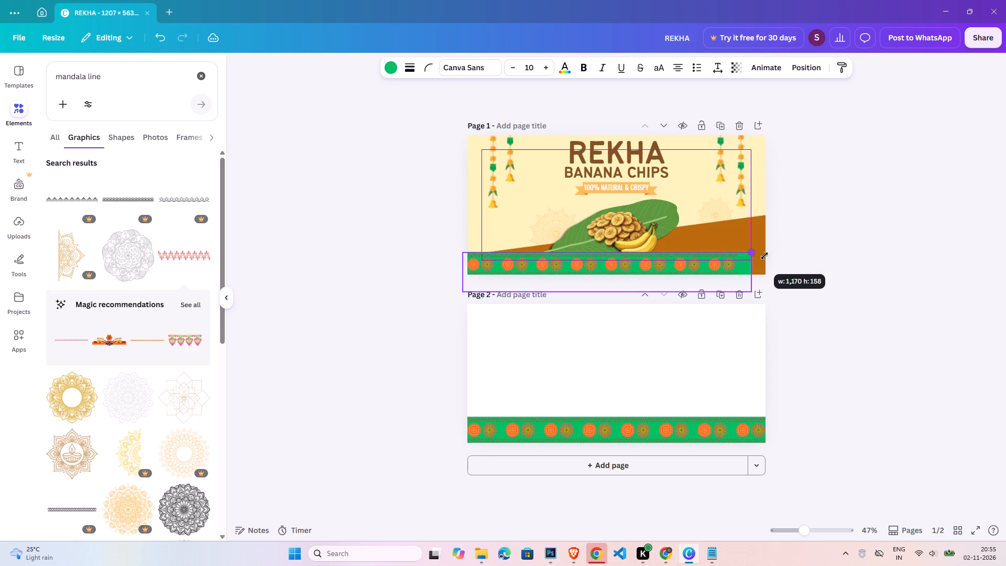
drag(764, 256, 787, 252)
click(813, 258)
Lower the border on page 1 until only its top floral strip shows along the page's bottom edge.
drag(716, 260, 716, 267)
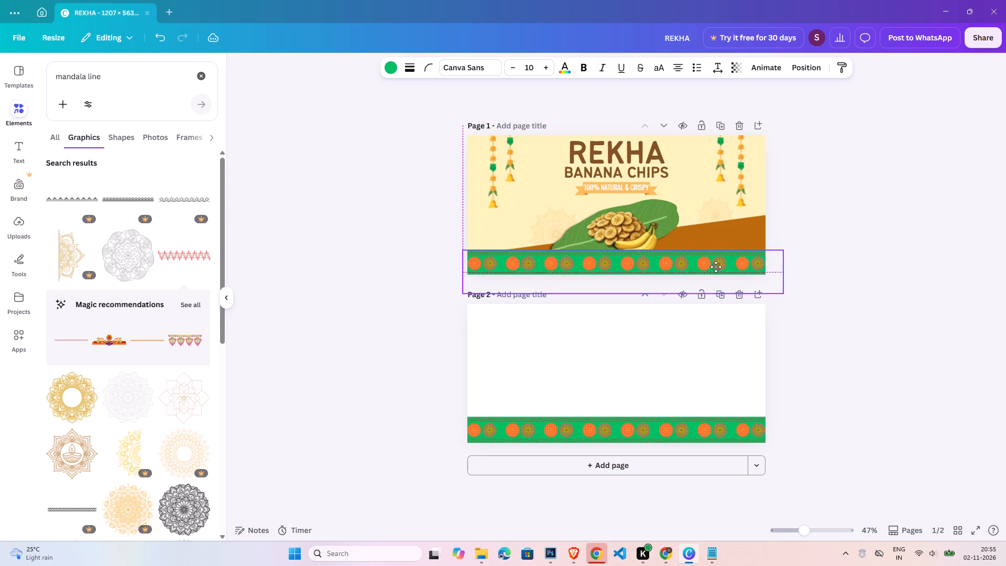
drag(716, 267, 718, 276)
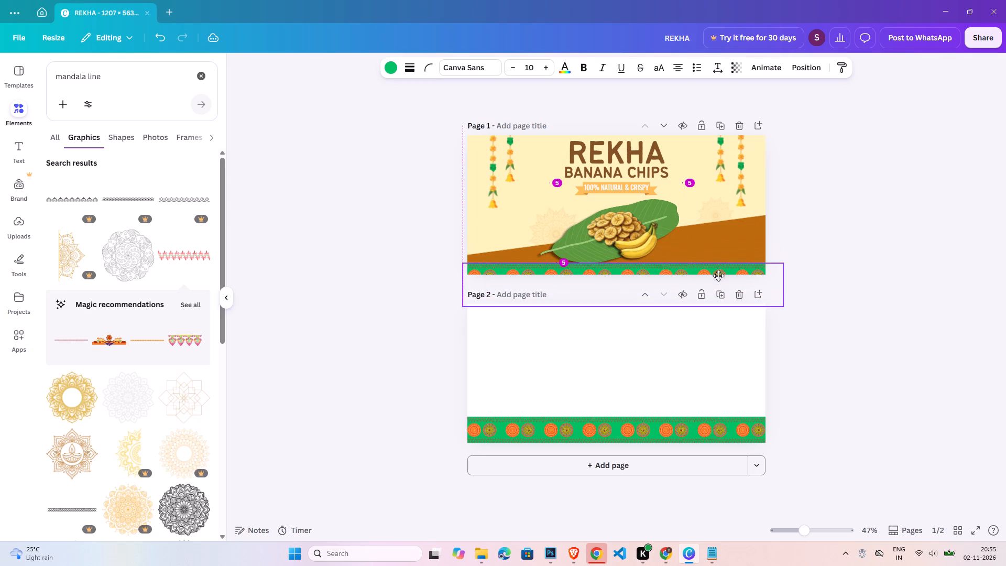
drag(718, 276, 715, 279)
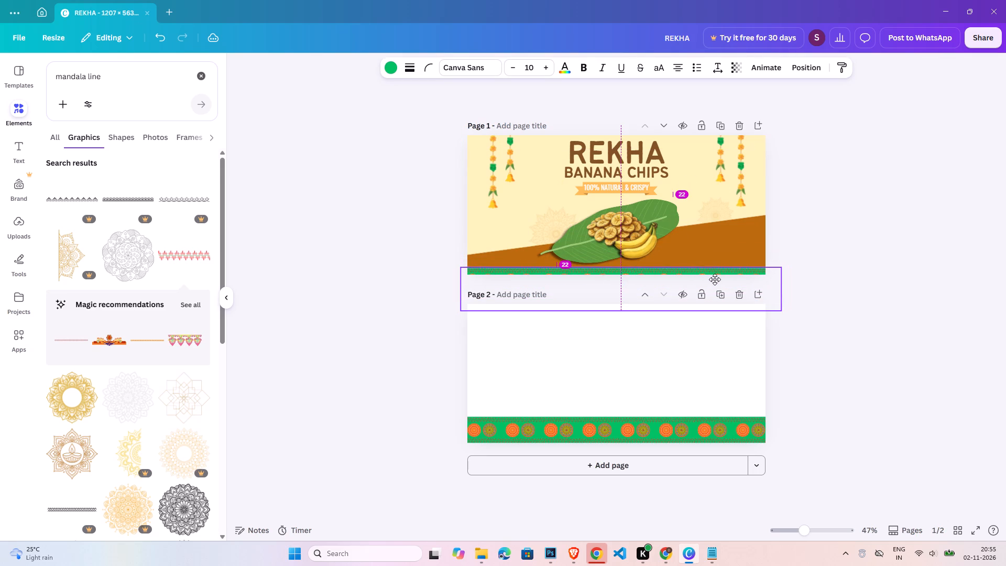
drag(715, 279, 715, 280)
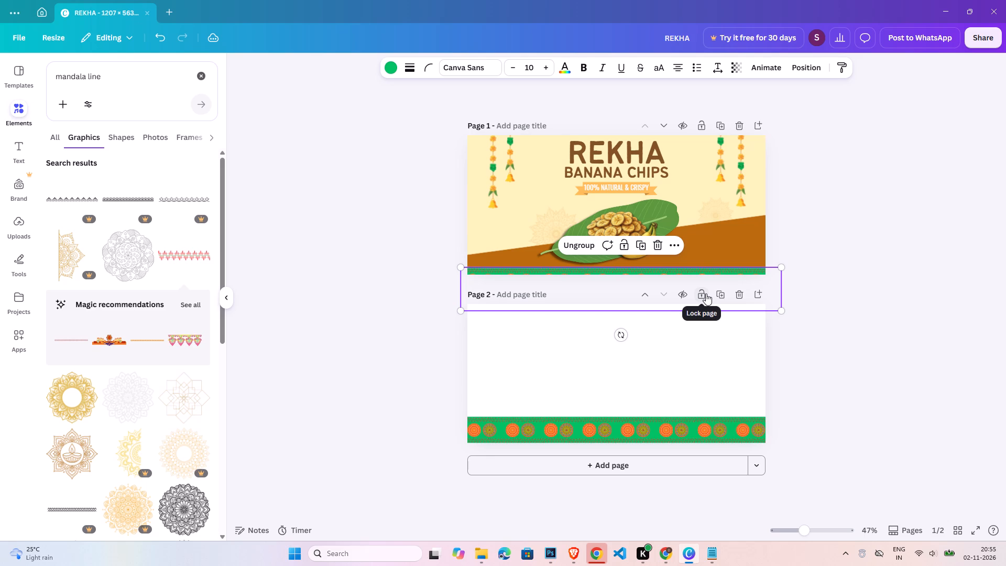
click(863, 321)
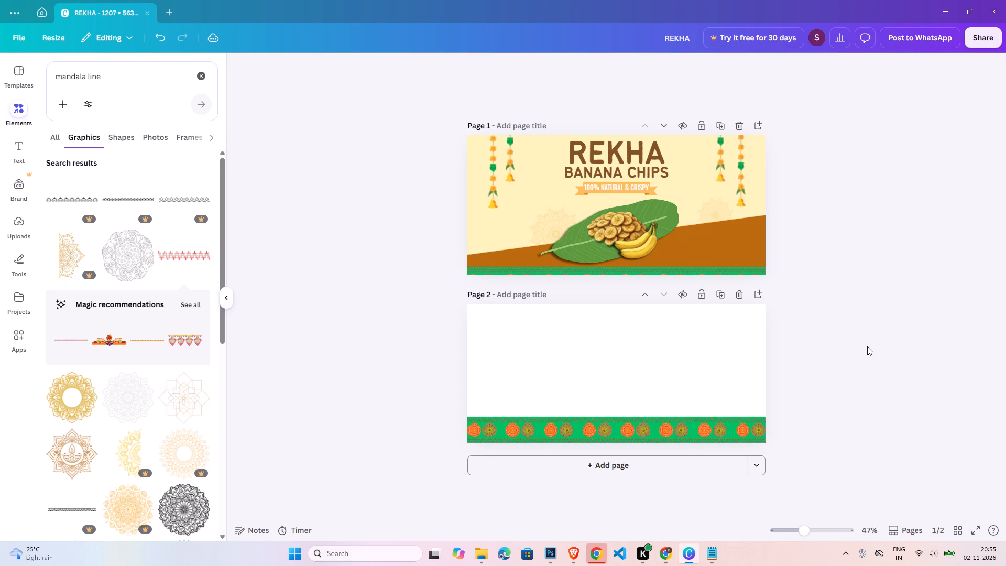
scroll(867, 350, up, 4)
Raise the border on page 1 so its full mandala row and both floral rows fit above the page's bottom edge.
click(735, 267)
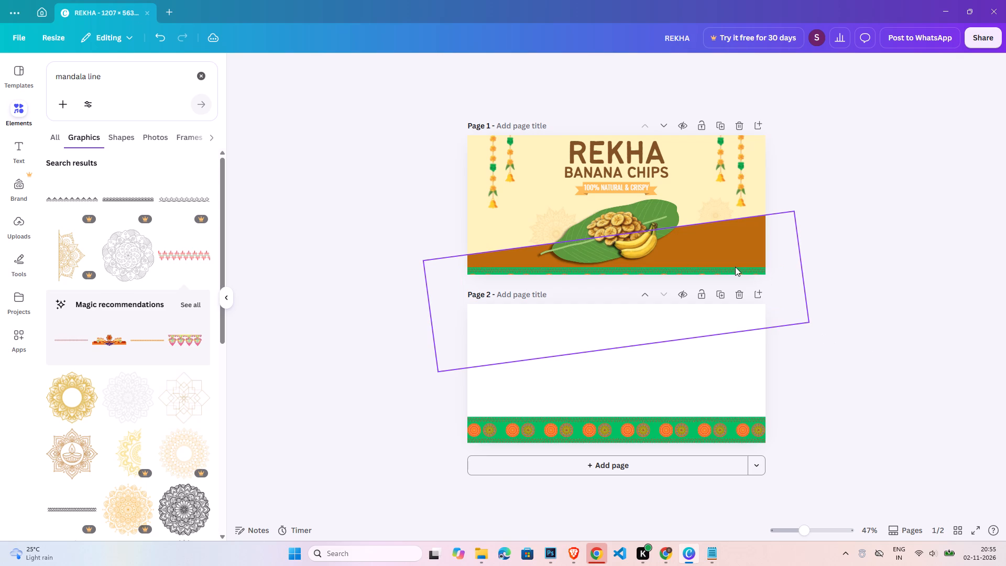
click(792, 300)
click(817, 529)
scroll(694, 319, up, 7)
drag(713, 372, 716, 356)
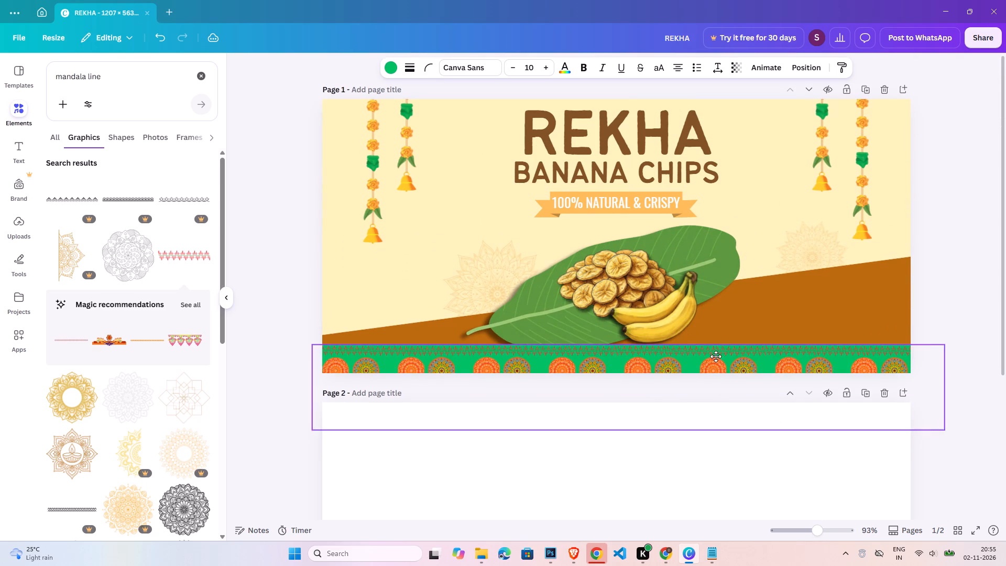
drag(716, 356, 714, 334)
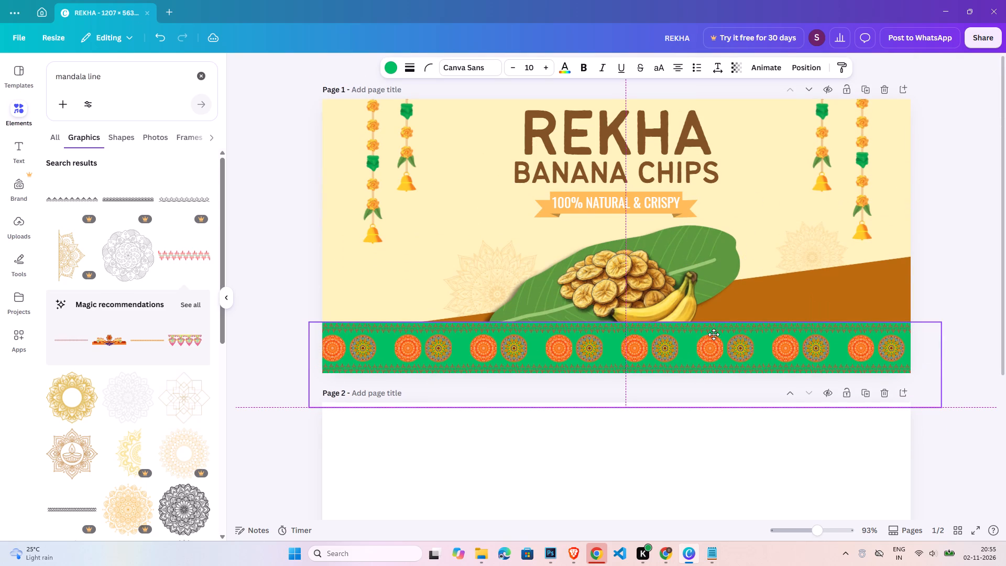
drag(714, 334, 714, 334)
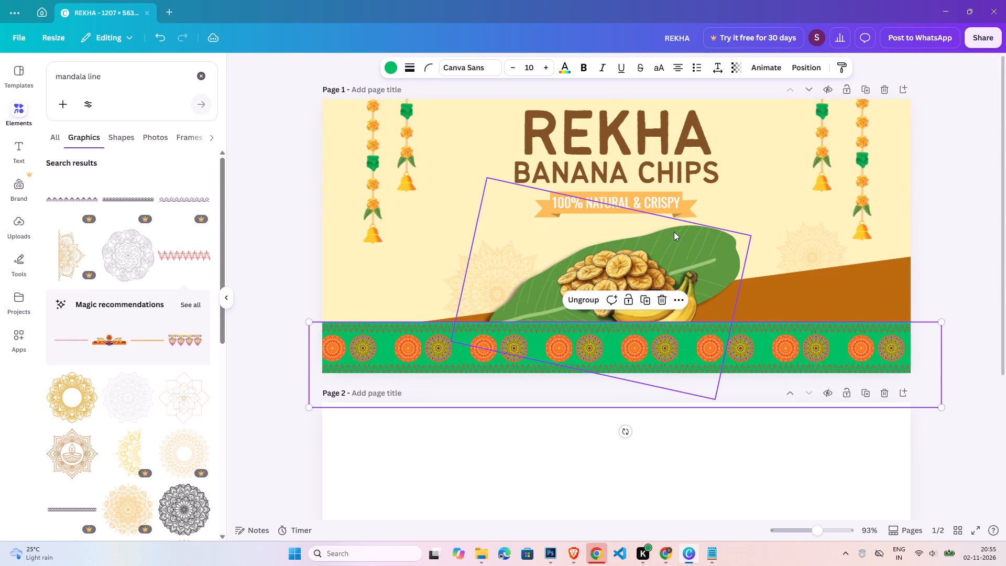
Select the banana leaf, chips and bananas together and nudge them up and slightly right to clear the border.
click(674, 232)
shift+click(627, 266)
shift+click(593, 279)
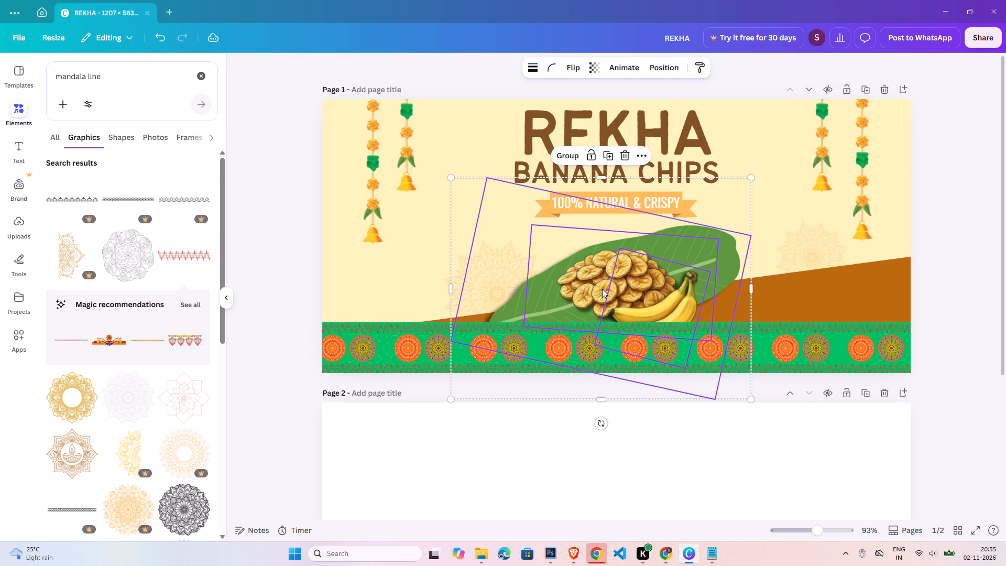
key(Up)
key(Up)
key(Up)
key(Up)
key(Up)
key(Up)
key(Up)
key(Up)
key(Up)
key(Up)
key(Up)
key(Up)
key(Up)
key(Up)
key(Up)
key(Up)
key(Up)
key(Up)
key(Up)
key(Up)
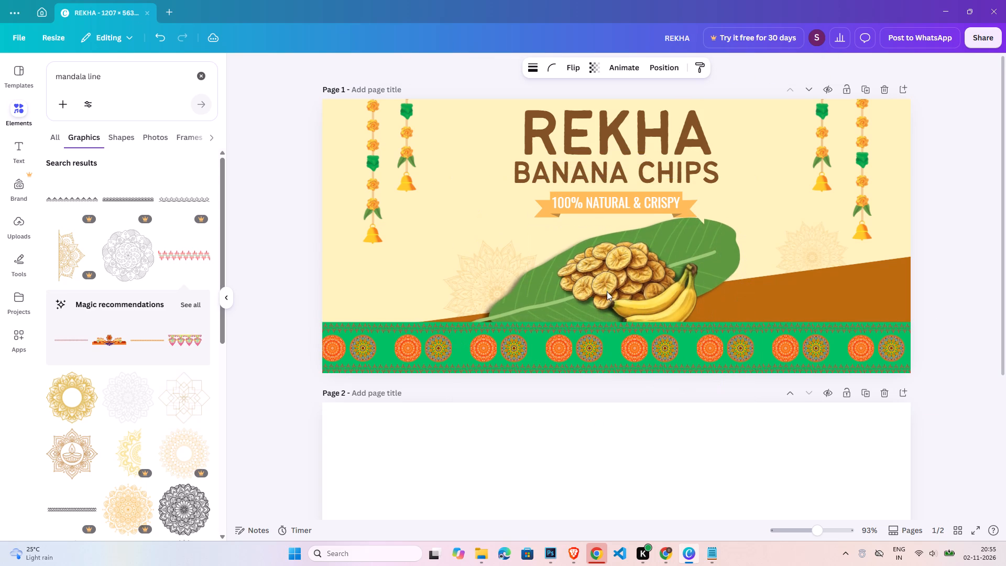
key(Right)
key(Right)
key(Right)
key(Right)
key(Right)
key(Right)
key(Right)
key(Right)
key(Right)
key(Right)
key(Right)
key(Right)
key(Right)
key(Right)
key(Right)
key(Right)
key(Right)
key(Right)
key(Right)
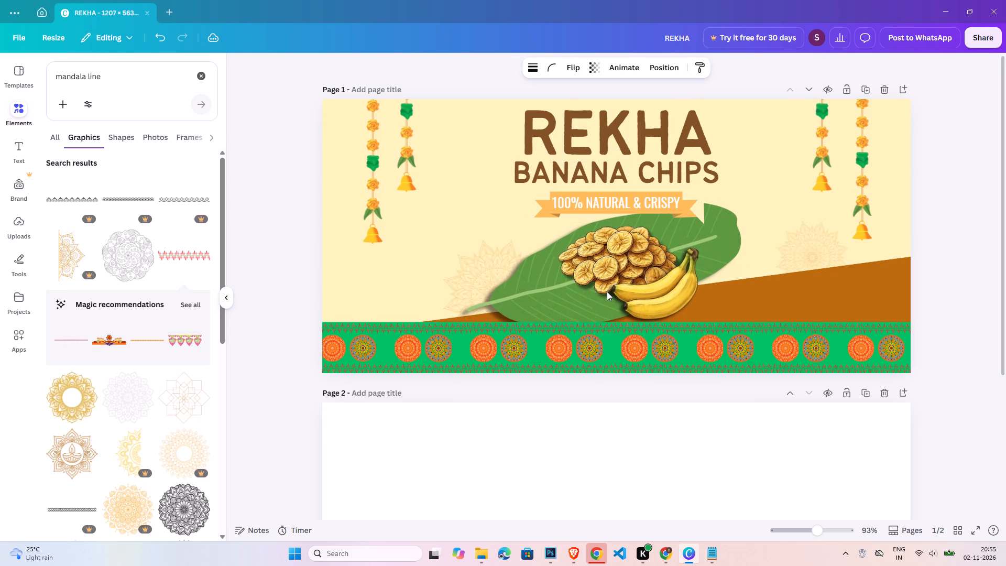
key(Down)
key(Down)
key(Down)
key(Down)
key(Down)
key(Down)
key(Right)
key(Left)
key(Left)
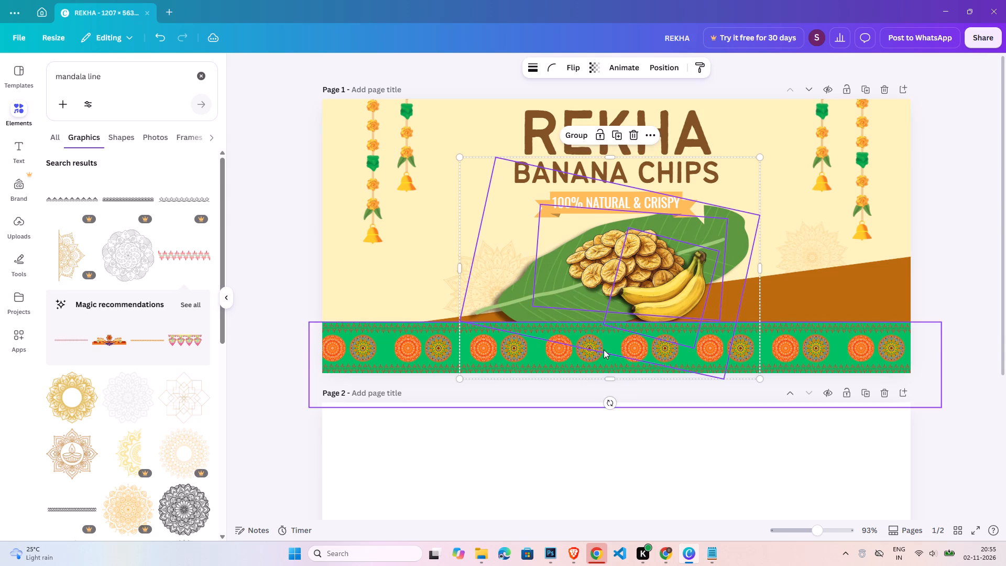
Rotate the selected leaf, chips and bananas together slightly counterclockwise.
drag(616, 404, 595, 411)
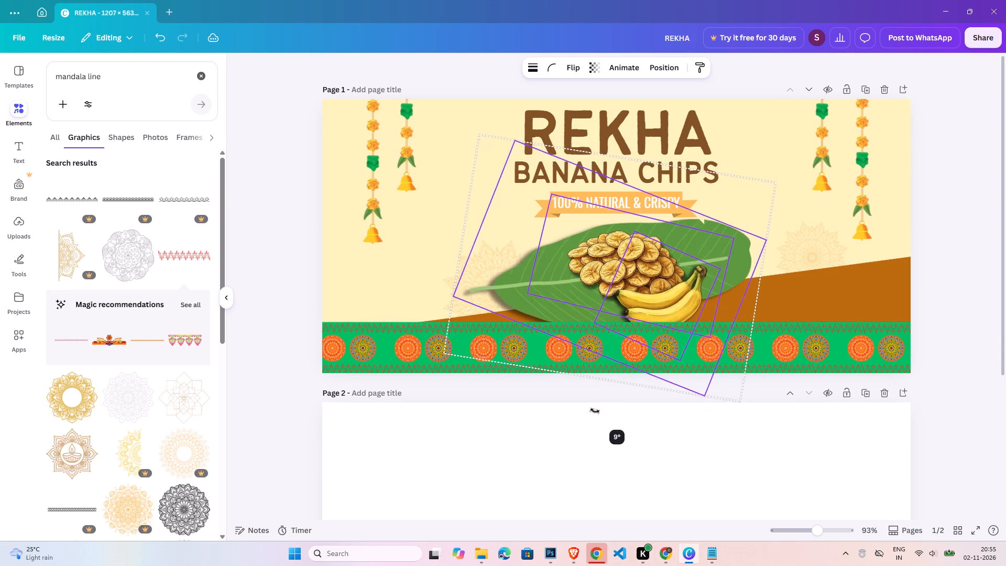
drag(595, 411, 623, 409)
Scale the leaf, chips and bananas down together and reposition them below the ribbon, clear of the border on page 1.
drag(768, 372, 709, 331)
drag(647, 266, 677, 283)
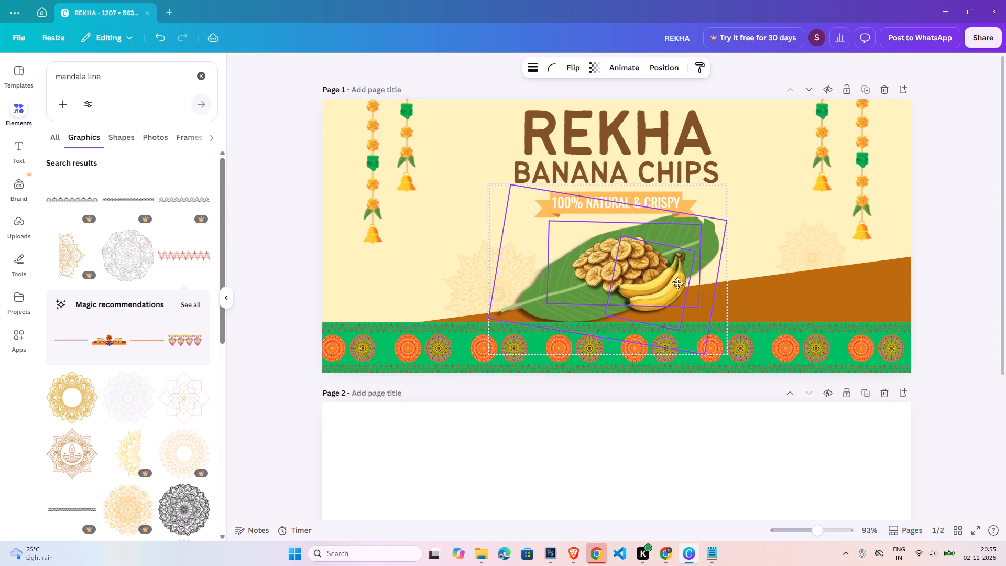
drag(677, 283, 678, 284)
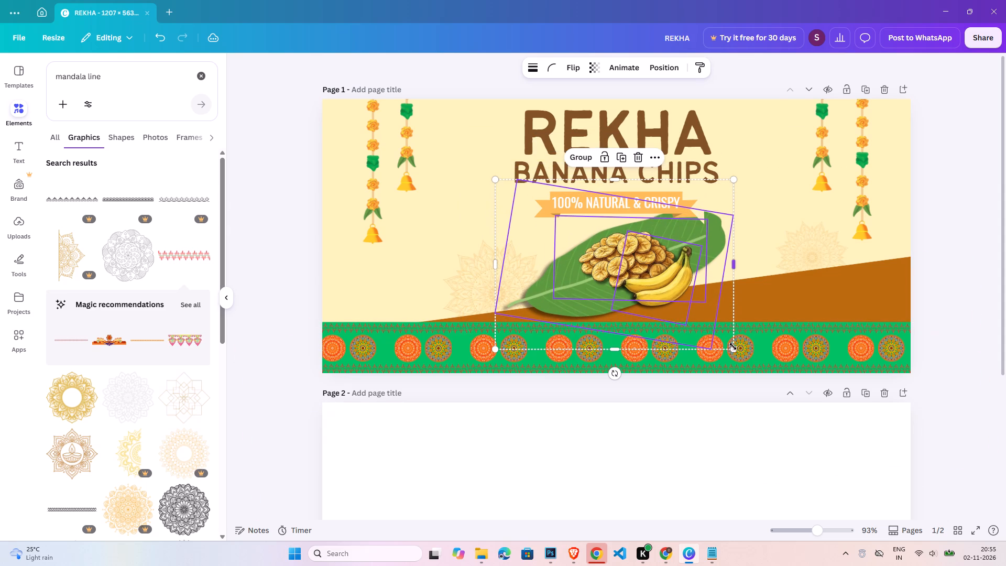
drag(736, 350, 709, 328)
drag(666, 254, 675, 265)
scroll(747, 310, up, 3)
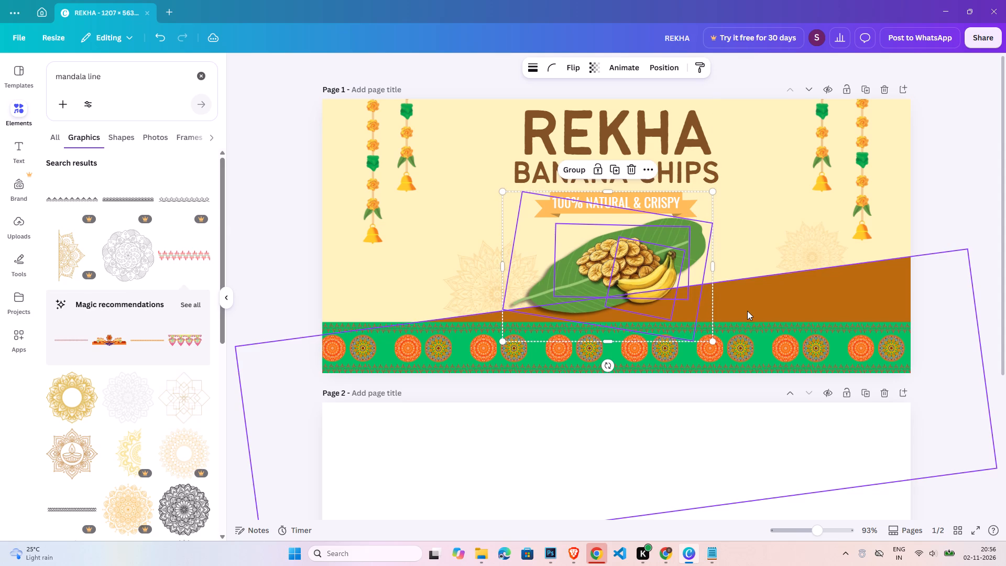
click(489, 196)
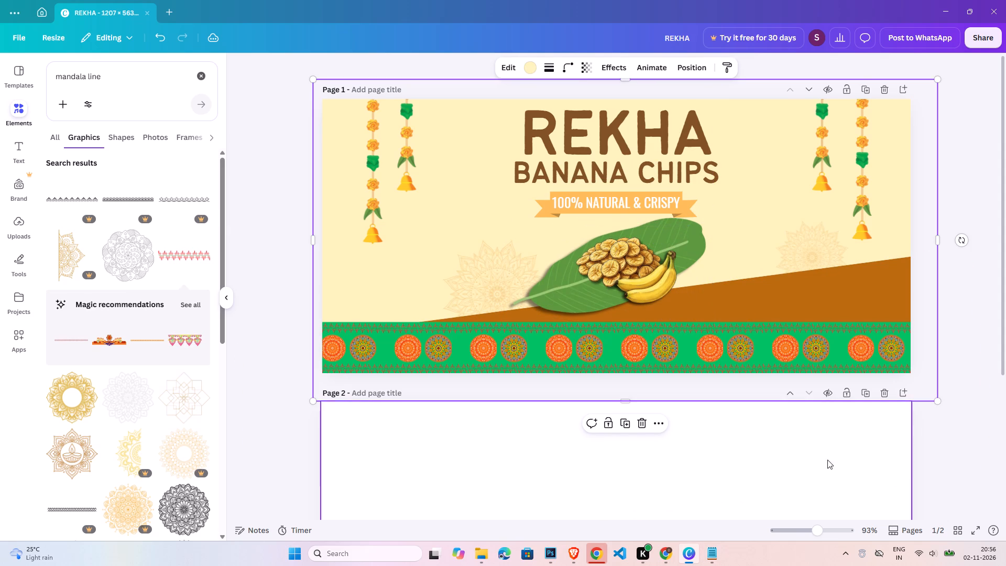
click(931, 448)
scroll(885, 466, up, 2)
Scale the REKHA and BANANA CHIPS titles down together to about 297 px wide and move them back toward the page centre.
click(670, 107)
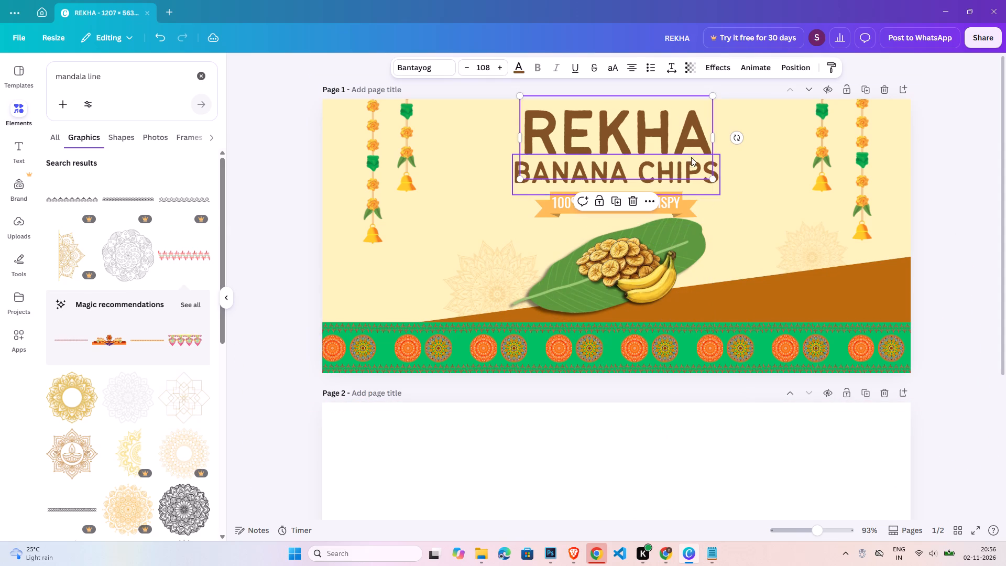
shift+click(597, 179)
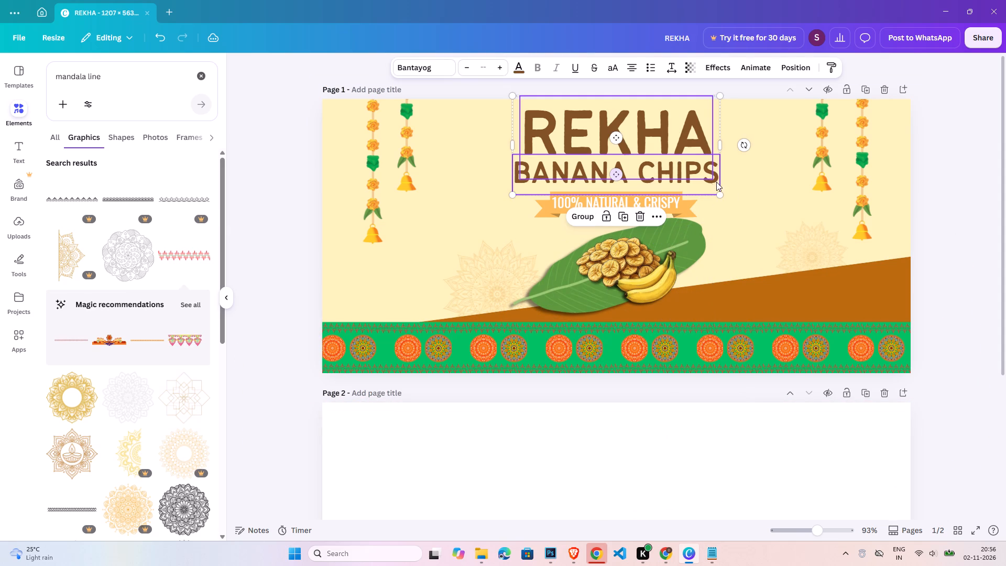
drag(720, 194, 660, 156)
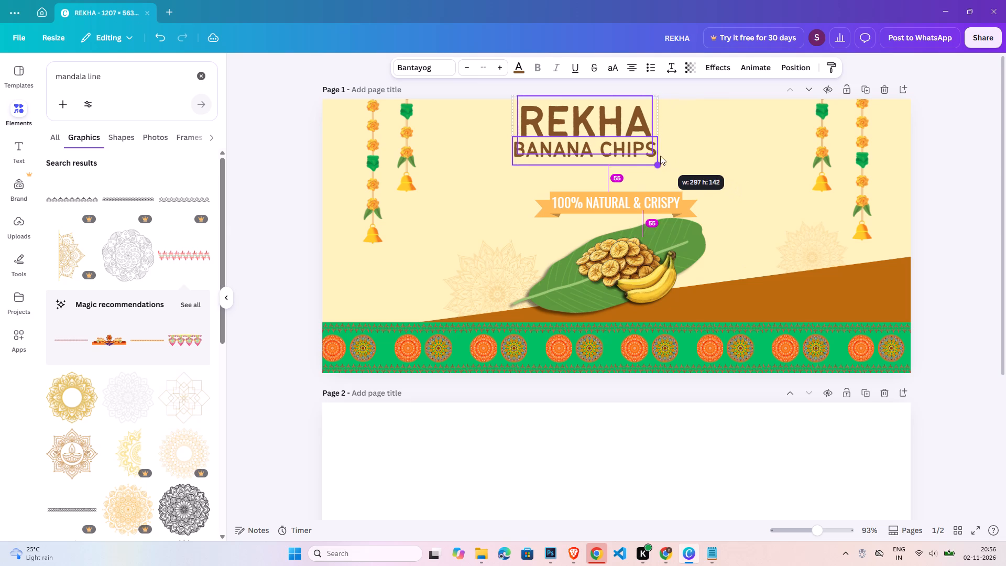
drag(600, 118, 620, 119)
Group the REKHA and BANANA CHIPS titles and centre the group horizontally on the page.
click(577, 190)
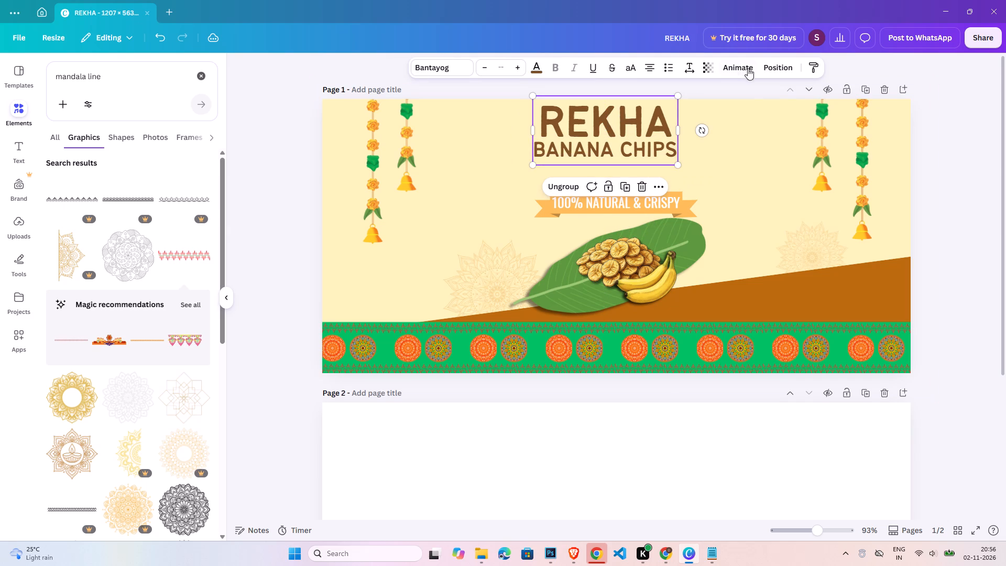
click(767, 61)
click(170, 224)
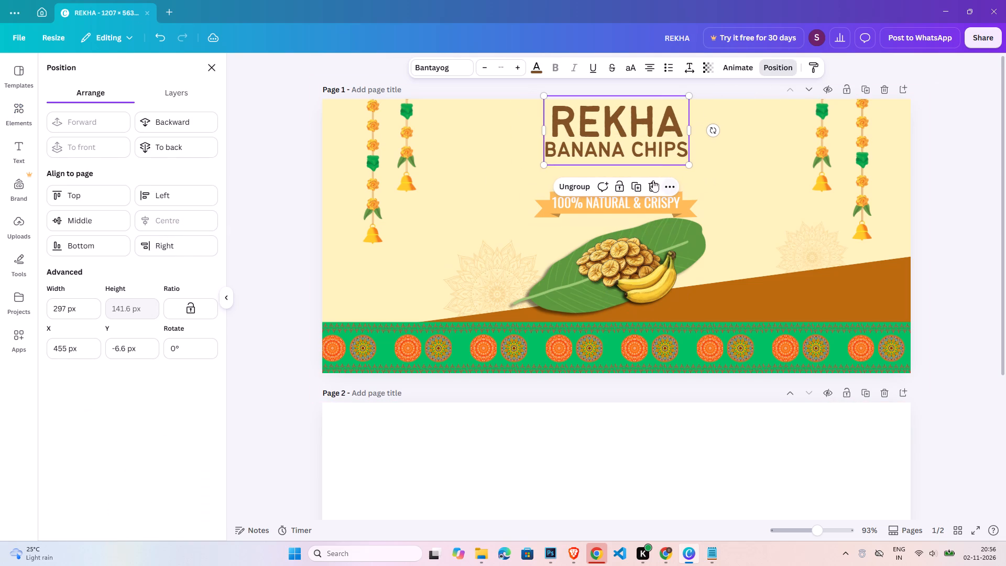
Move the ribbon and its 100% NATURAL & CRISPY text up together to sit just below BANANA CHIPS.
click(543, 210)
shift+click(592, 201)
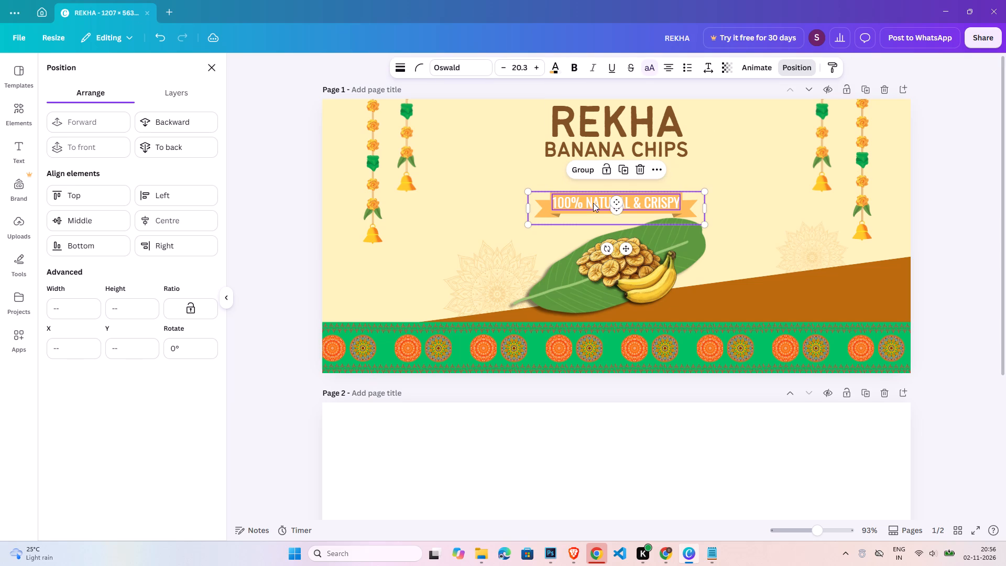
drag(649, 204, 651, 176)
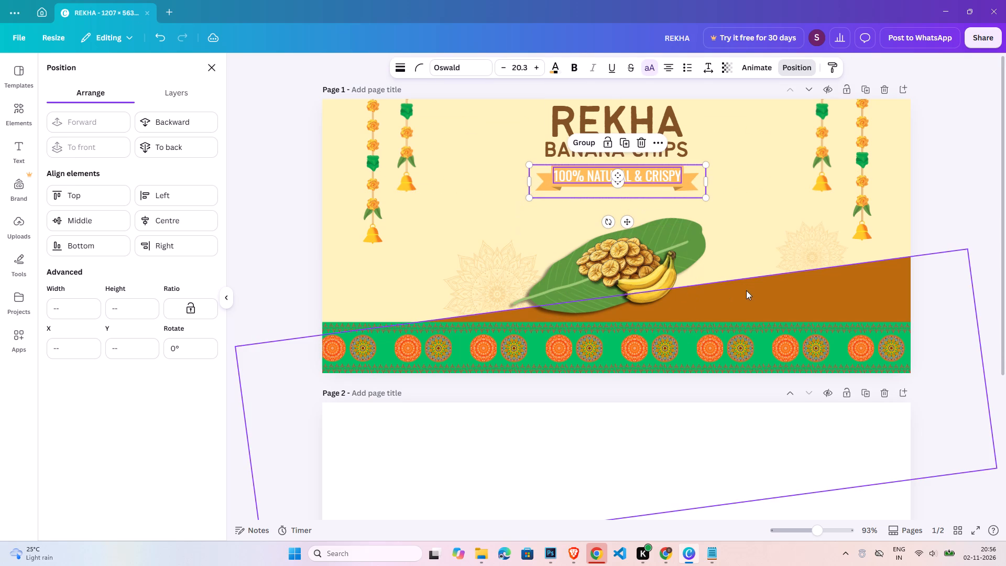
Extend the slanted brown shape's upper edge upward to a height of about 480 px.
click(746, 290)
drag(670, 290, 668, 276)
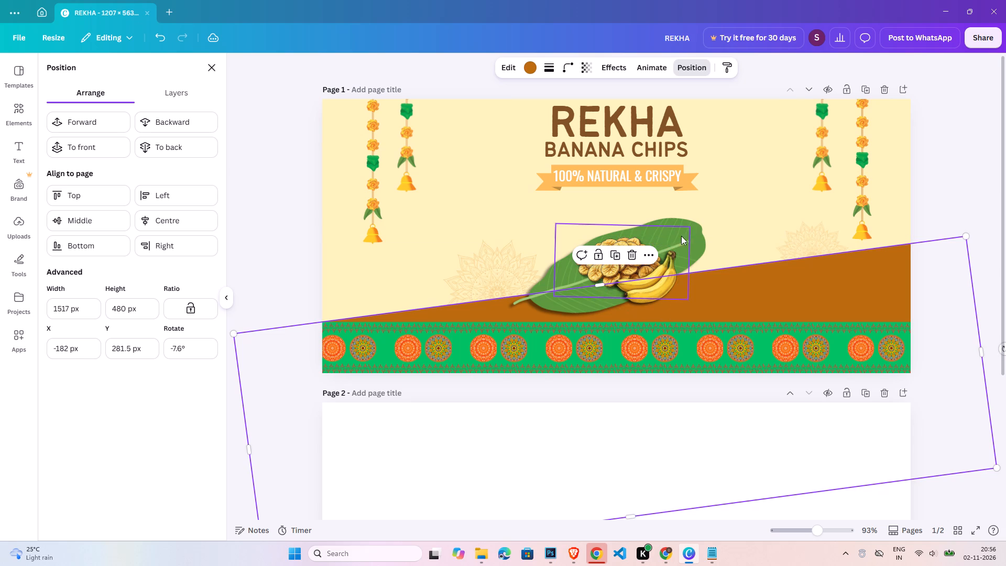
Select the leaf, chips and bananas together and move them slightly up and left beneath the ribbon.
click(688, 229)
shift+click(646, 259)
shift+click(604, 255)
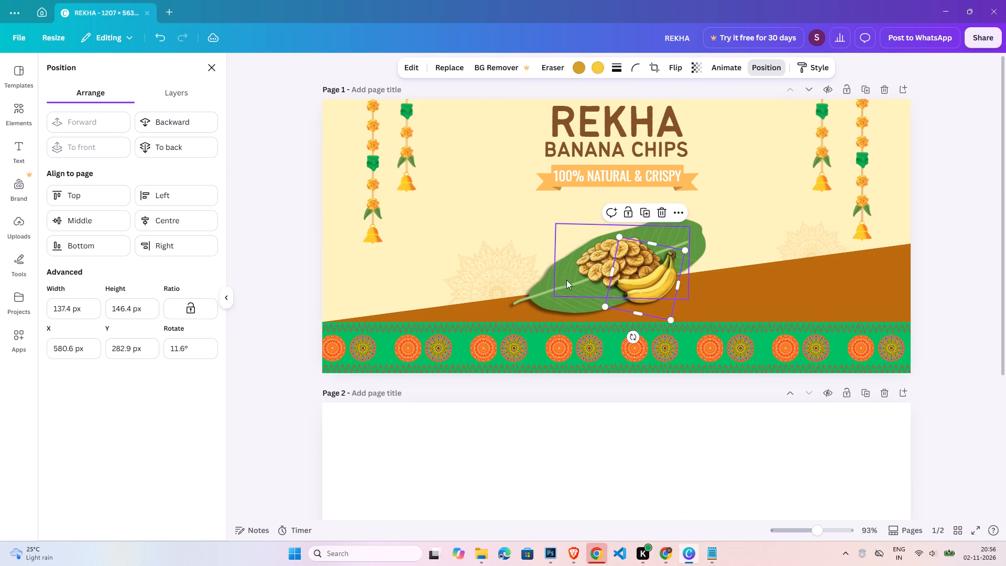
click(542, 296)
shift+click(599, 264)
shift+click(649, 280)
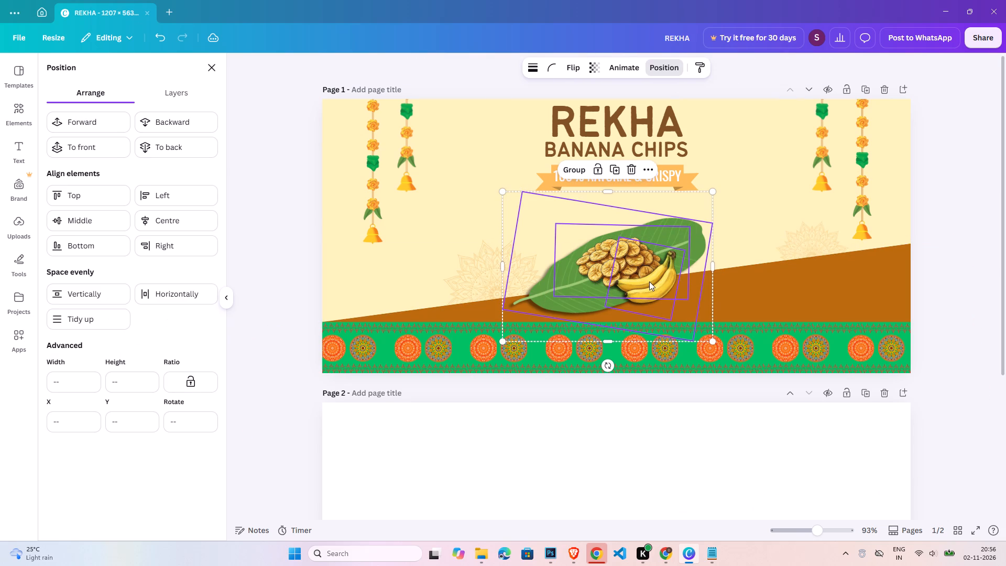
drag(649, 281, 644, 257)
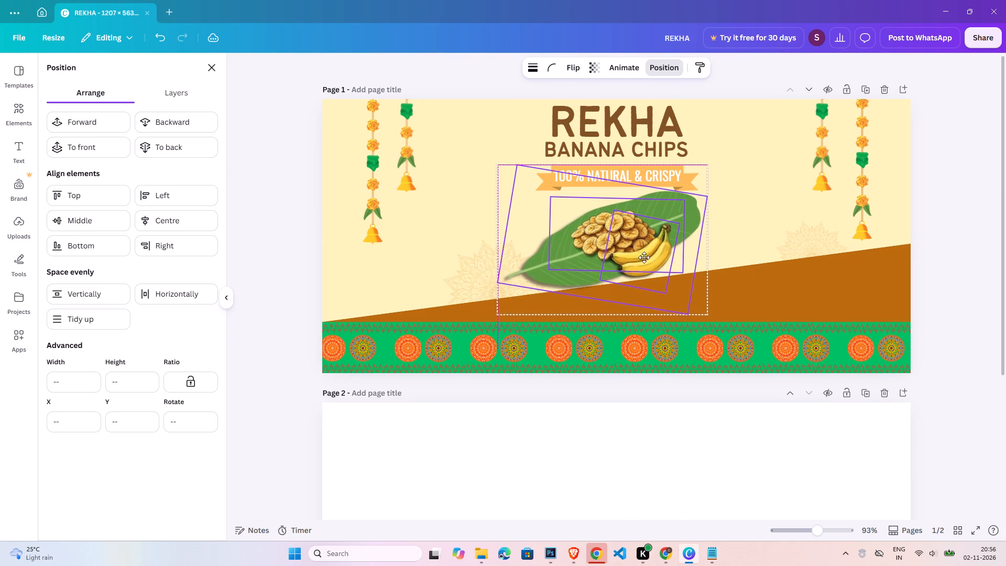
drag(644, 257, 639, 268)
Extend the slanted brown shape's upper edge further upward to a height of about 500 px.
click(727, 292)
drag(613, 287, 612, 287)
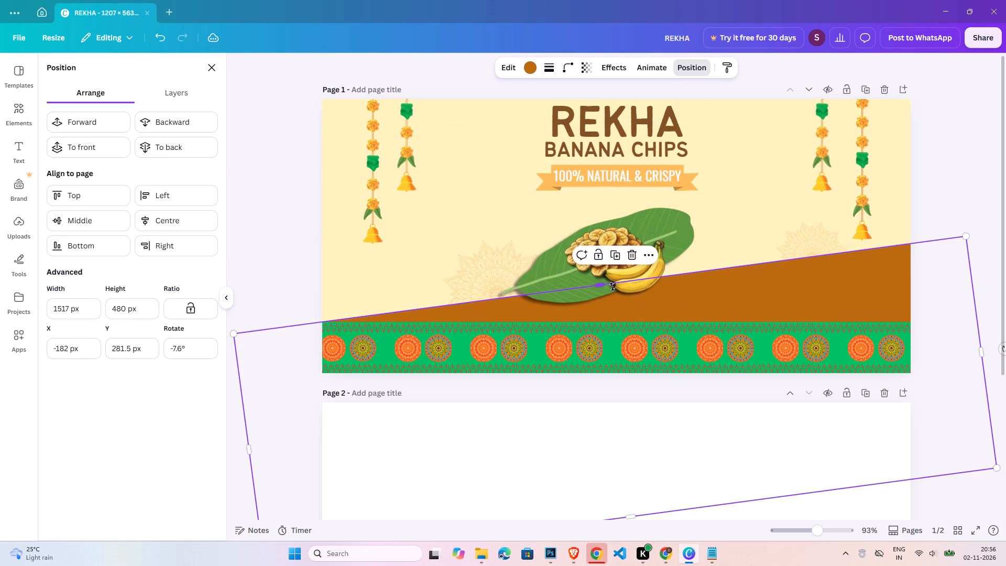
drag(612, 287, 608, 276)
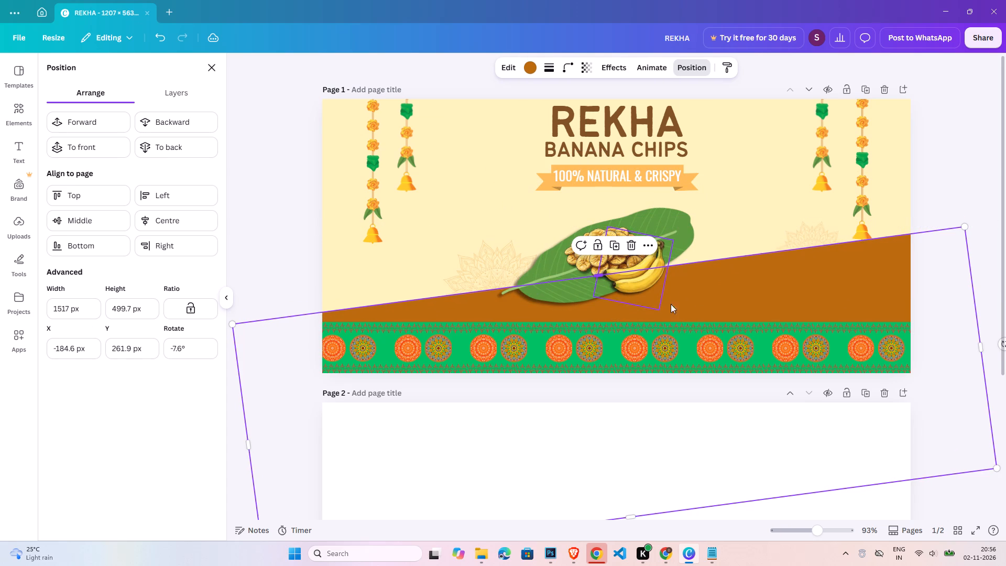
click(964, 201)
Group the ribbon with its 100% NATURAL & CRISPY text on page 1.
click(803, 534)
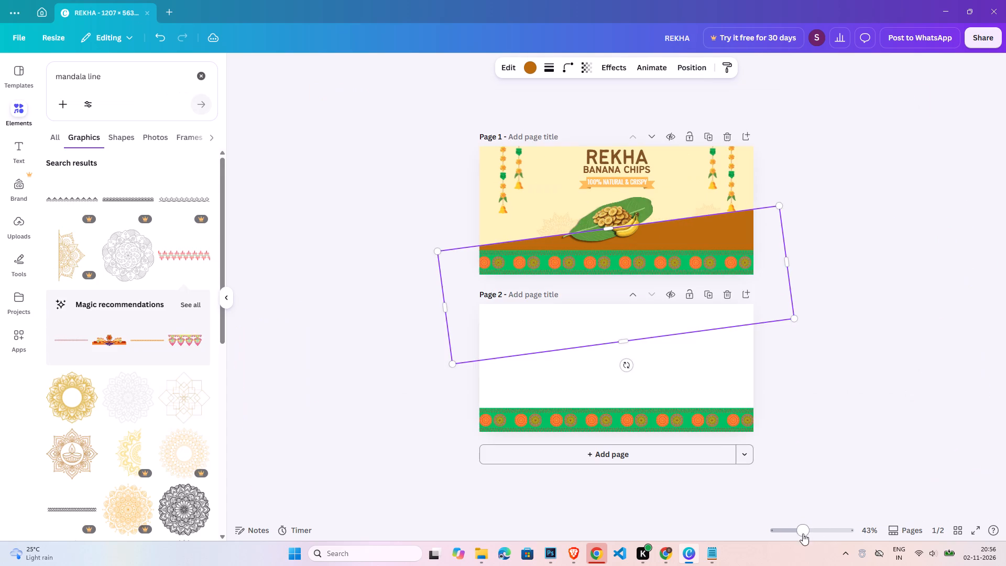
click(864, 410)
scroll(863, 410, up, 3)
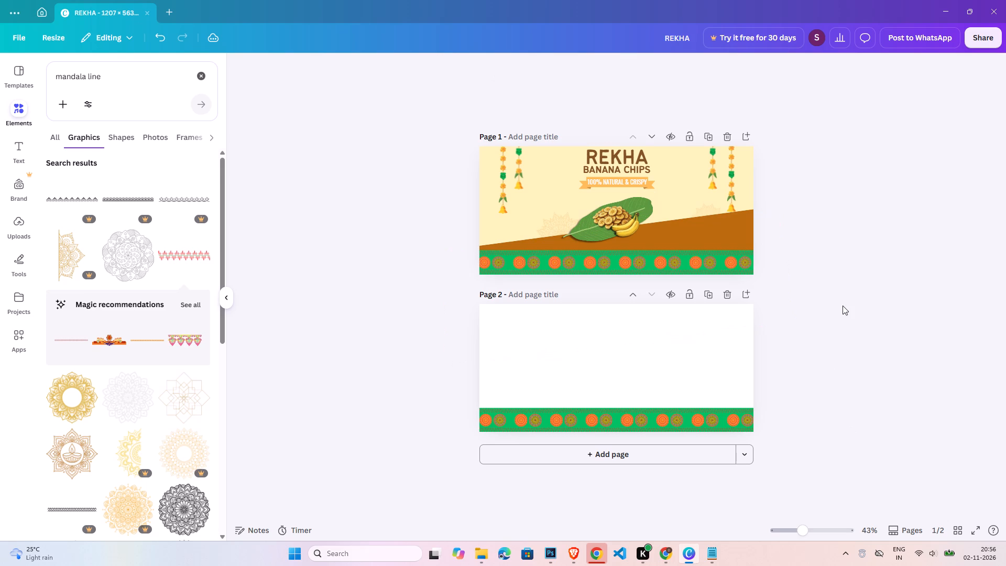
click(582, 183)
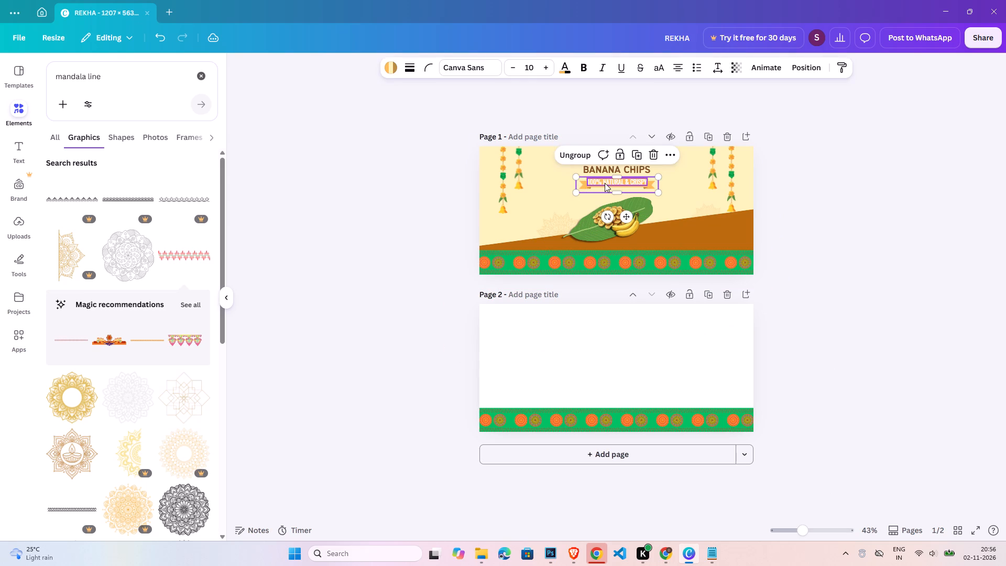
shift+click(605, 183)
click(585, 157)
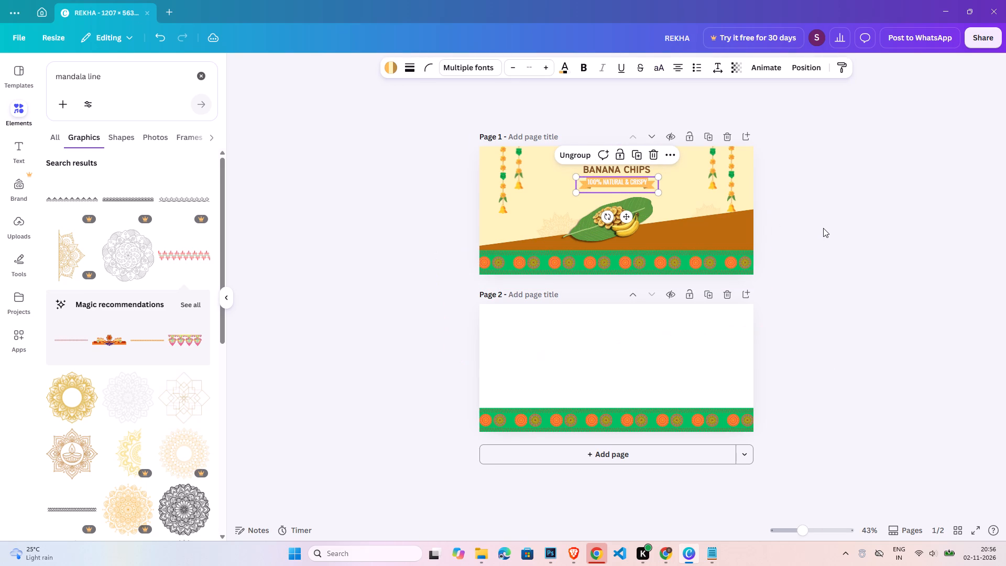
Nudge the grouped ribbon down in small increments, away from the BANANA CHIPS line.
key(Down)
key(Down)
key(Down)
key(Down)
key(Down)
key(Down)
key(Down)
click(823, 225)
click(640, 186)
key(Down)
key(Down)
key(Down)
key(Down)
key(Down)
key(Down)
key(Down)
key(Down)
key(Down)
key(Down)
key(Down)
key(Down)
key(Down)
key(Down)
key(Down)
key(Down)
key(Down)
key(Down)
key(Down)
key(Down)
Fine-tune the grouped ribbon's position slightly to the right and a little further down, just above the leaf.
key(Right)
key(Right)
key(Right)
key(Right)
key(Right)
key(Right)
key(Right)
key(Right)
key(Right)
key(Right)
key(Right)
key(Right)
key(Right)
key(Right)
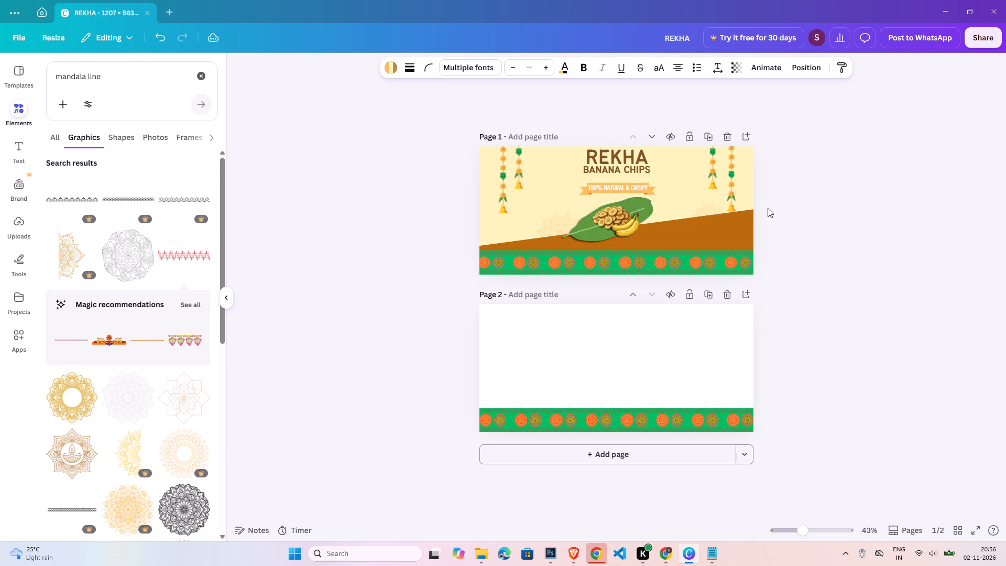
key(Down)
key(Down)
key(Down)
key(Down)
key(Left)
key(Left)
key(Left)
key(Down)
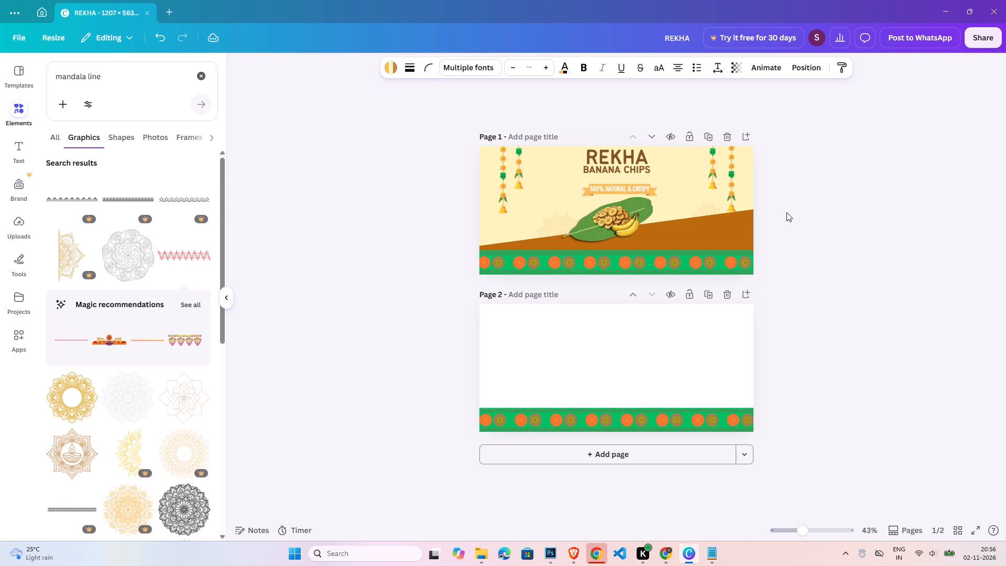
key(Left)
click(787, 213)
Centre the grouped ribbon horizontally on the page.
click(638, 189)
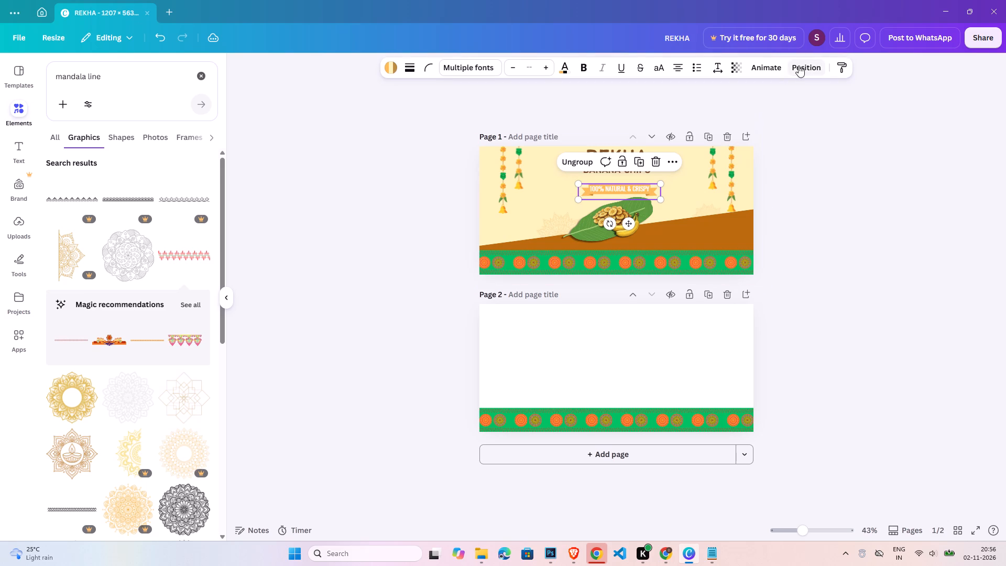
click(799, 66)
click(174, 225)
click(909, 209)
click(906, 208)
Nudge the grouped REKHA BANANA CHIPS title down until it sits just above the ribbon.
click(617, 169)
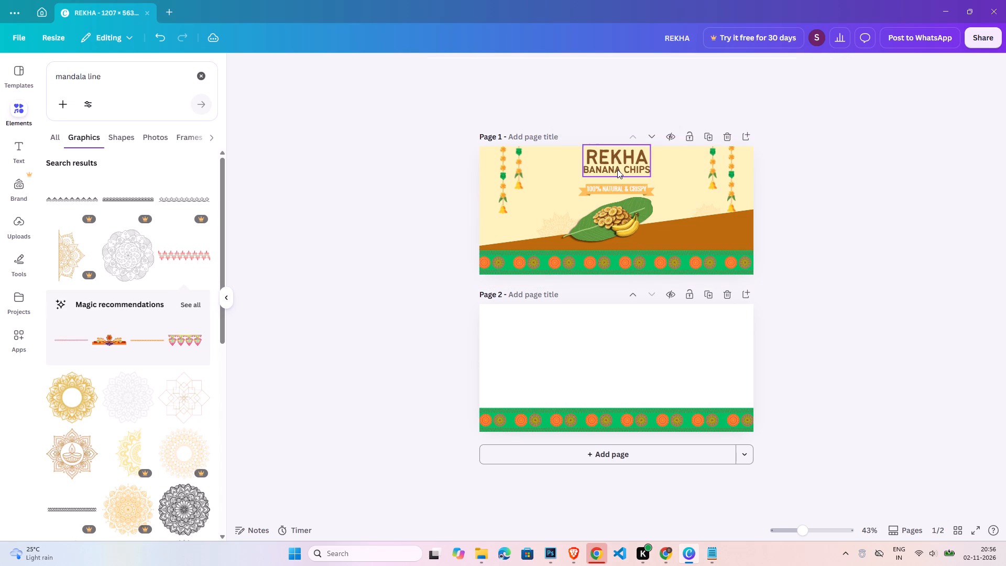
key(Down)
key(Down)
key(Down)
key(Down)
key(Down)
key(Down)
key(Down)
key(Down)
key(Down)
key(Down)
key(Down)
key(Down)
key(Down)
key(Down)
key(Down)
key(Down)
key(Down)
key(Down)
key(Down)
key(Down)
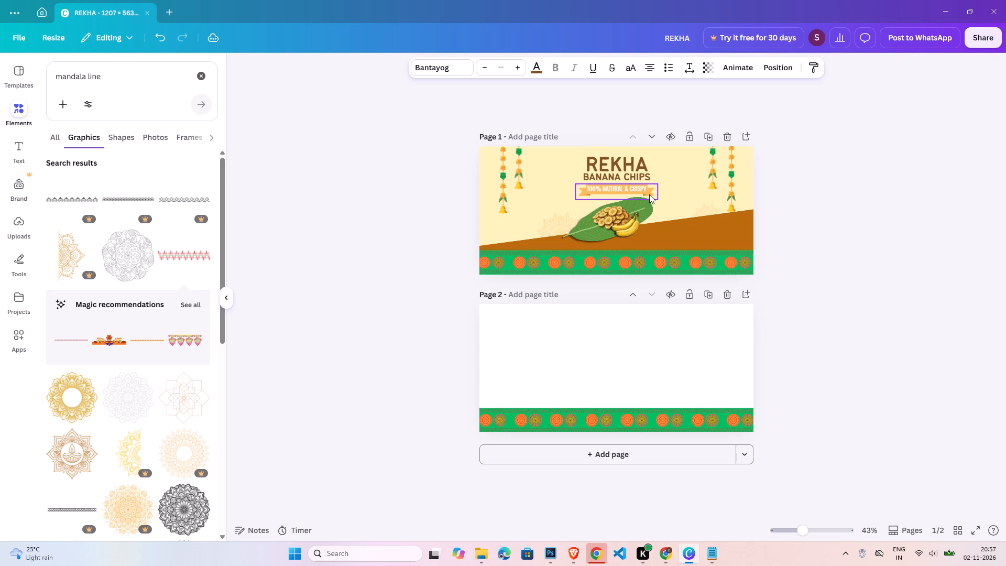
key(Down)
key(Up)
key(Down)
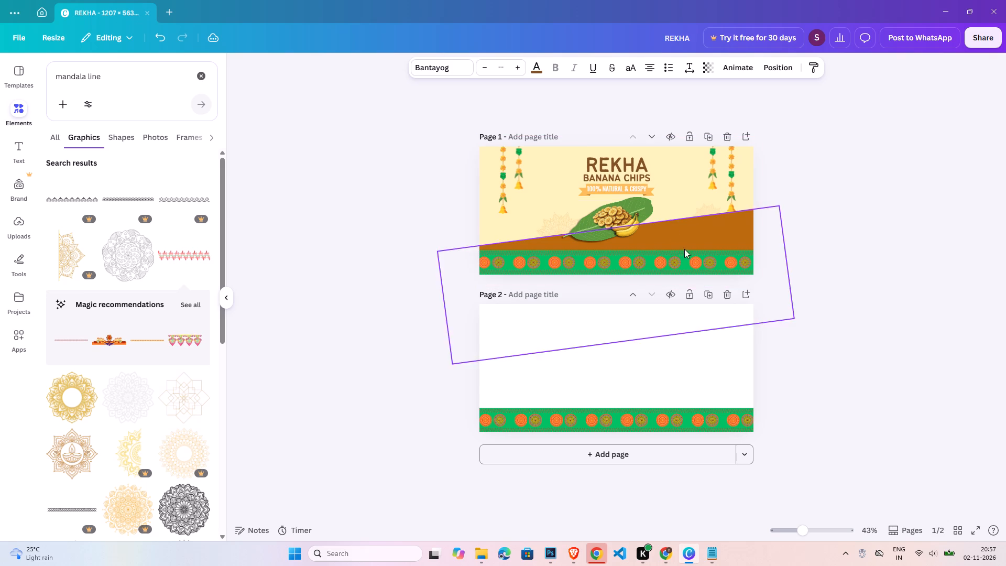
Duplicate the grouped mandala border on page 1 and move the copy over the upper part of the page.
click(696, 263)
key(ctrl+c)
key(ctrl+v)
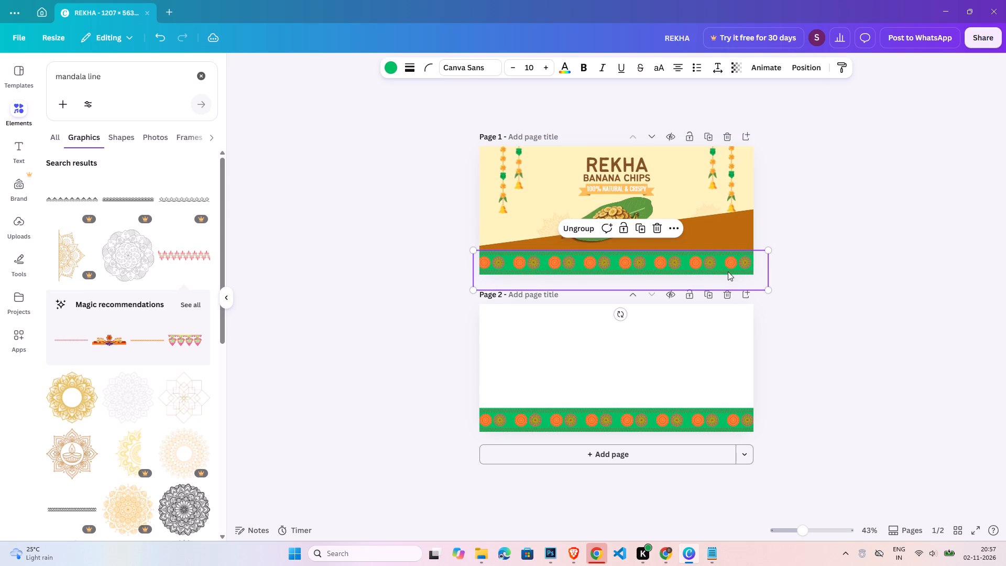
drag(726, 269, 715, 157)
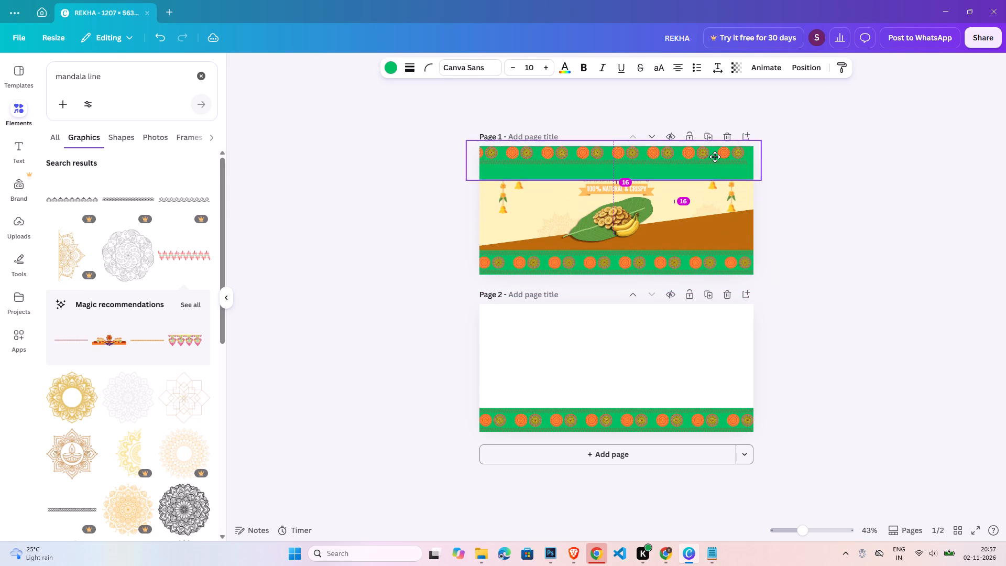
drag(715, 157, 712, 178)
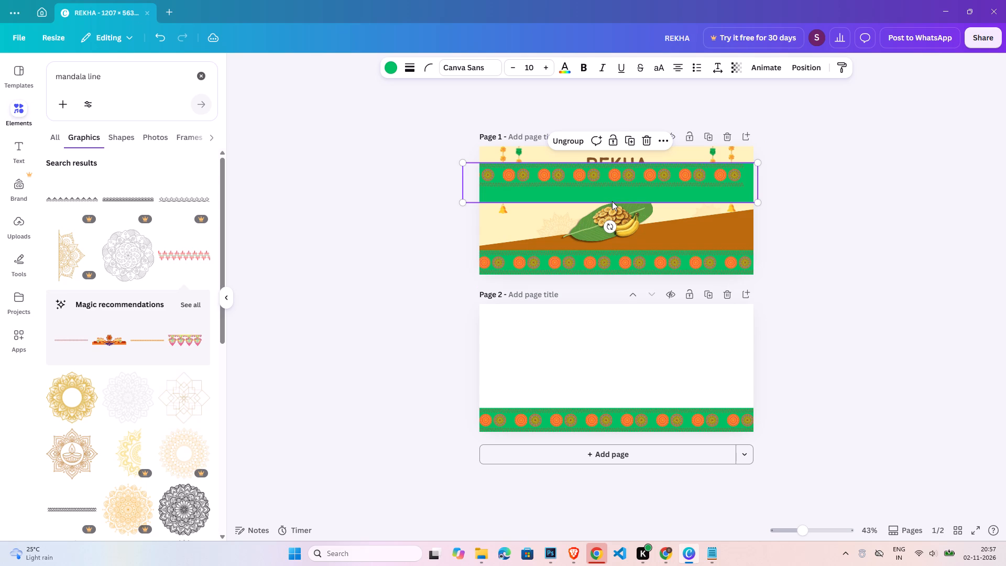
Rotate the mandala border copy upside down so that it lies level across page 1.
drag(610, 229, 658, 142)
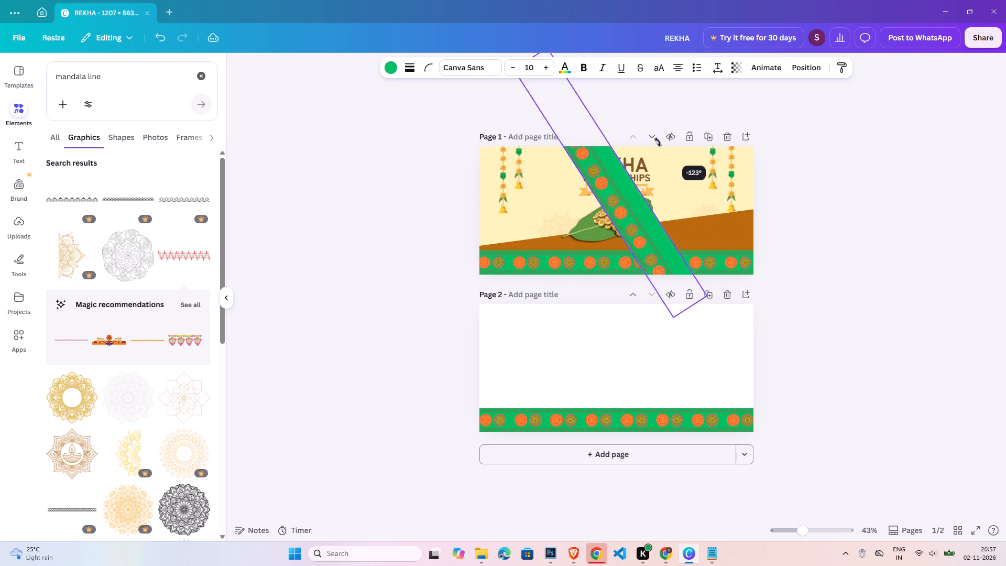
drag(658, 142, 624, 34)
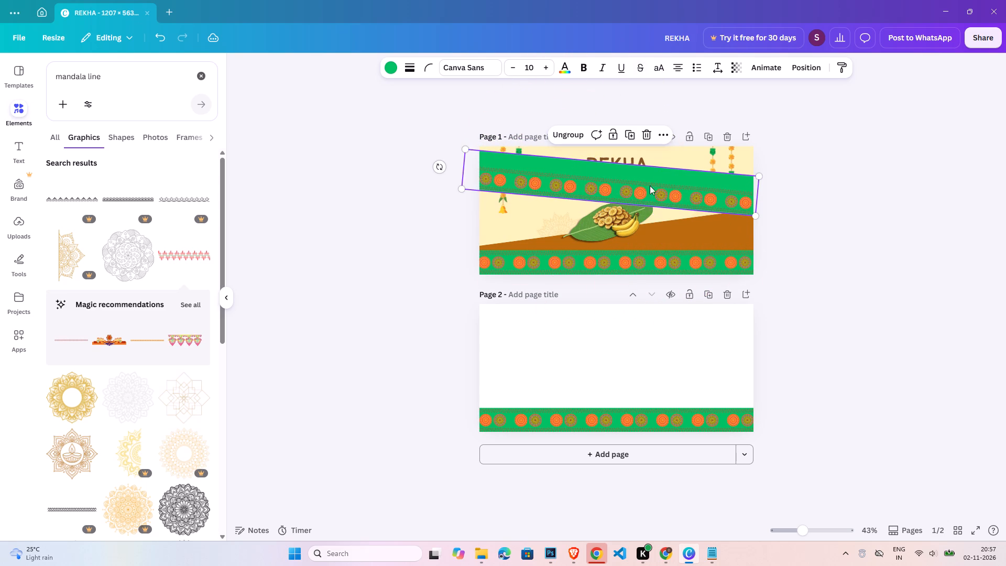
drag(433, 165, 442, 177)
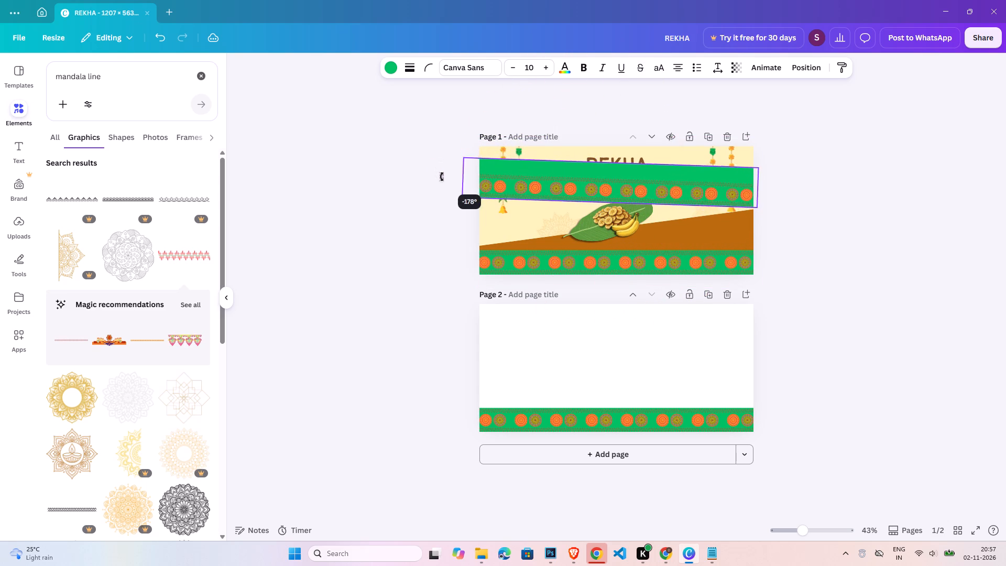
drag(442, 177, 443, 181)
click(824, 221)
Move the upside-down mandala border to page 1's top edge and nudge it left until it spans the page evenly.
drag(687, 188, 685, 170)
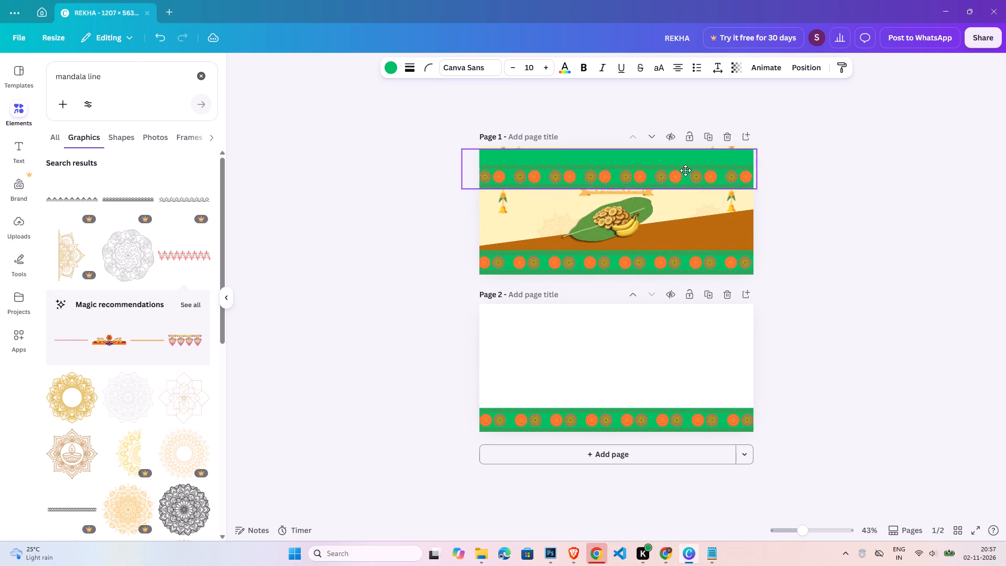
drag(685, 170, 690, 155)
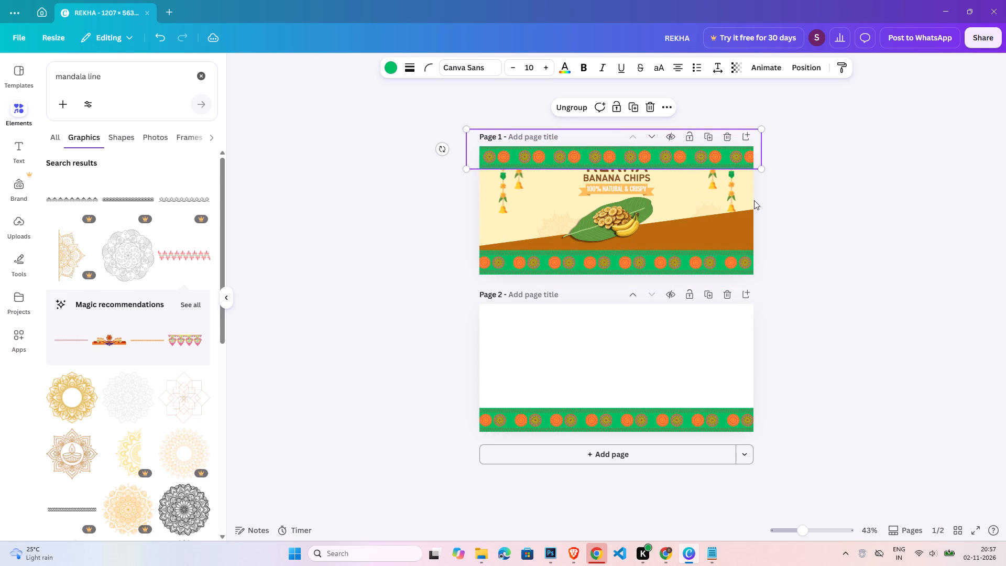
key(Left)
key(Left)
key(Left)
key(Left)
key(Left)
key(Left)
key(Left)
key(Left)
key(Left)
key(Left)
key(Left)
key(Left)
key(Left)
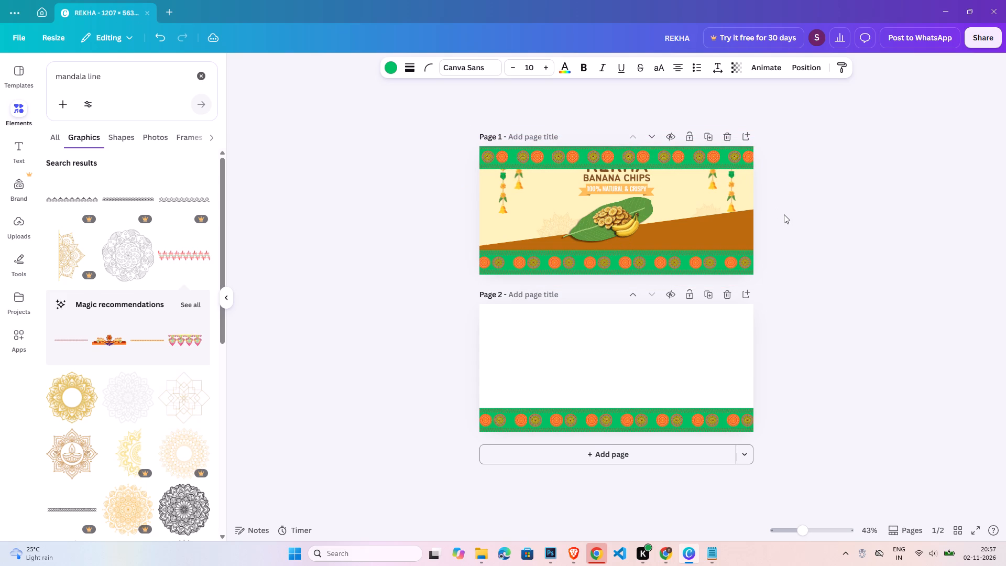
key(Left)
key(Left)
key(Left)
key(Left)
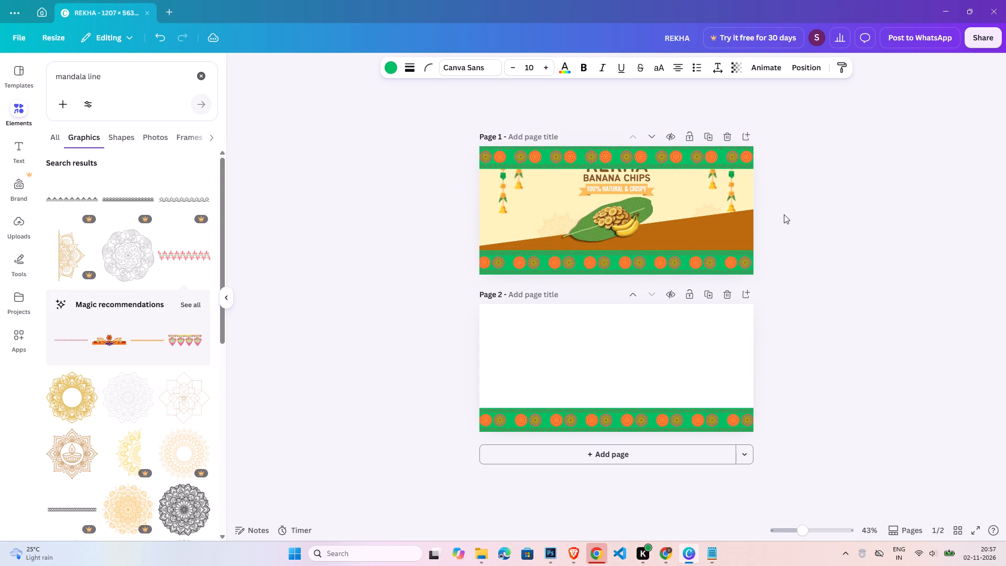
click(784, 192)
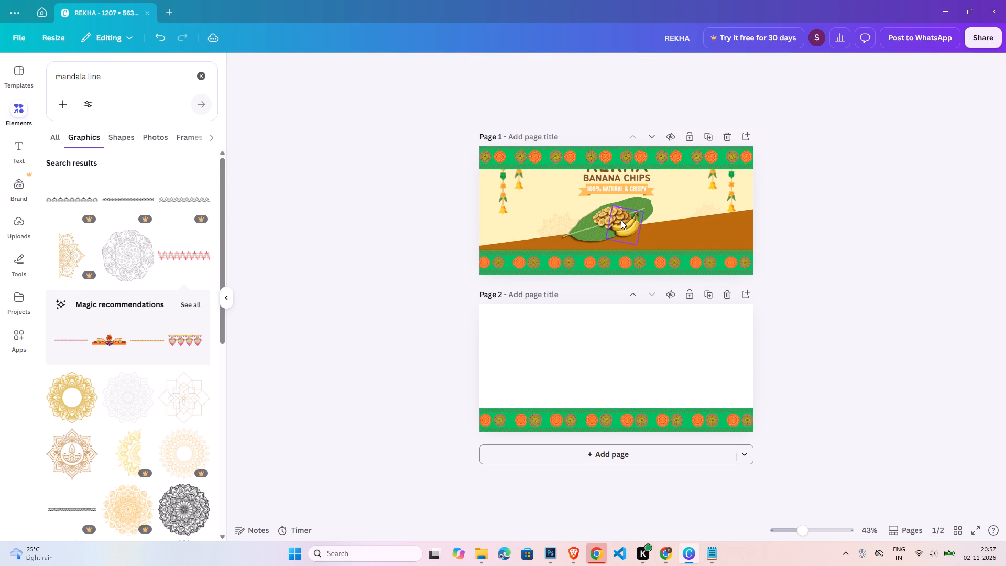
Nudge the REKHA BANANA CHIPS title and its ribbon down together until they clear the top mandala border.
click(616, 172)
shift+click(636, 188)
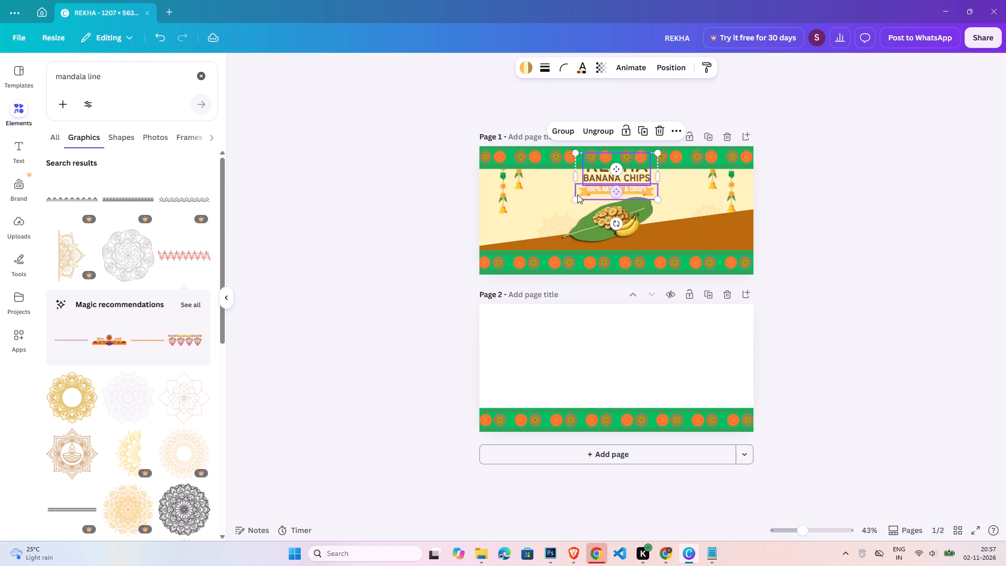
key(Down)
key(Down)
key(Down)
key(Down)
key(Down)
key(Down)
key(Down)
key(Down)
key(Down)
key(Down)
key(Down)
key(Down)
key(Down)
key(Down)
key(Down)
key(Down)
key(Down)
key(Down)
key(Down)
key(Down)
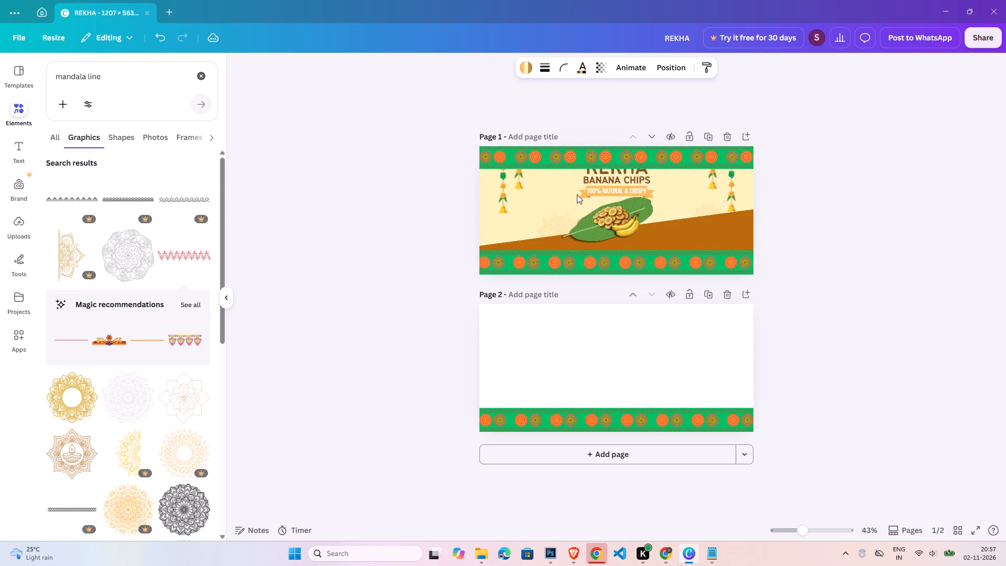
key(Up)
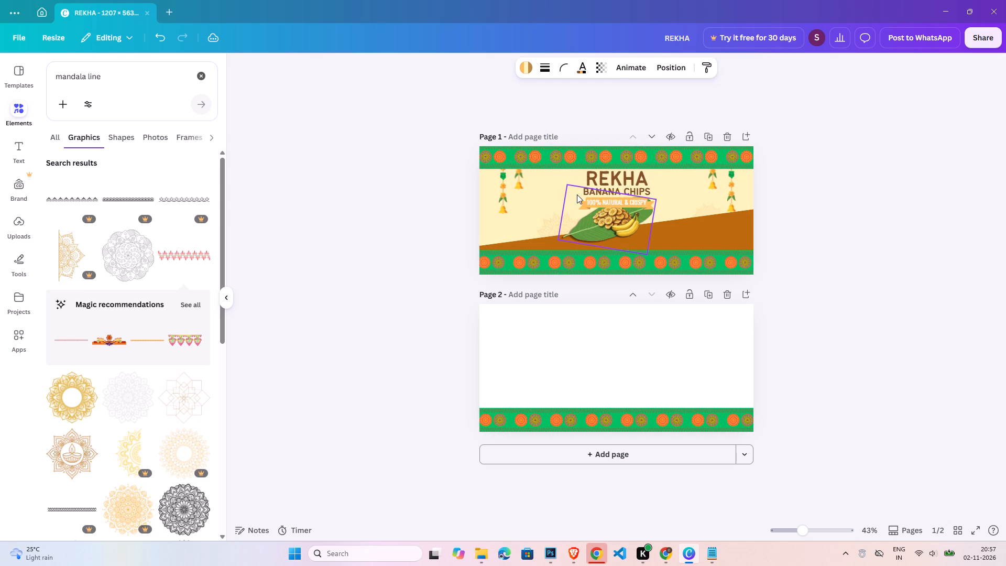
key(Up)
key(Up)
click(846, 208)
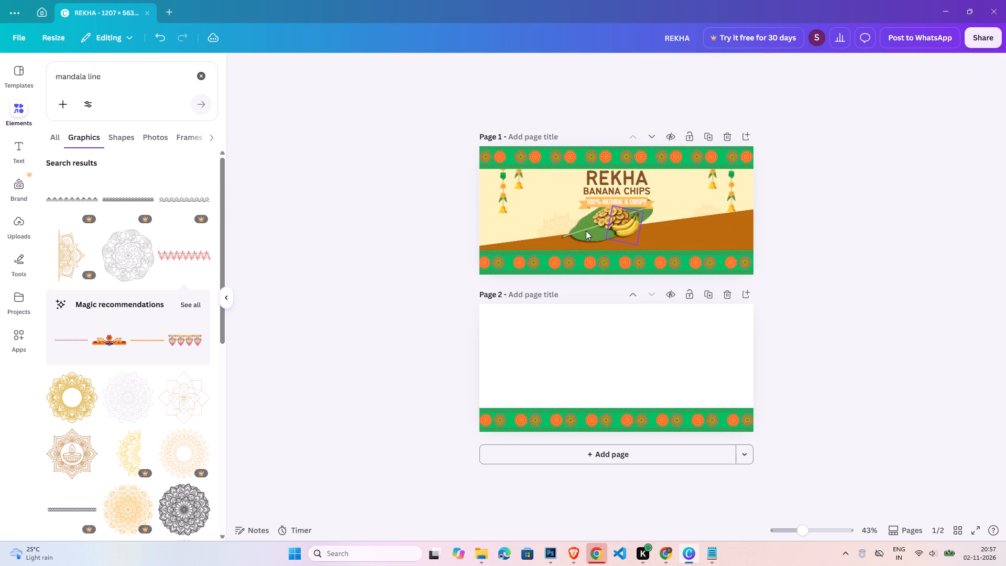
Rotate the leaf, banana chips and bananas together slightly clockwise and shift them down to sit beneath the ribbon.
click(576, 236)
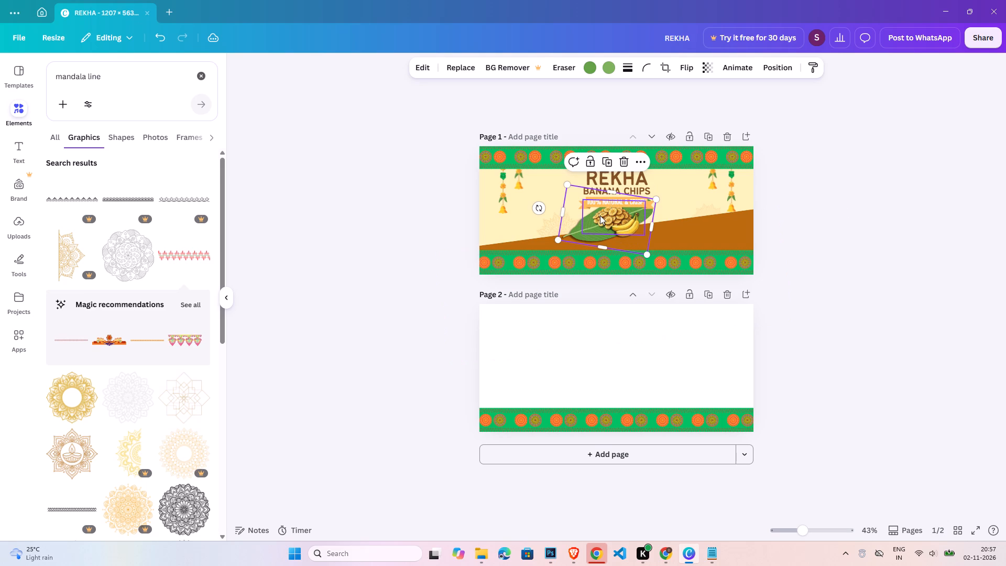
shift+click(600, 215)
shift+click(628, 229)
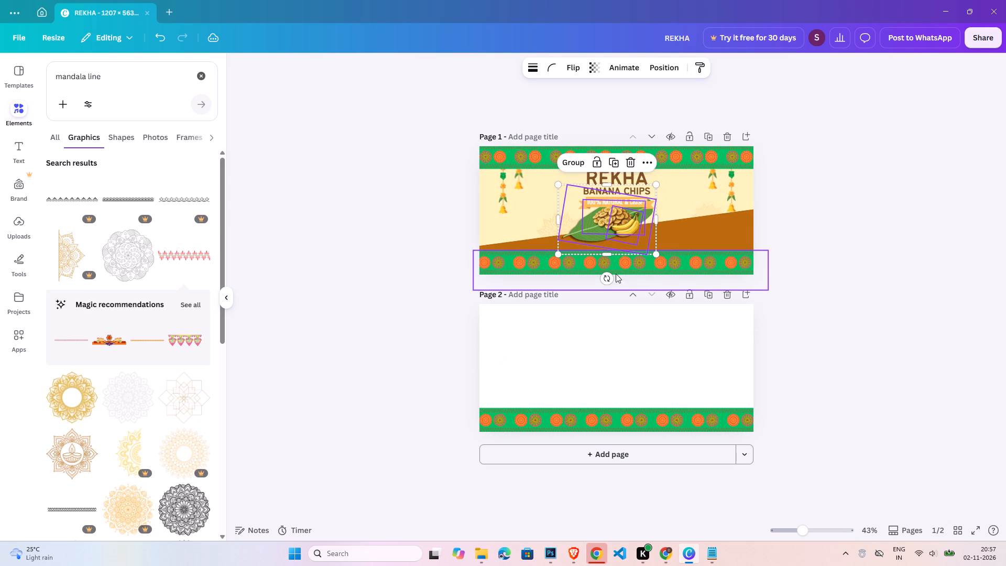
drag(609, 278, 591, 285)
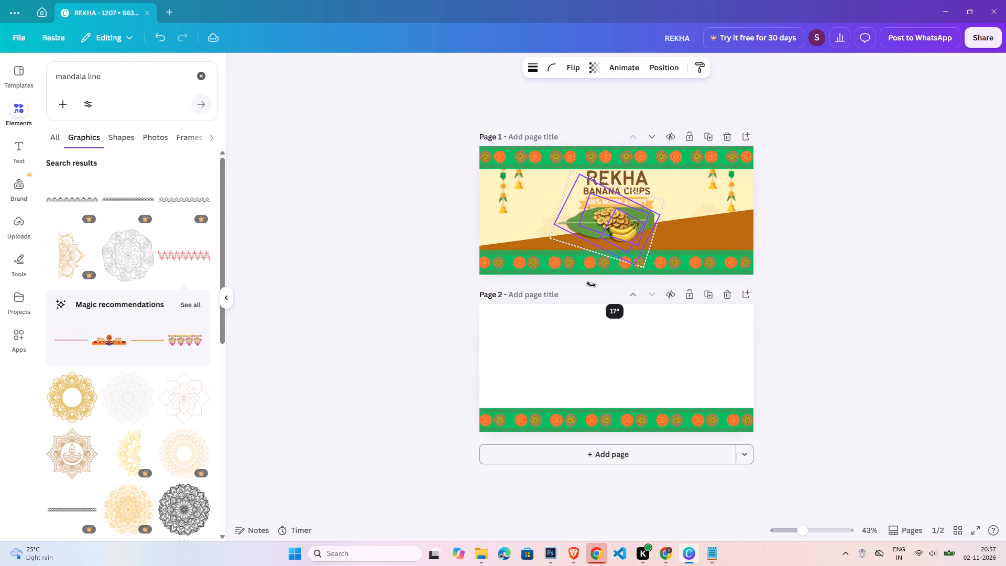
drag(591, 285, 592, 284)
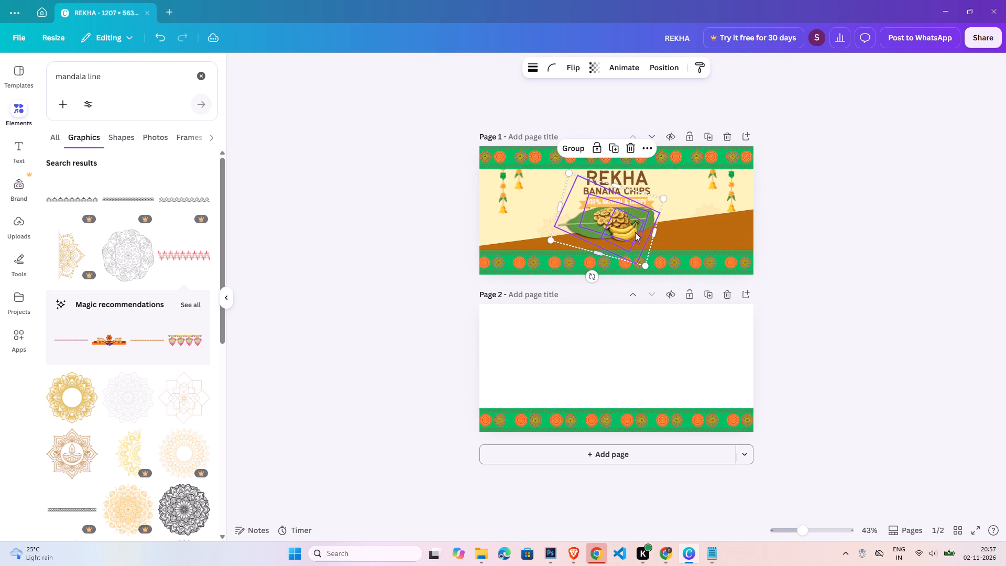
drag(629, 226, 635, 234)
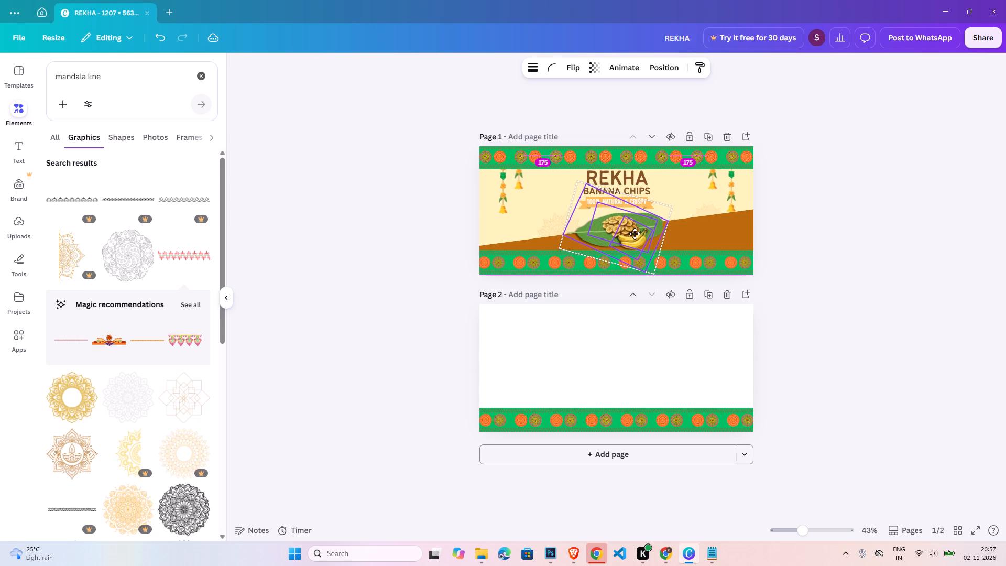
drag(635, 234, 632, 232)
click(810, 233)
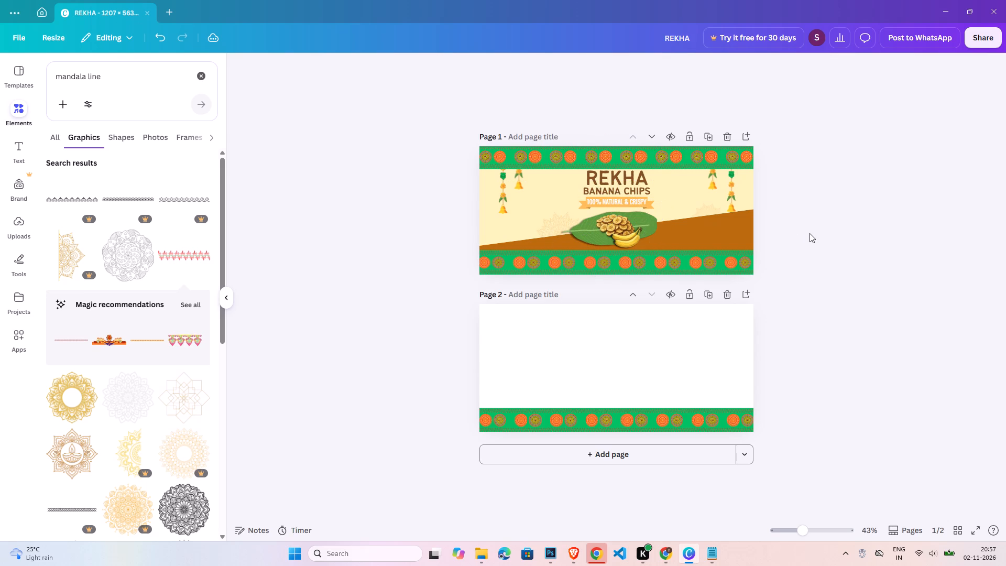
Delete page 2, which holds only the spare mandala border, from the design.
click(723, 303)
click(728, 293)
click(816, 289)
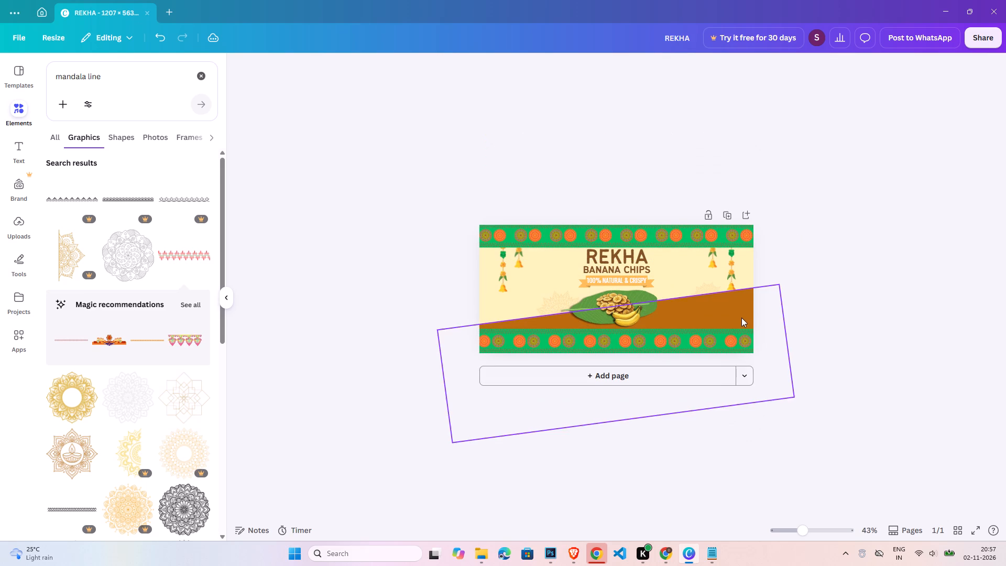
scroll(741, 318, up, 3)
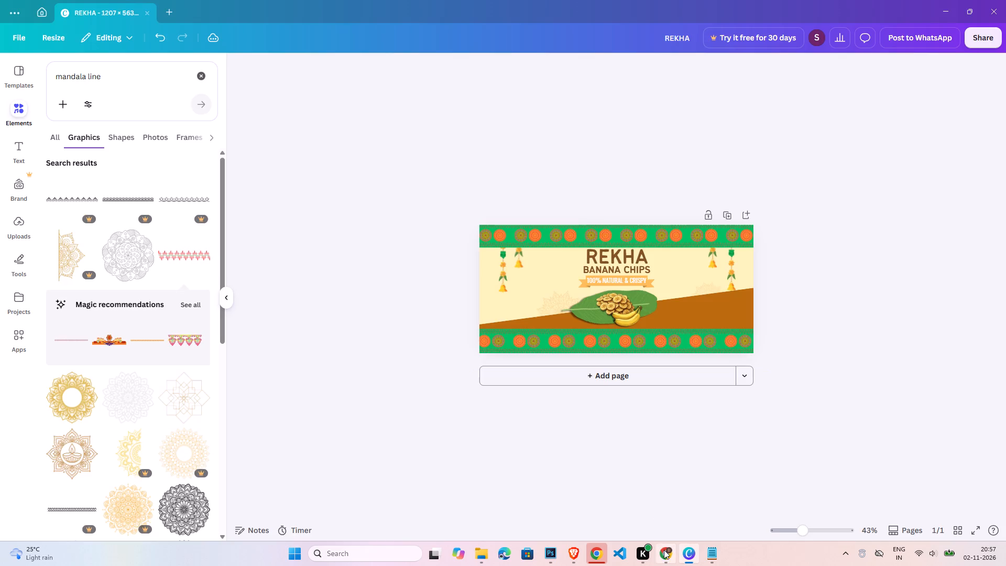
Switch to Chrome and search Google for "mockup generator".
click(664, 550)
click(155, 3)
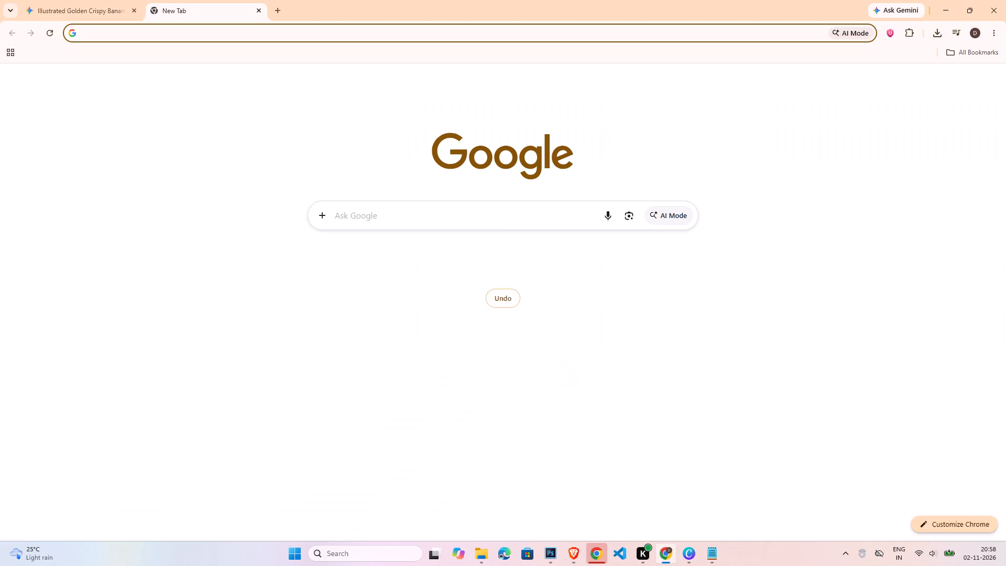
click(457, 212)
text(mockup genea)
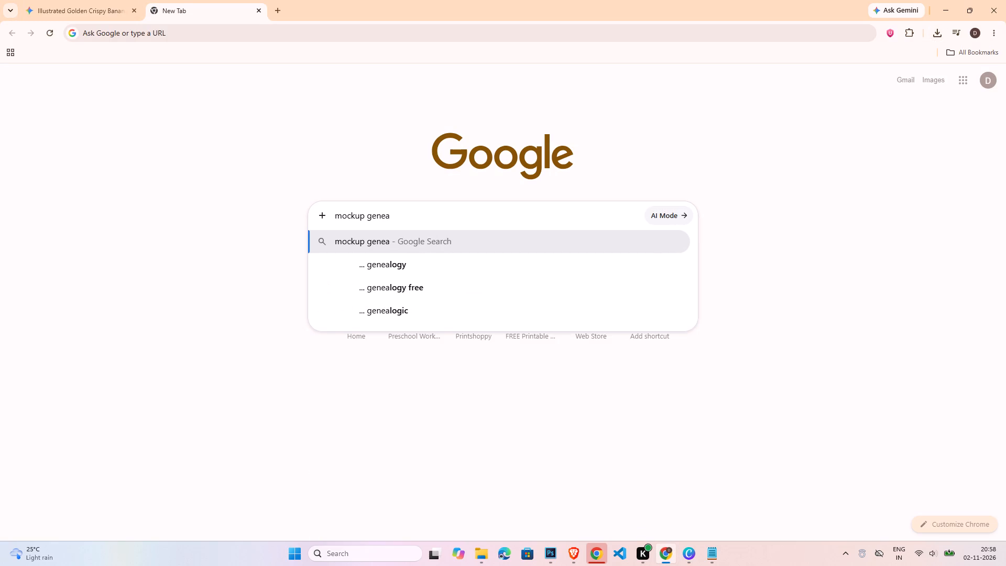
key(BackSpace)
text(rator)
key(Return)
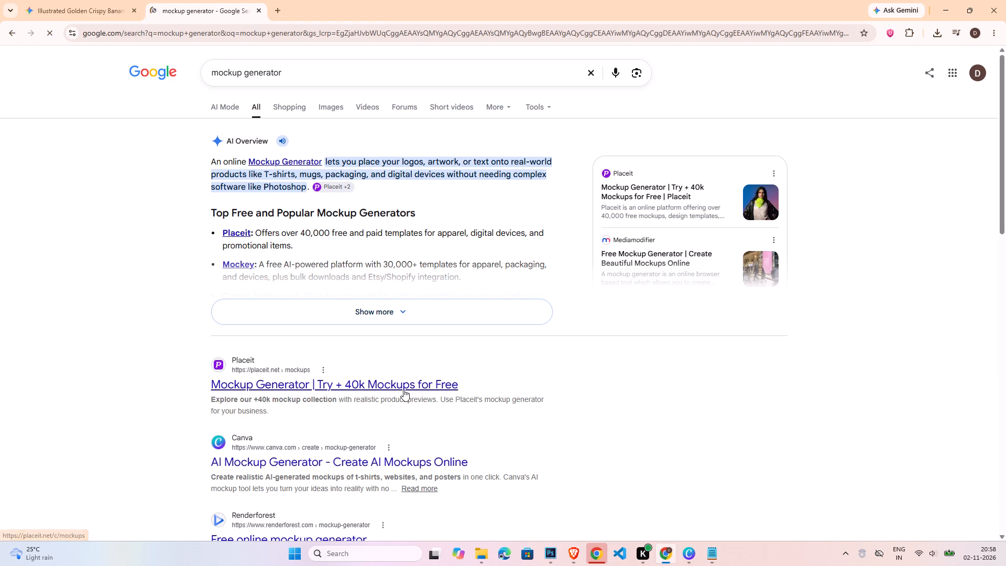
Look through the mockup generator results and open Placeit's mockup collection.
scroll(403, 389, down, 3)
scroll(347, 382, down, 2)
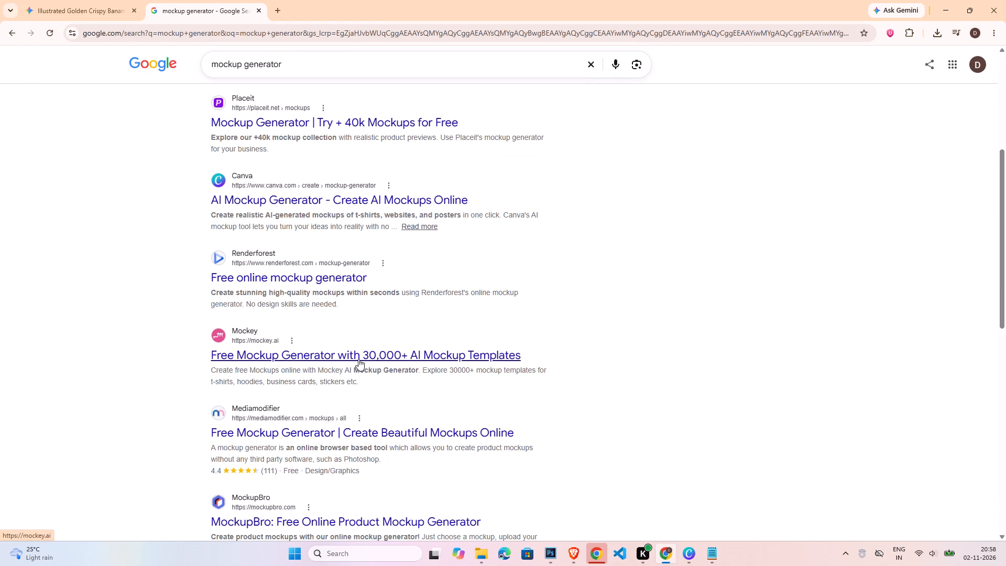
scroll(358, 359, up, 5)
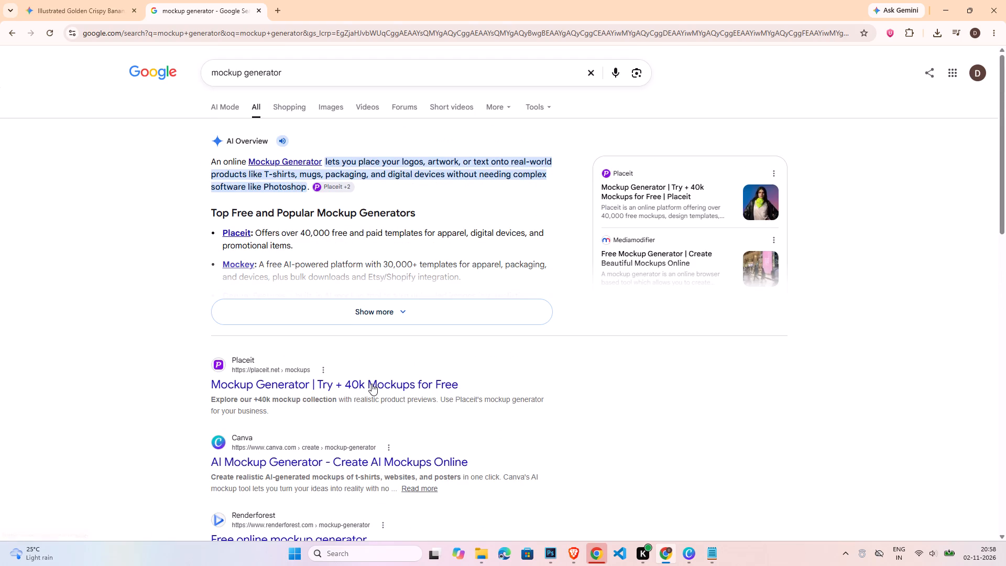
click(371, 384)
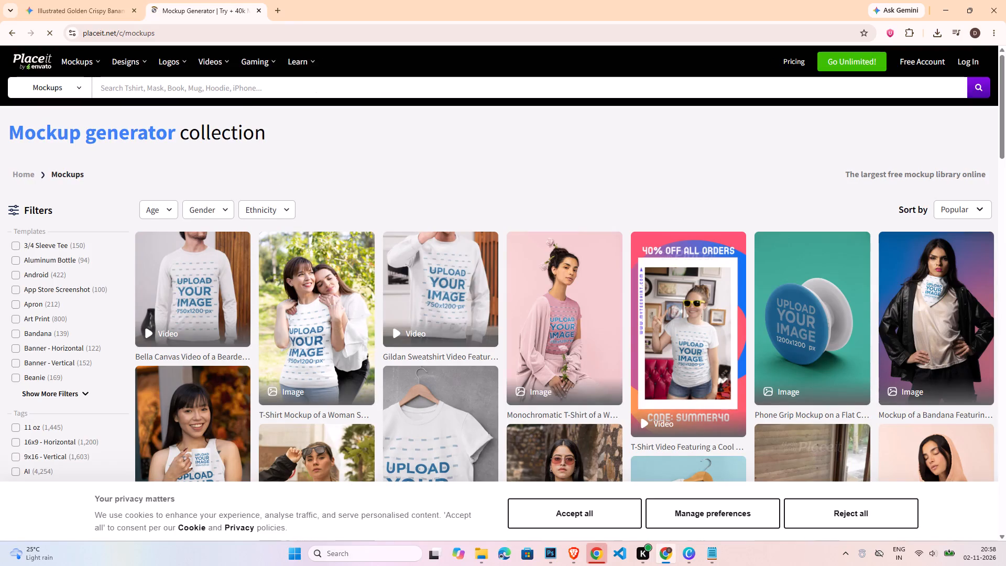
Search Placeit's mockup library for "packaging".
click(245, 89)
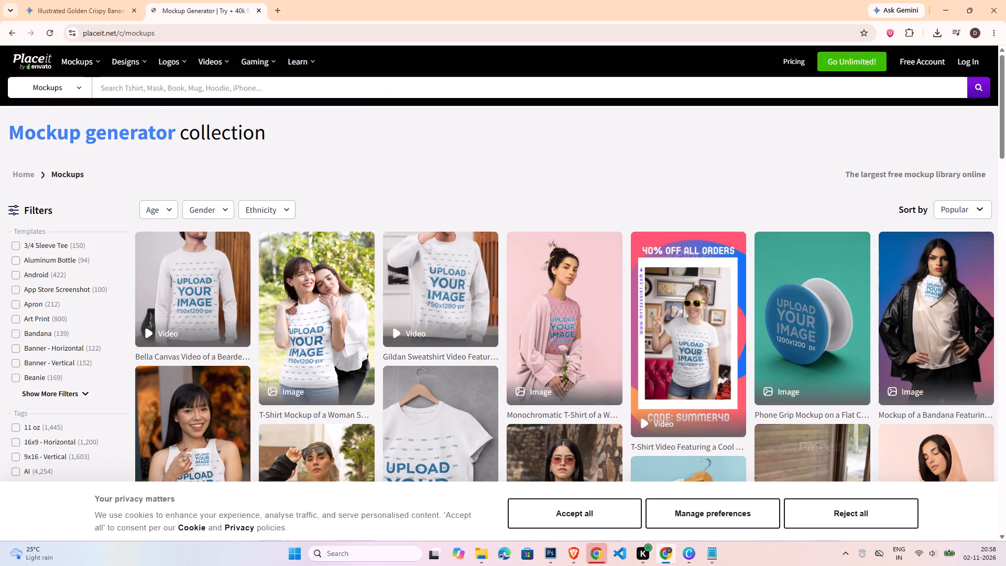
text(packet)
key(Return)
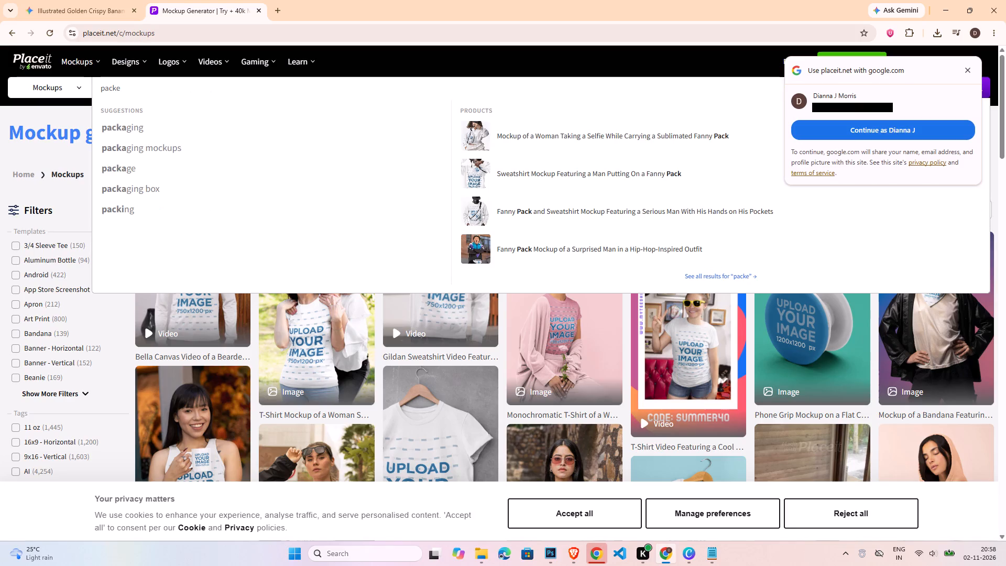
click(143, 125)
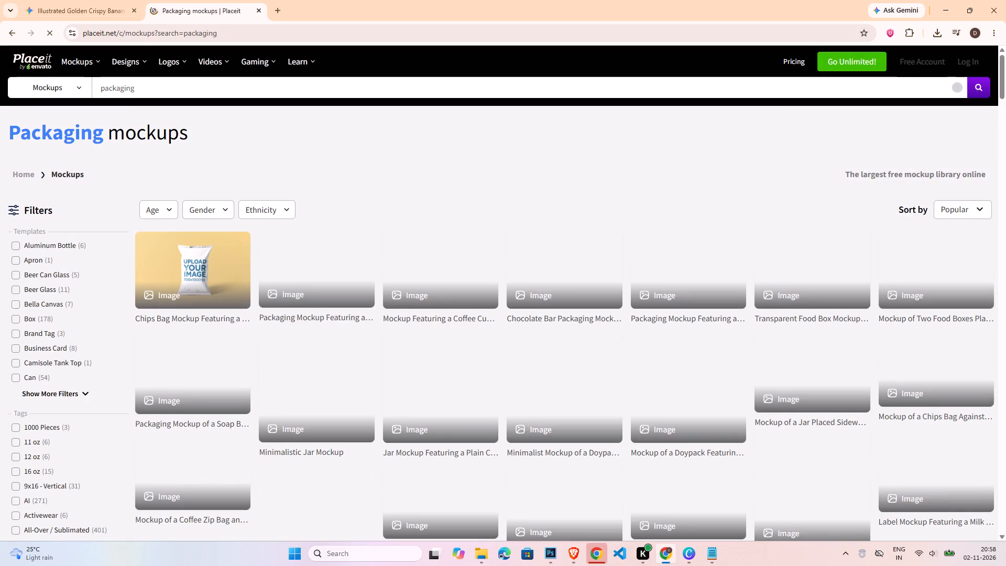
Open the "Chips Bag Mockup Featuring a Solid Background" template for editing.
click(234, 279)
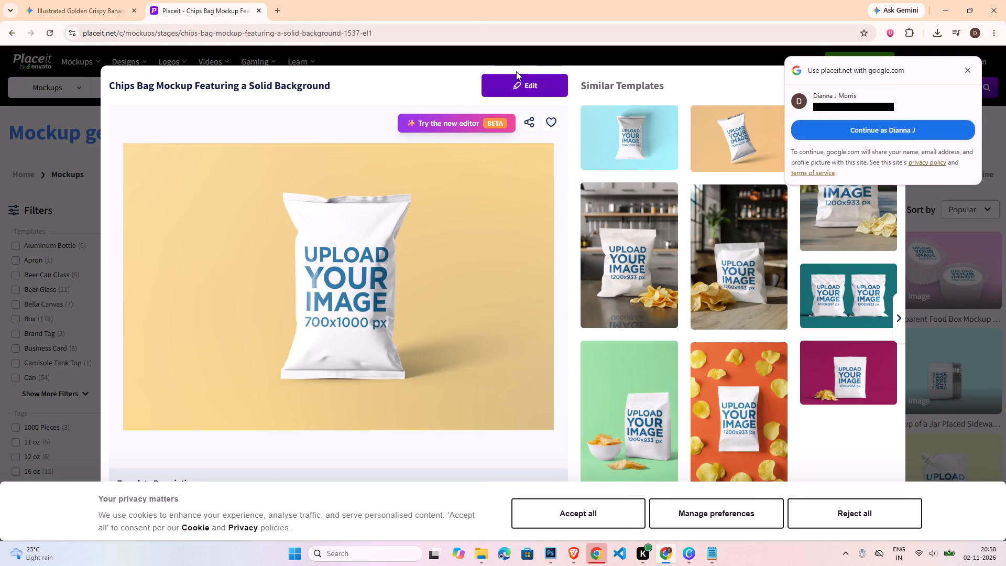
click(516, 71)
click(516, 77)
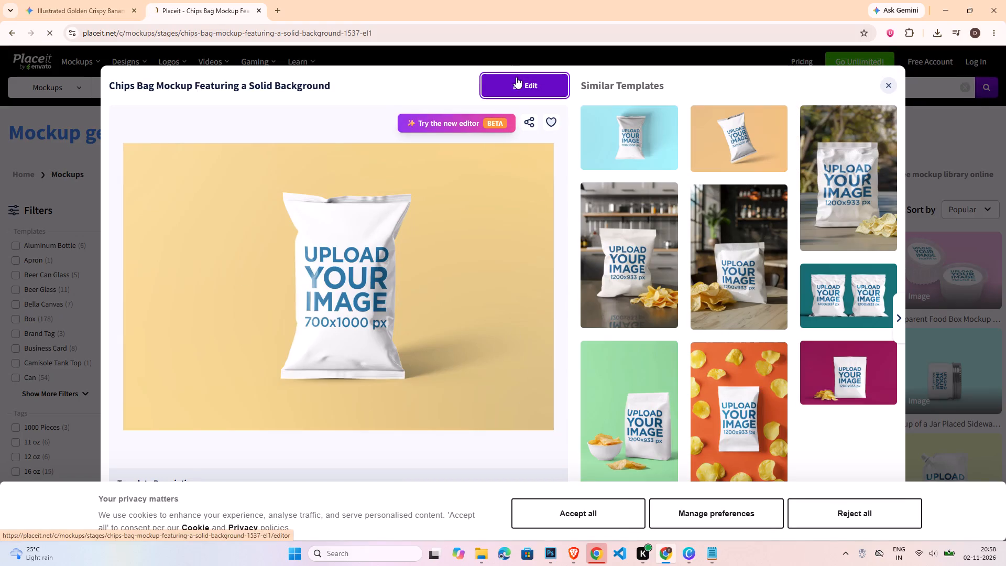